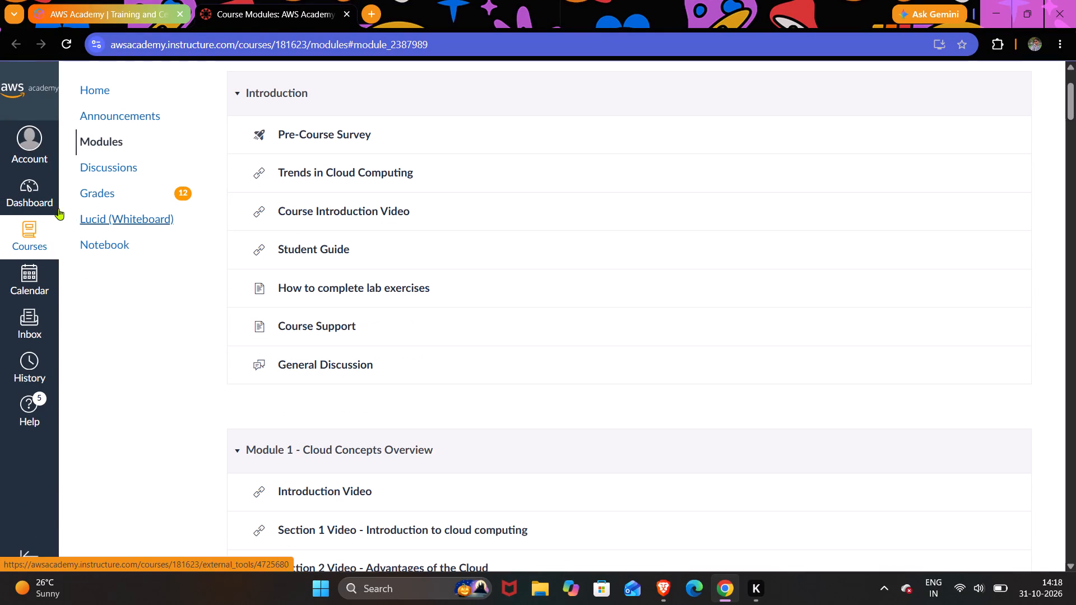
Look through the course's module list as far as the Module 8 - Databases section and its lab.
scroll(298, 170, down, 6)
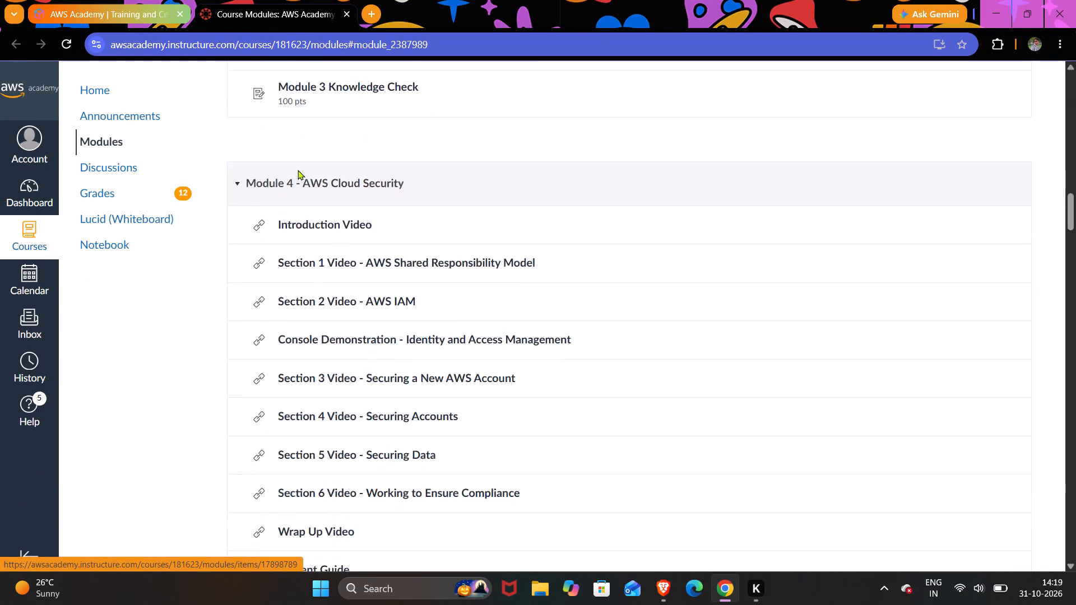
scroll(298, 170, down, 15)
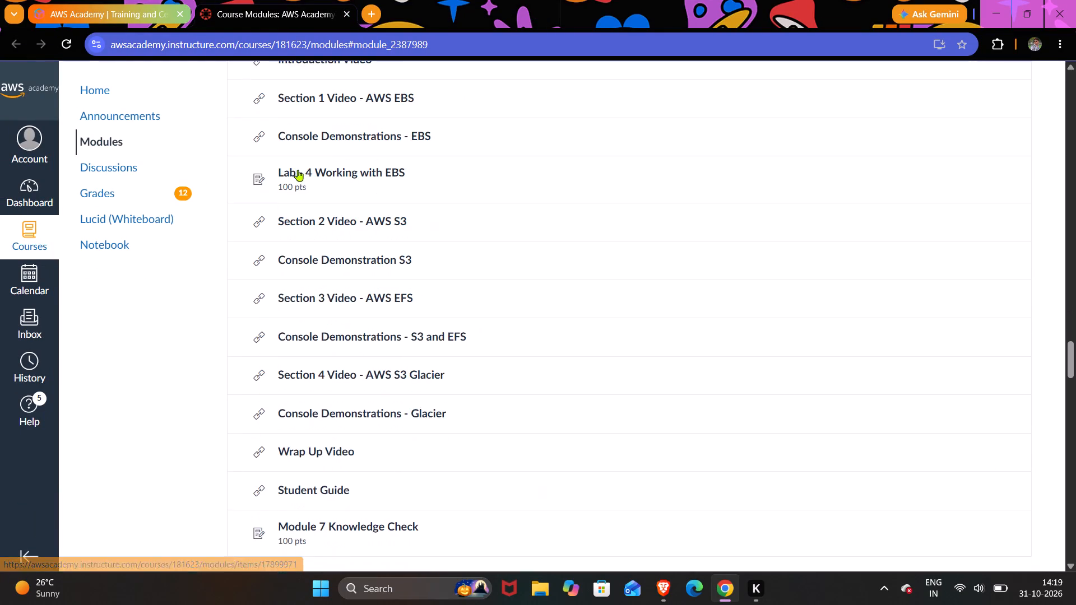
scroll(298, 170, down, 7)
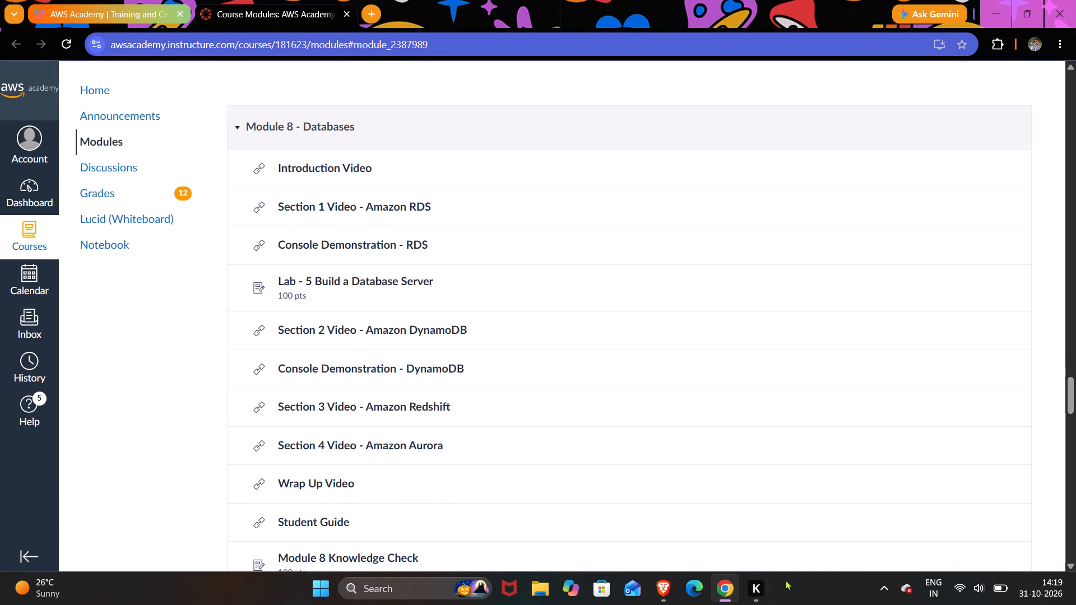
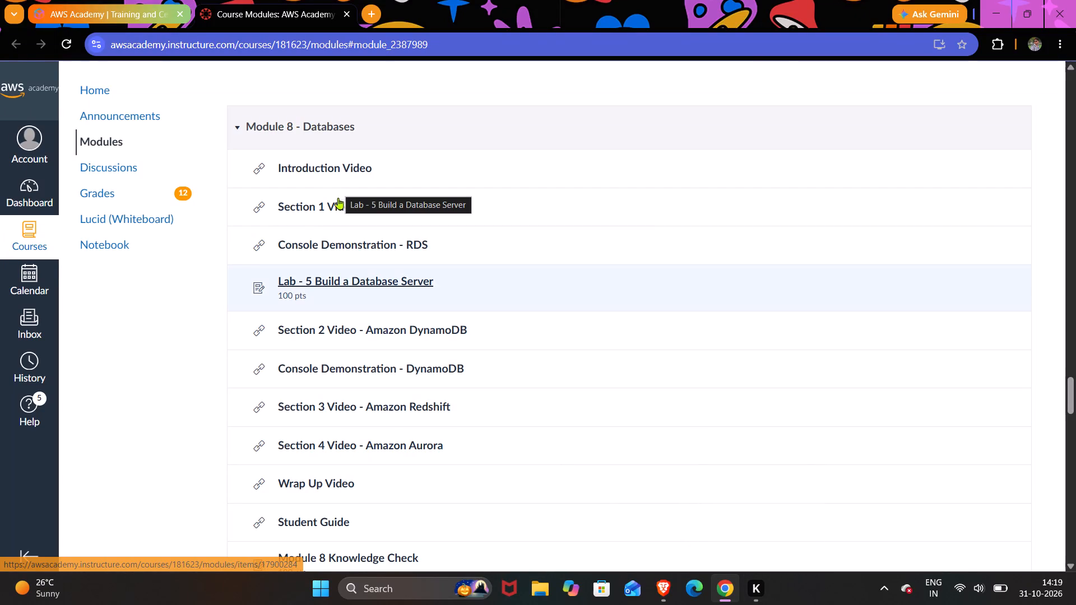
Open Lab - 6 Scale & Load Balance your Architecture from Module 10 and load it in a new window.
scroll(360, 371, down, 6)
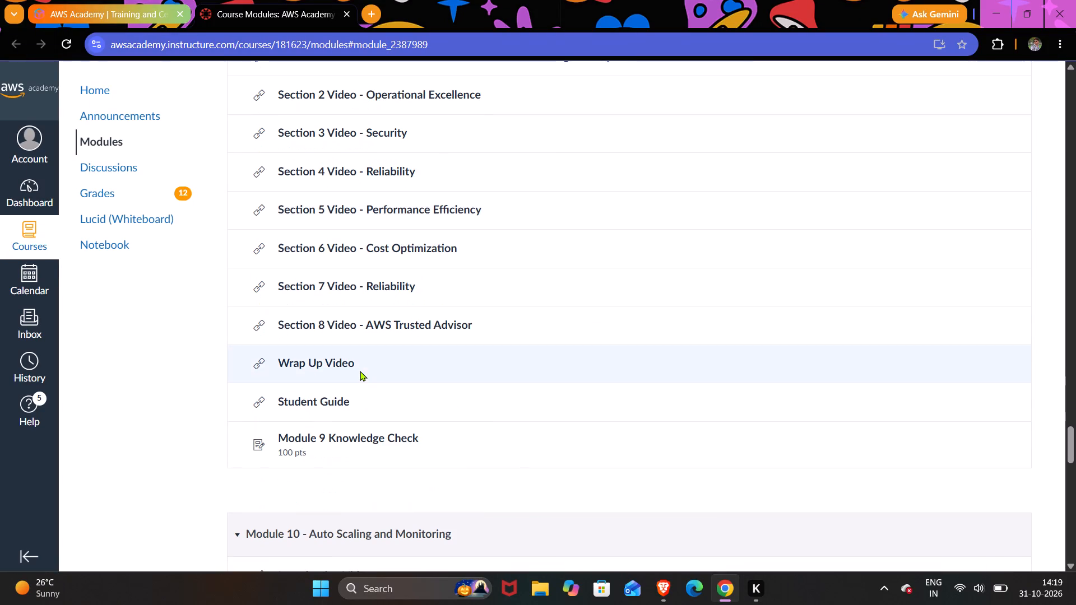
scroll(360, 371, down, 3)
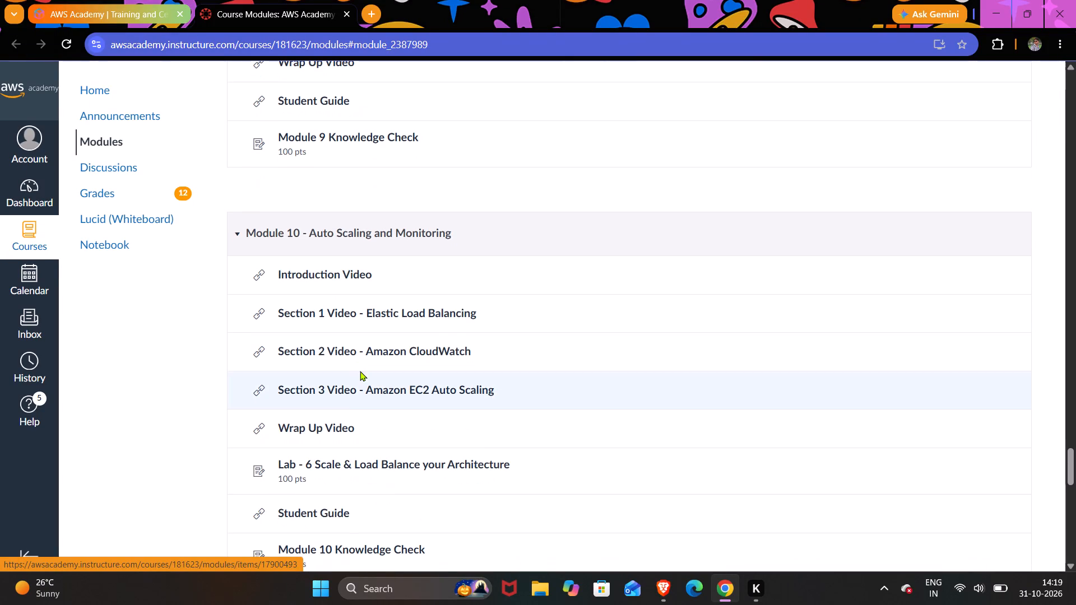
click(328, 467)
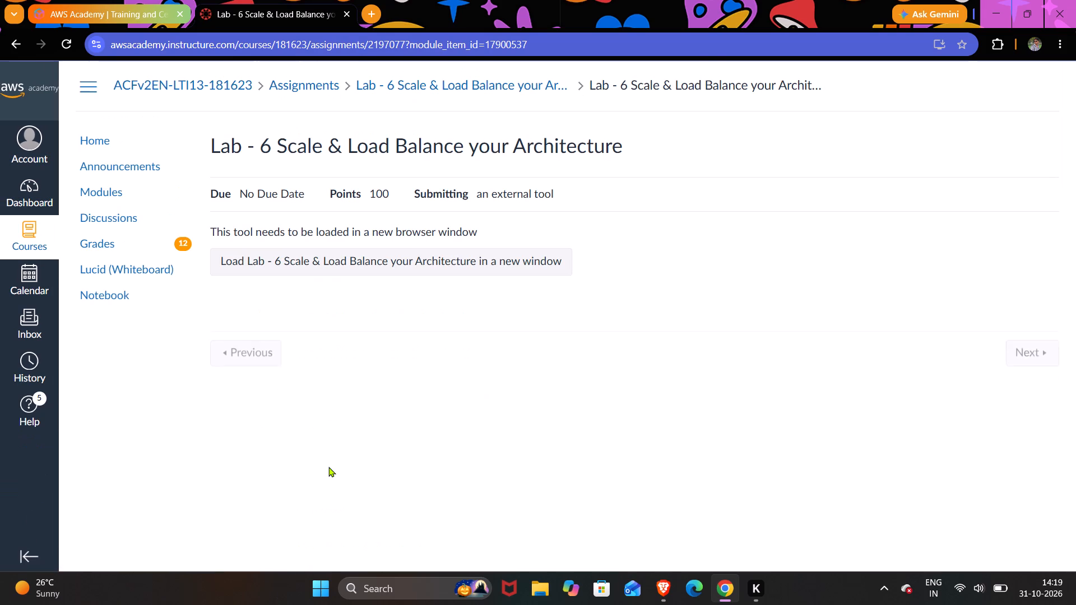
click(367, 262)
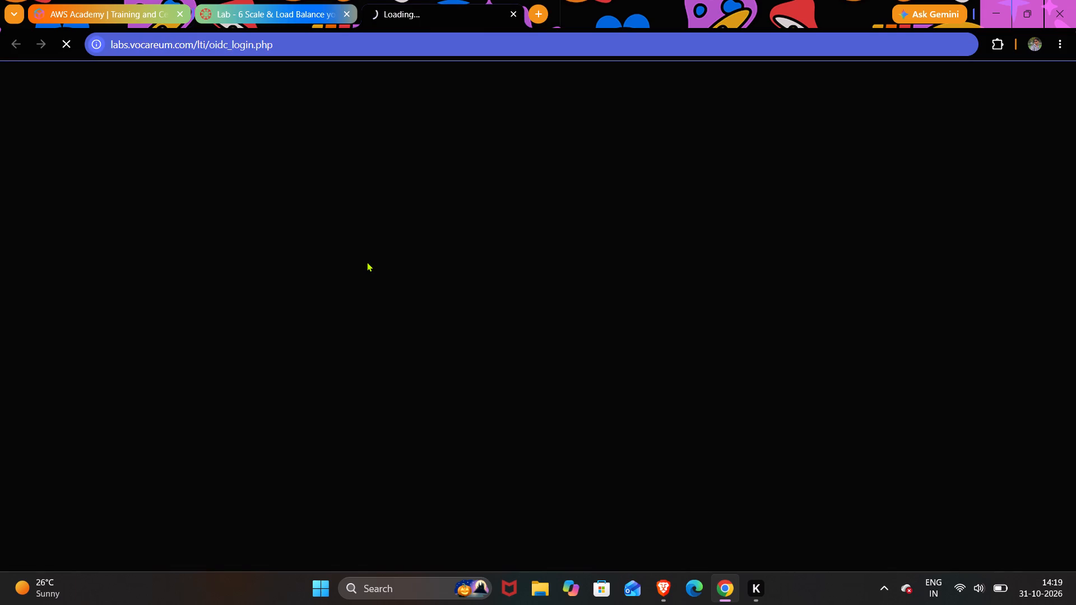
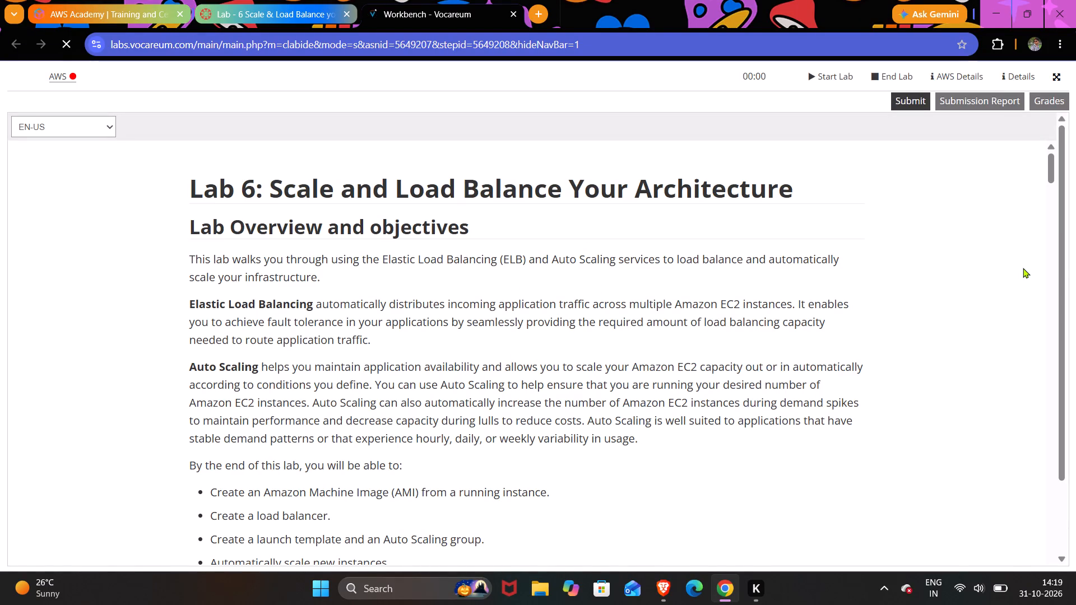
Start the Lab 6 session so that its AWS environment is provisioned.
click(840, 75)
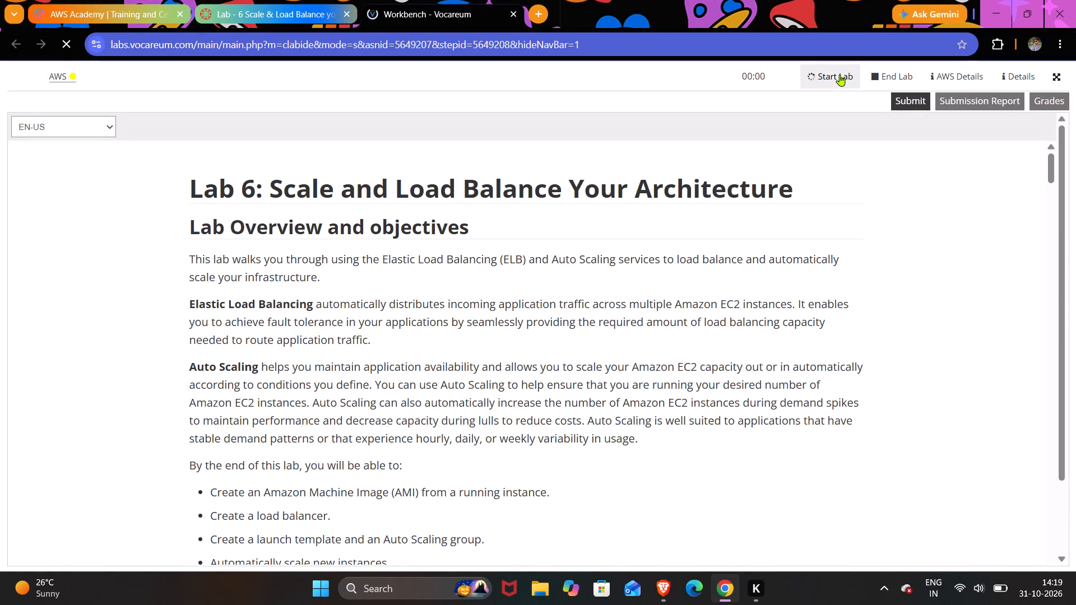
Read the lab instructions, from the objectives and scenario through console access to Tasks 1, 2 and 3.
scroll(516, 170, down, 2)
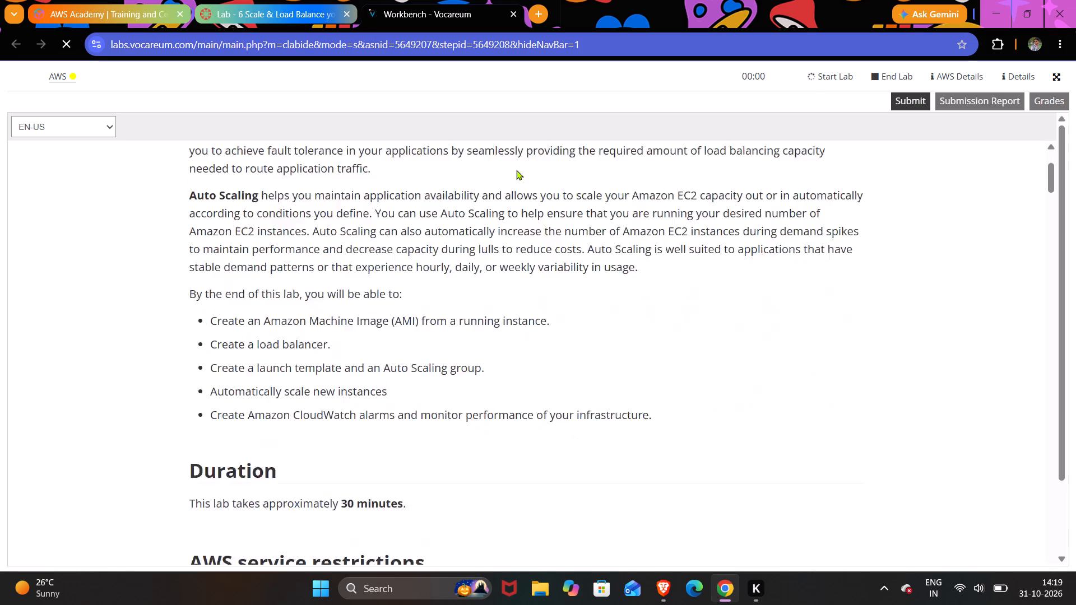
scroll(516, 170, down, 7)
scroll(516, 170, up, 5)
scroll(516, 170, down, 3)
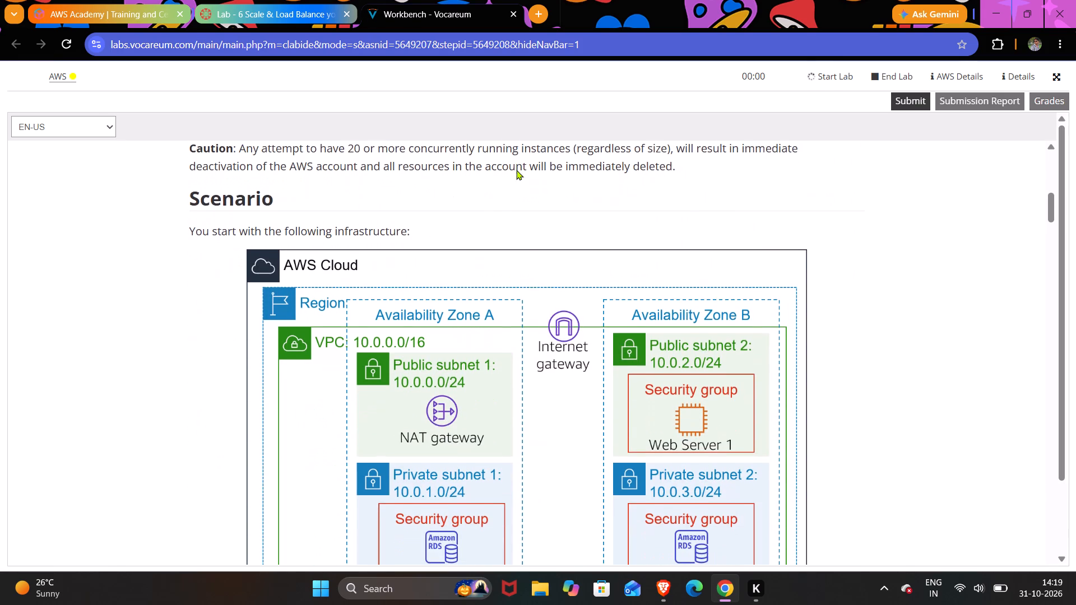
scroll(516, 170, down, 5)
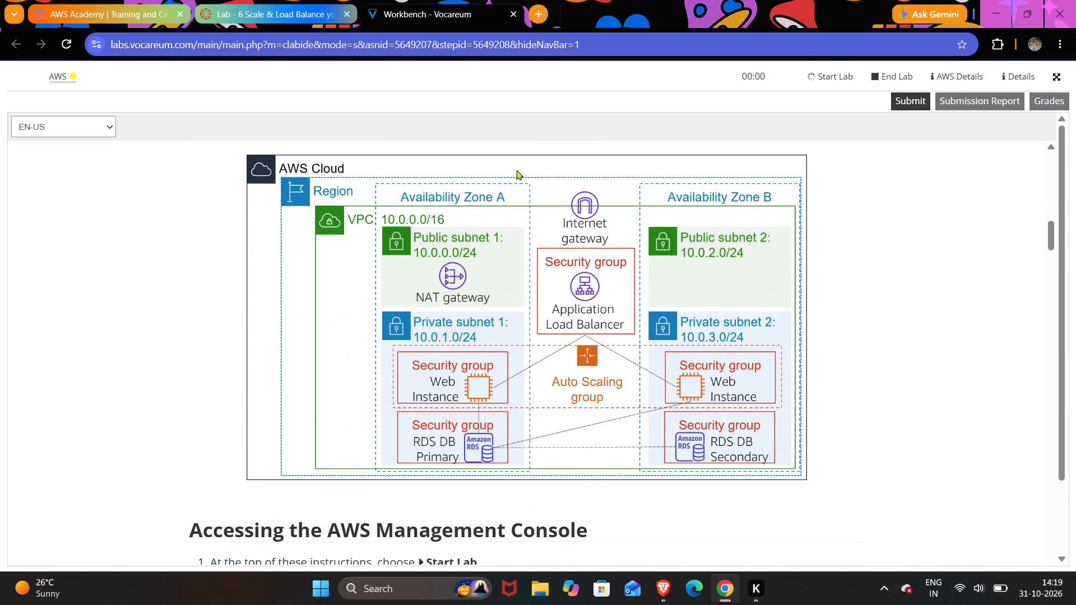
scroll(516, 170, down, 5)
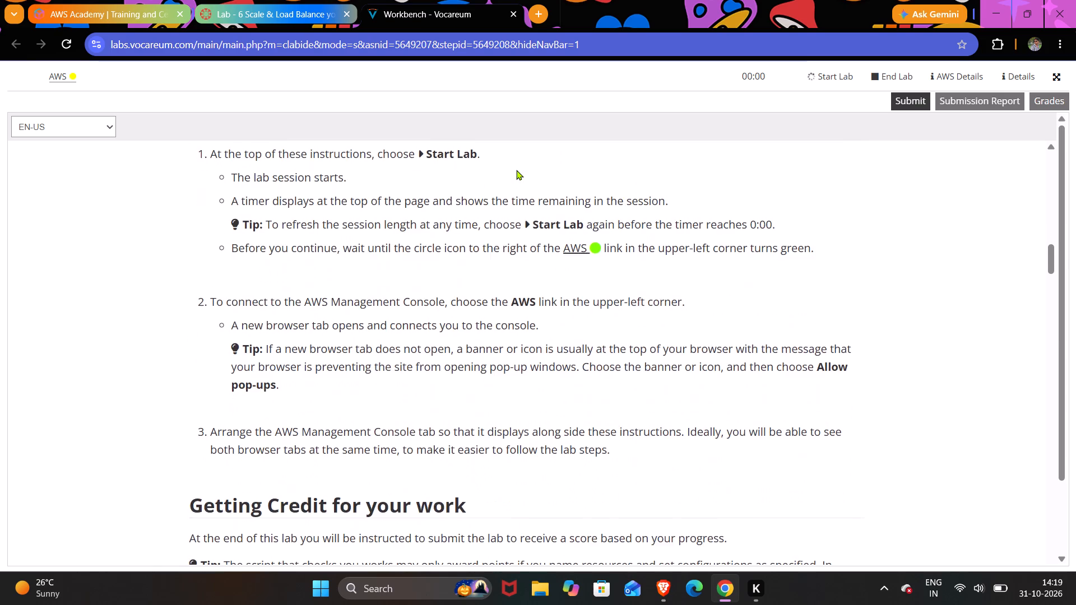
scroll(516, 170, down, 2)
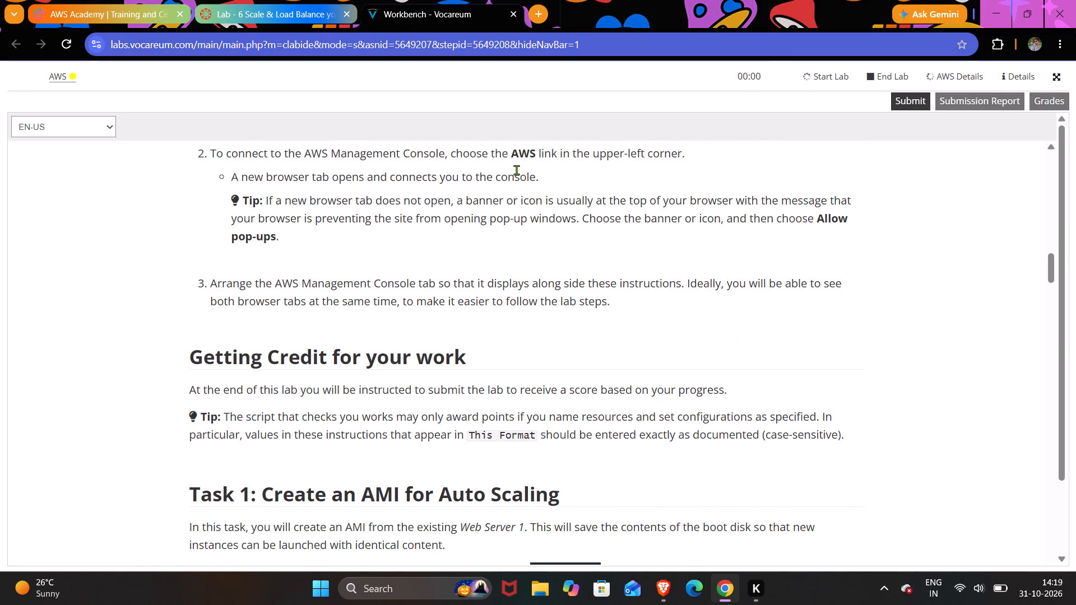
scroll(516, 170, down, 2)
scroll(516, 170, up, 1)
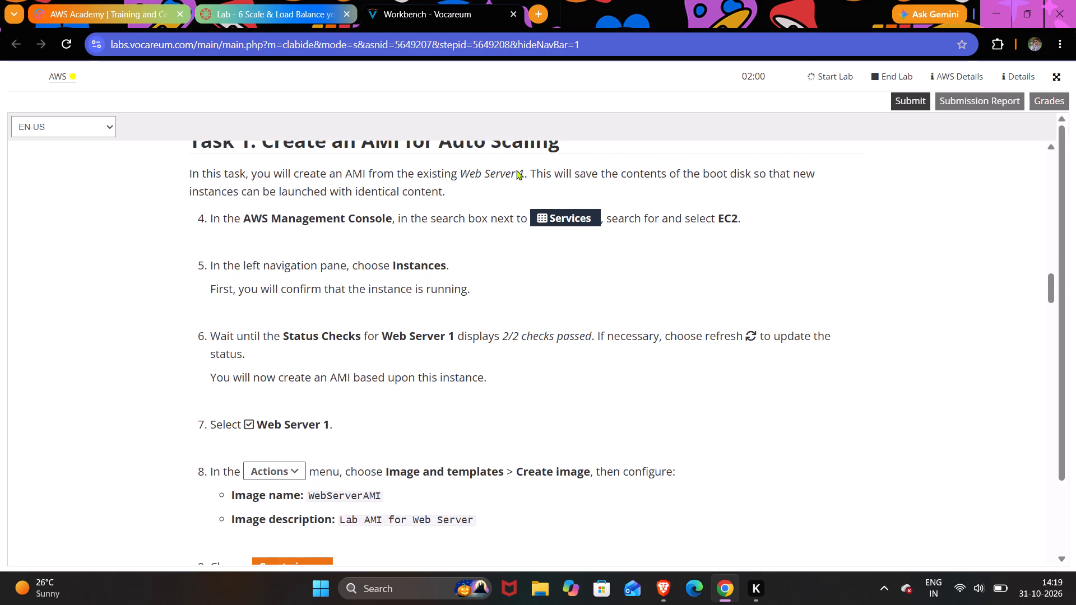
scroll(516, 170, up, 1)
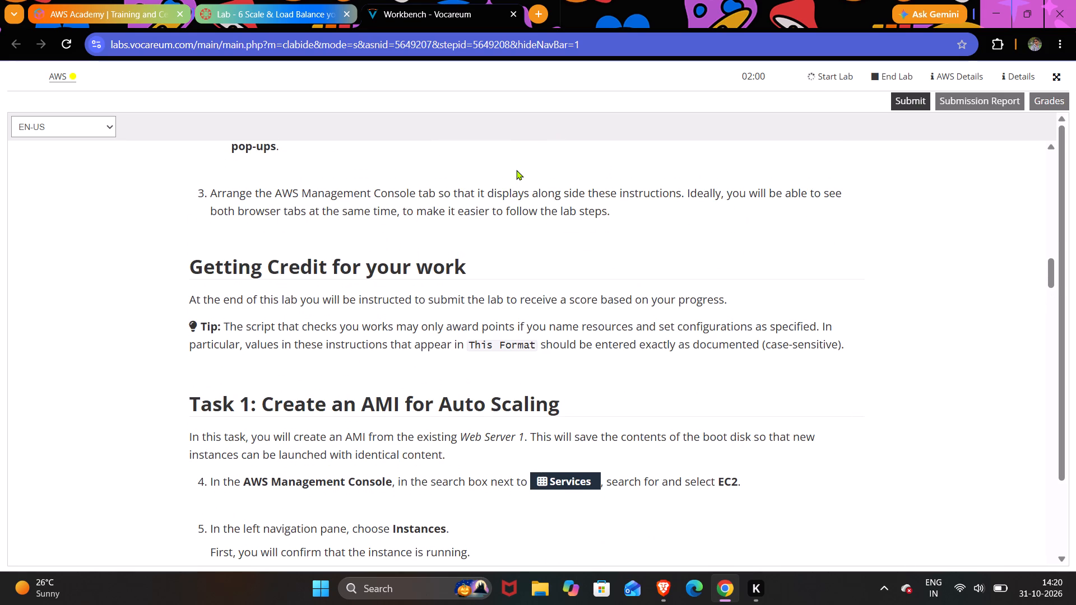
scroll(516, 170, down, 2)
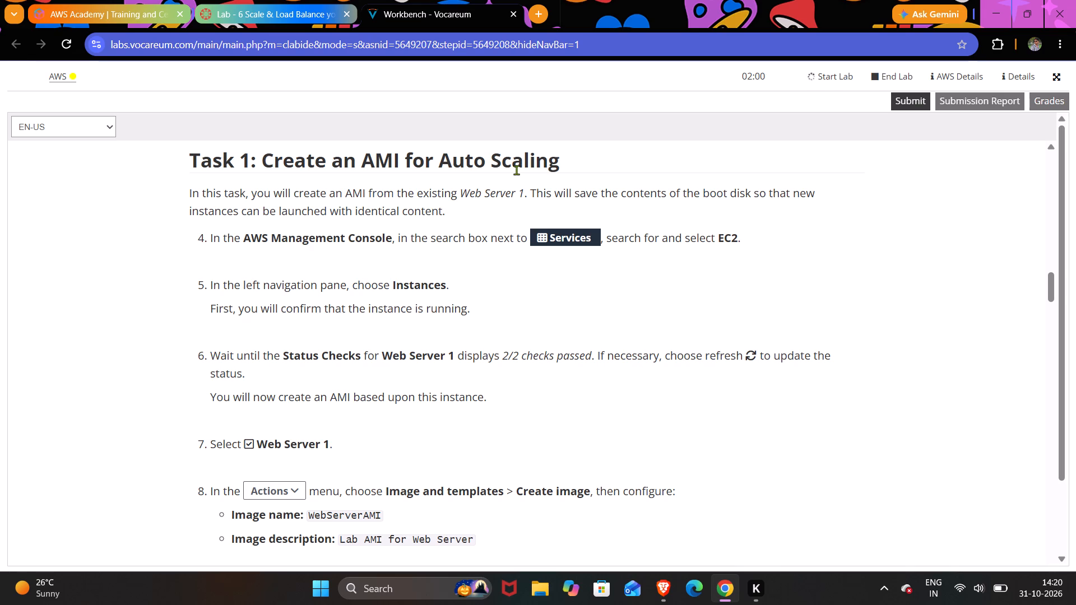
scroll(516, 170, down, 3)
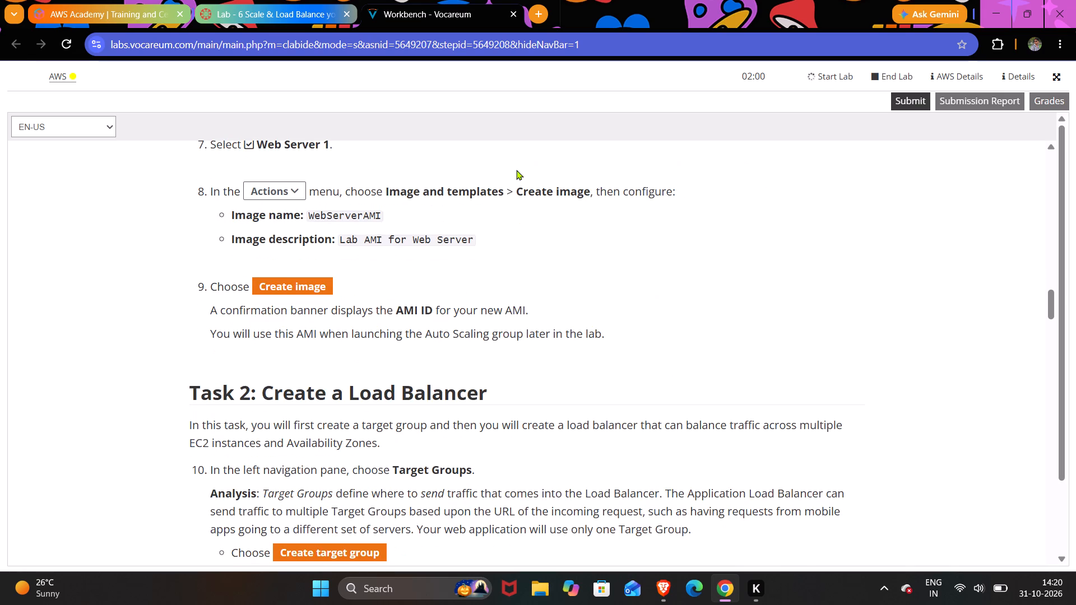
scroll(516, 170, down, 6)
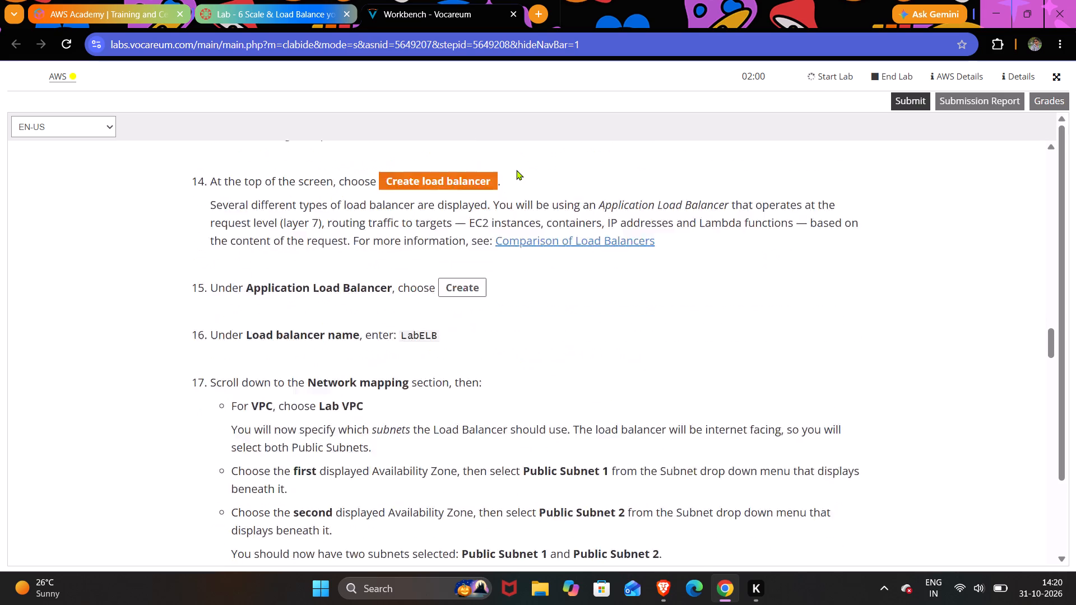
scroll(516, 170, down, 7)
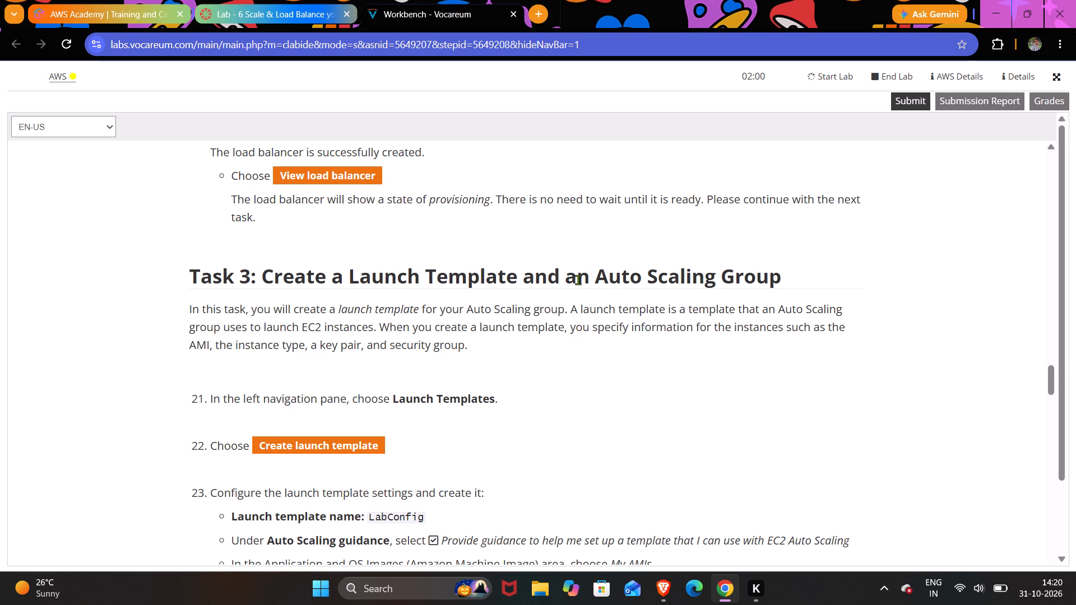
scroll(578, 280, down, 3)
scroll(578, 280, up, 12)
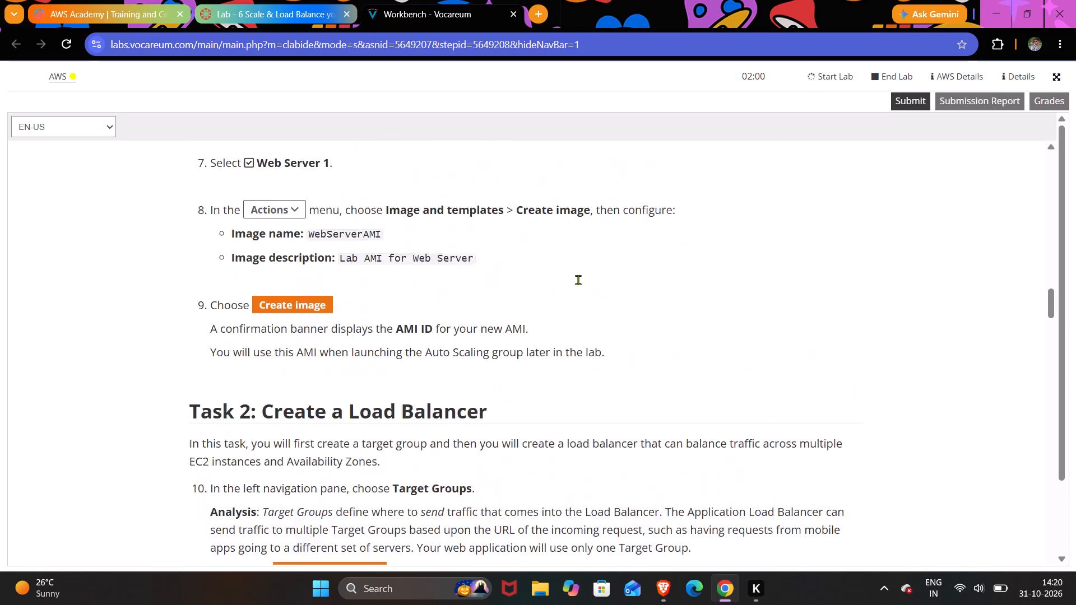
scroll(578, 280, down, 7)
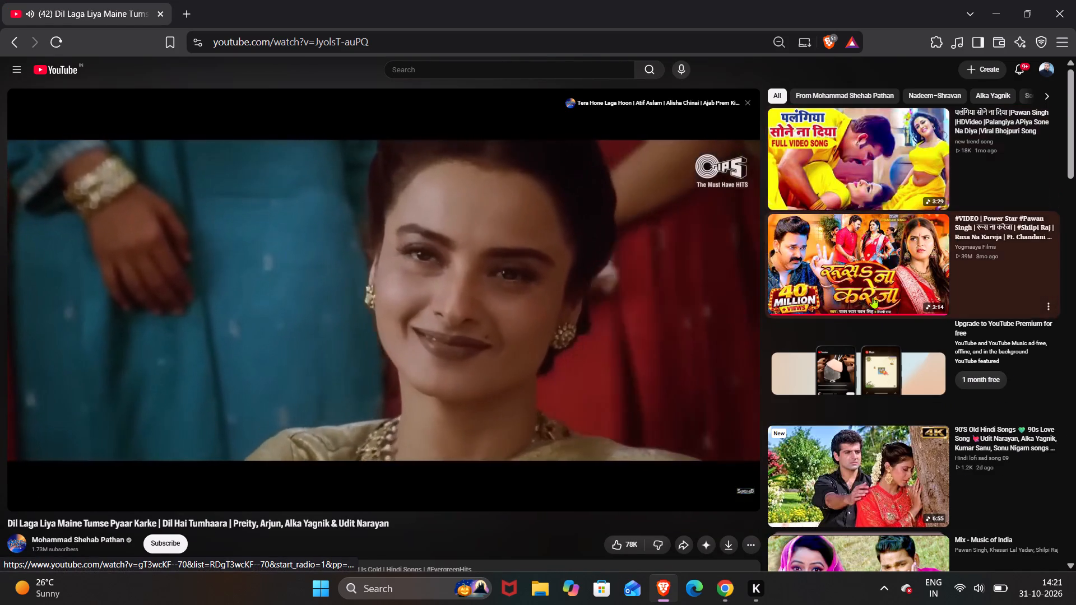
Switch to YouTube in Brave, search for "bhojpuri song" and play the Khesari Lal Yadav Payal video from the results.
scroll(873, 297, down, 3)
scroll(873, 297, up, 6)
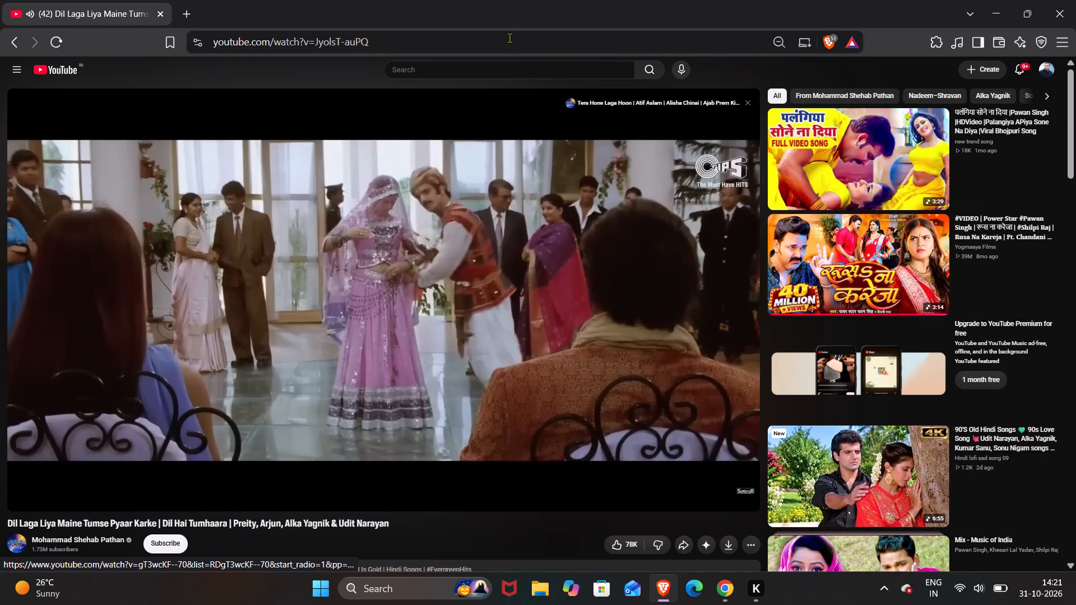
click(503, 71)
text(bhoj)
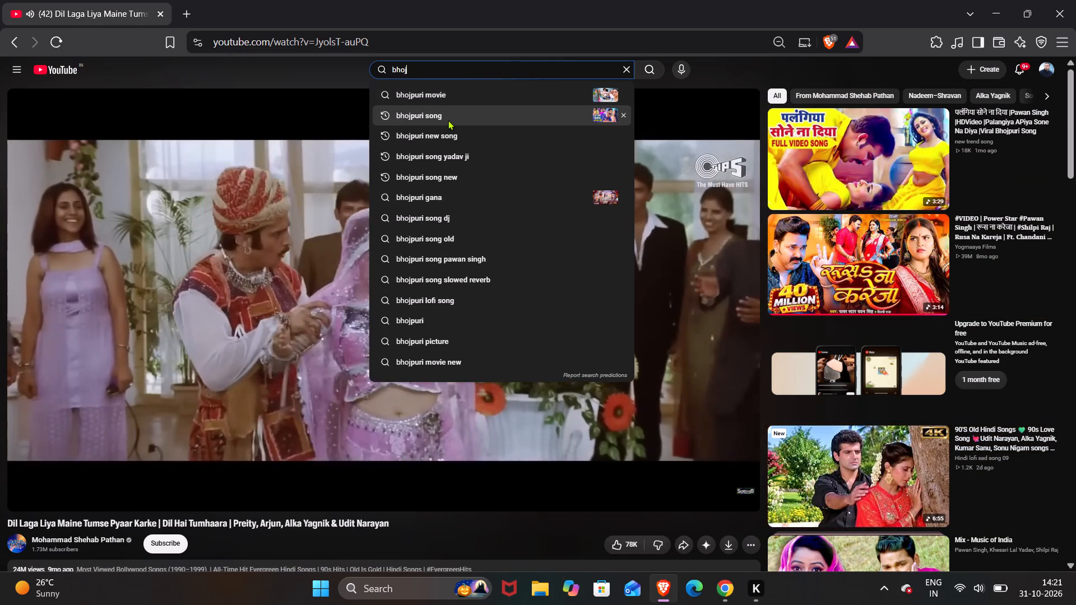
click(448, 120)
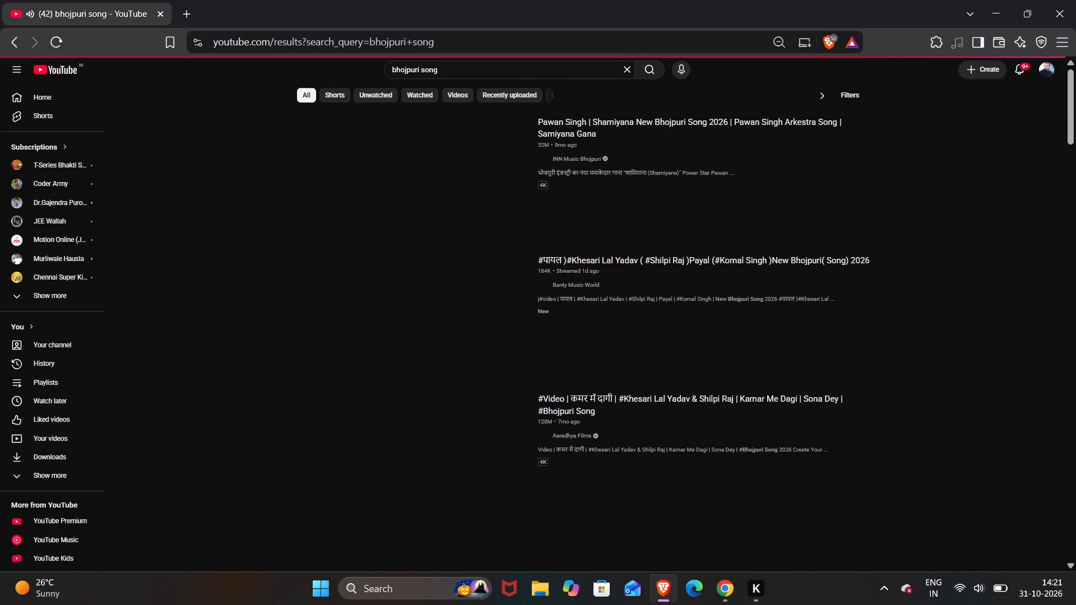
scroll(429, 314, down, 1)
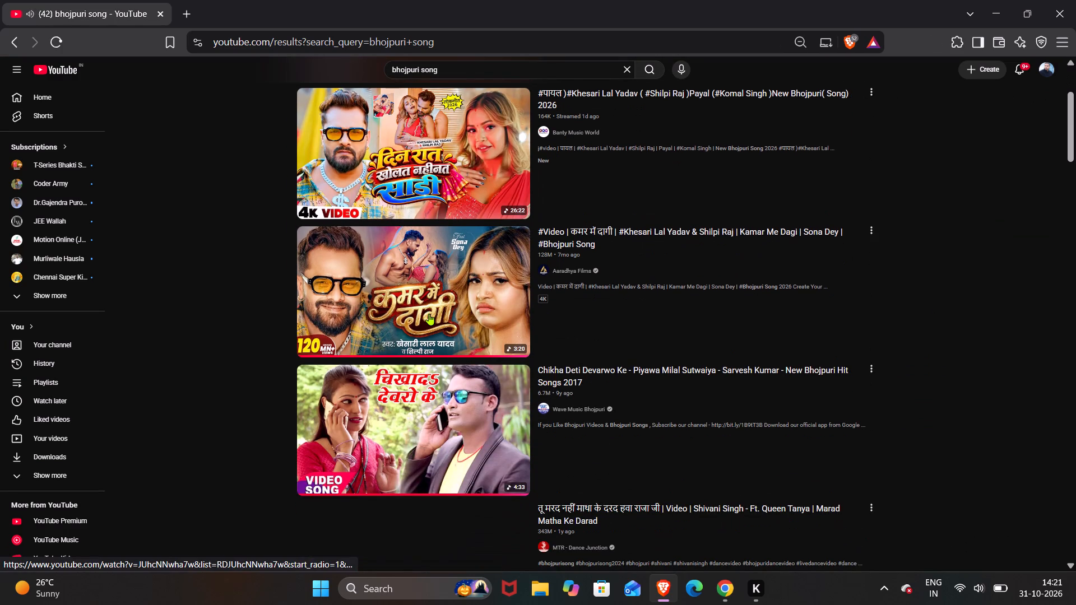
scroll(429, 314, down, 1)
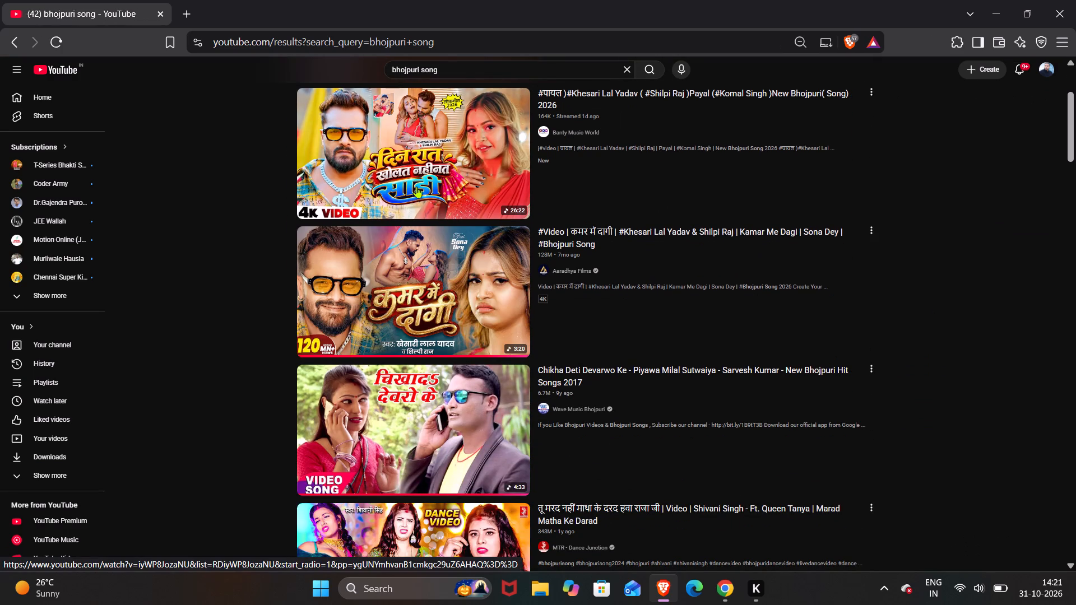
click(416, 187)
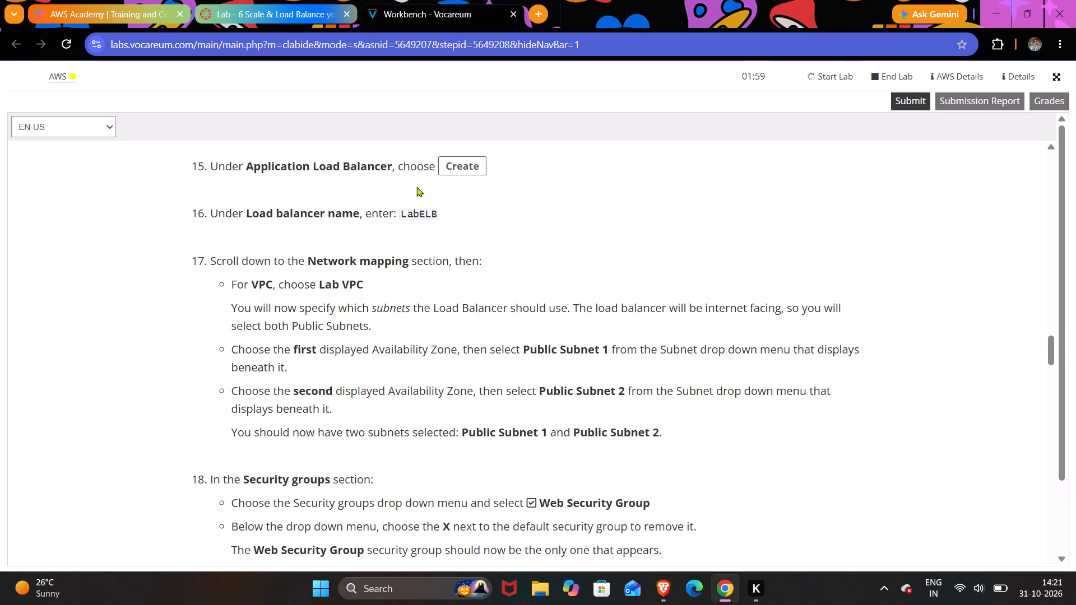
Return to the lab in Chrome and review the instructions for creating the AMI, load balancer, launch template and Auto Scaling group.
scroll(540, 245, up, 8)
scroll(540, 245, down, 6)
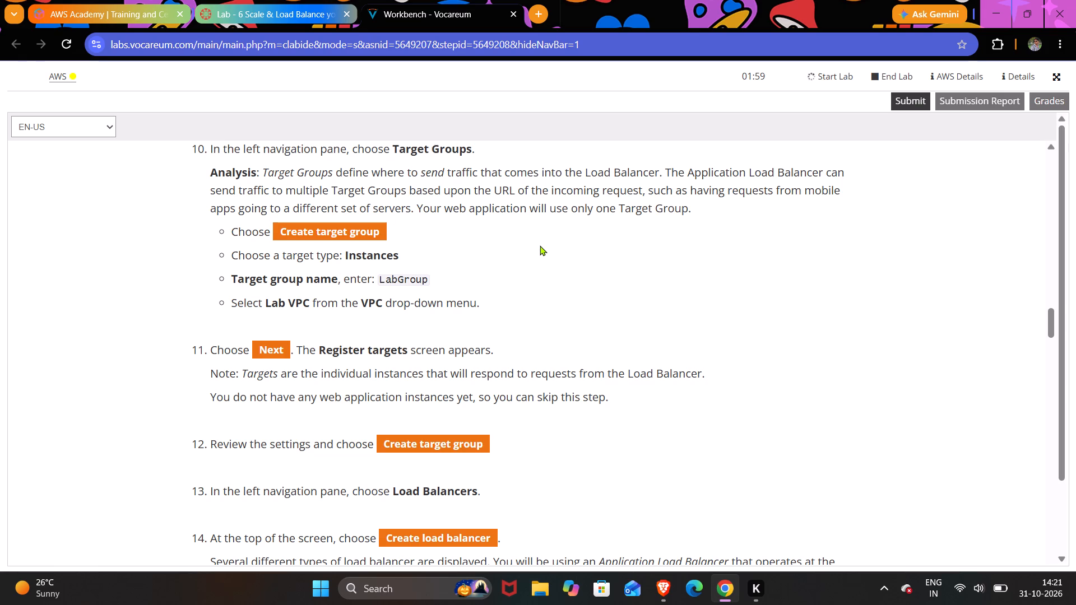
scroll(540, 245, down, 5)
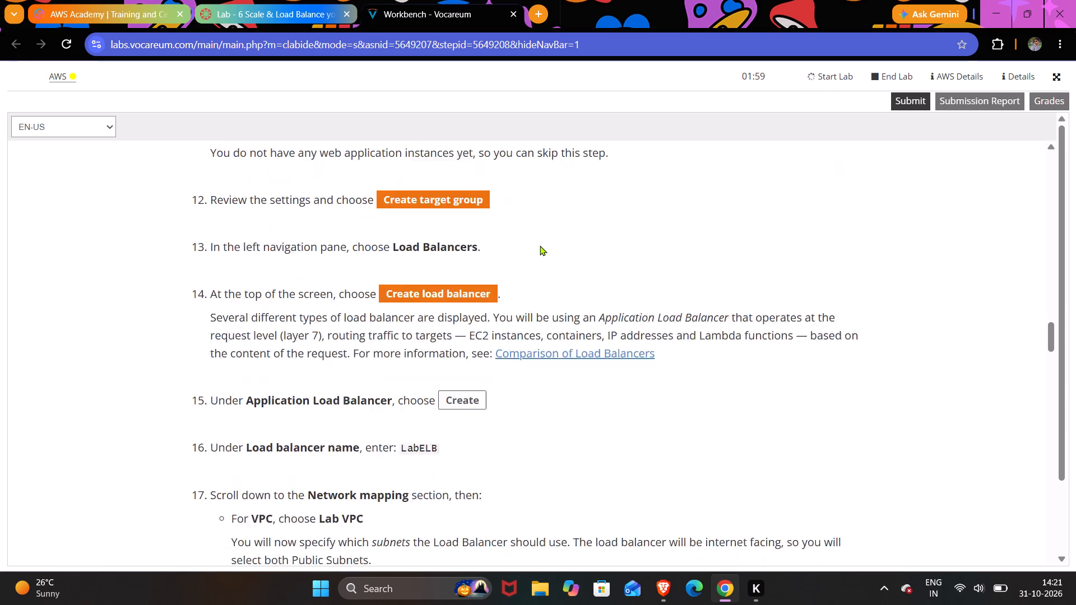
scroll(540, 245, up, 6)
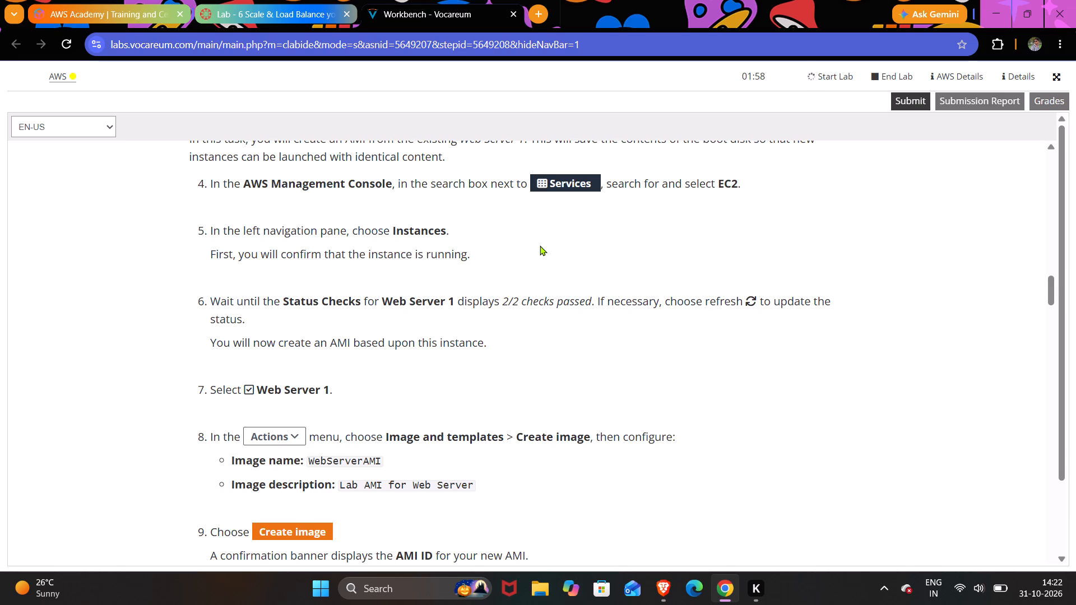
scroll(540, 245, up, 1)
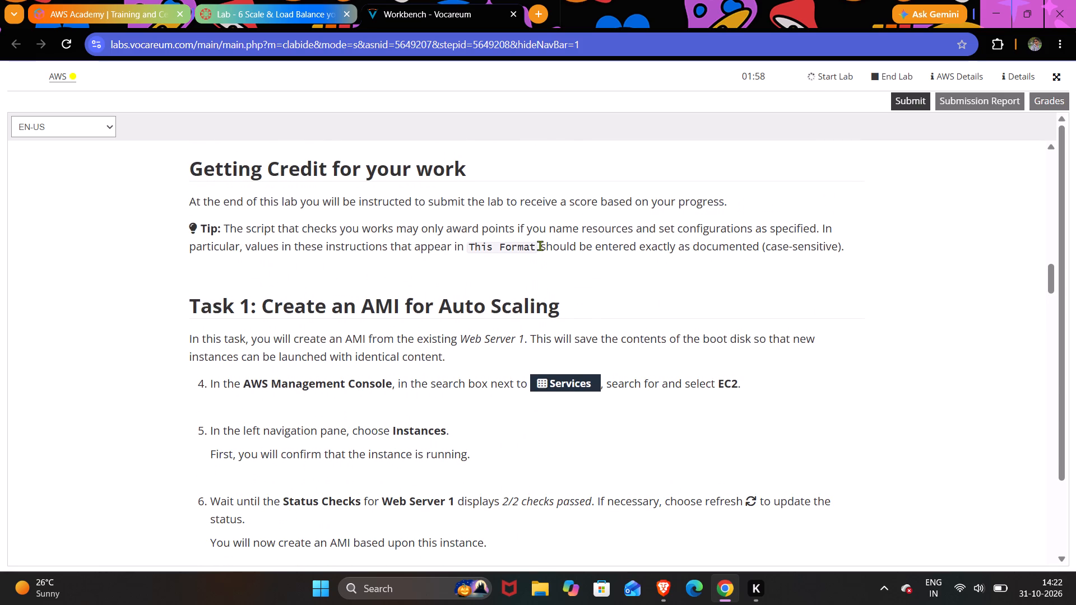
scroll(540, 245, down, 4)
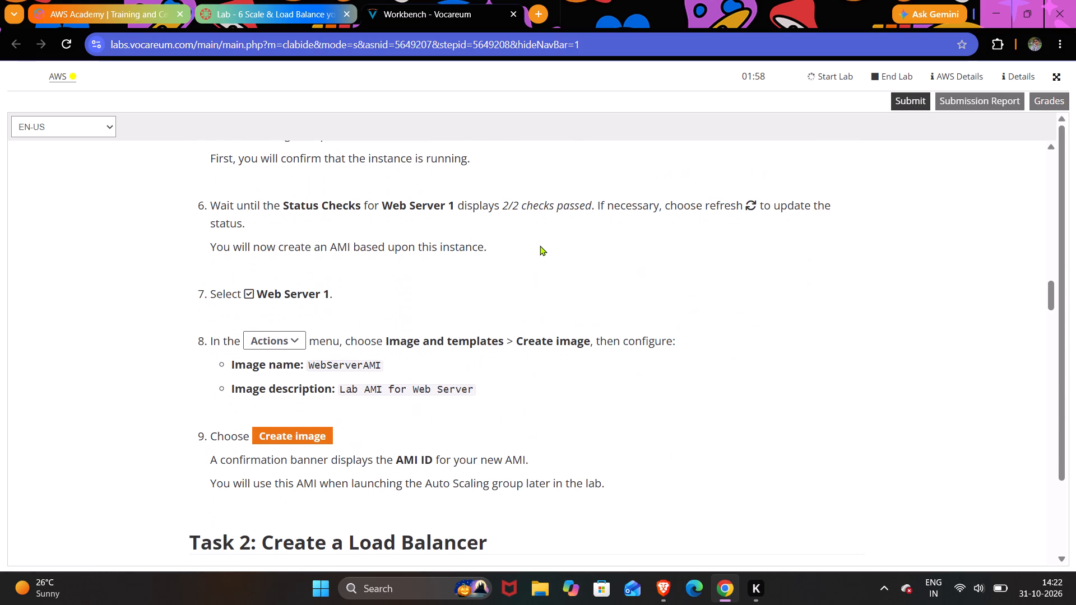
scroll(540, 245, down, 1)
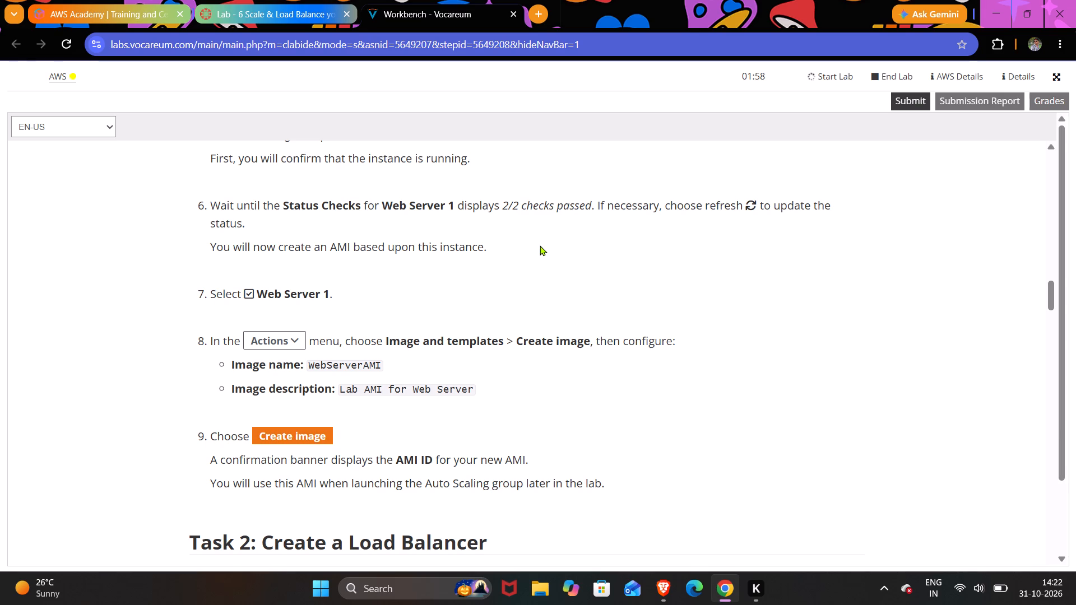
scroll(540, 245, down, 1)
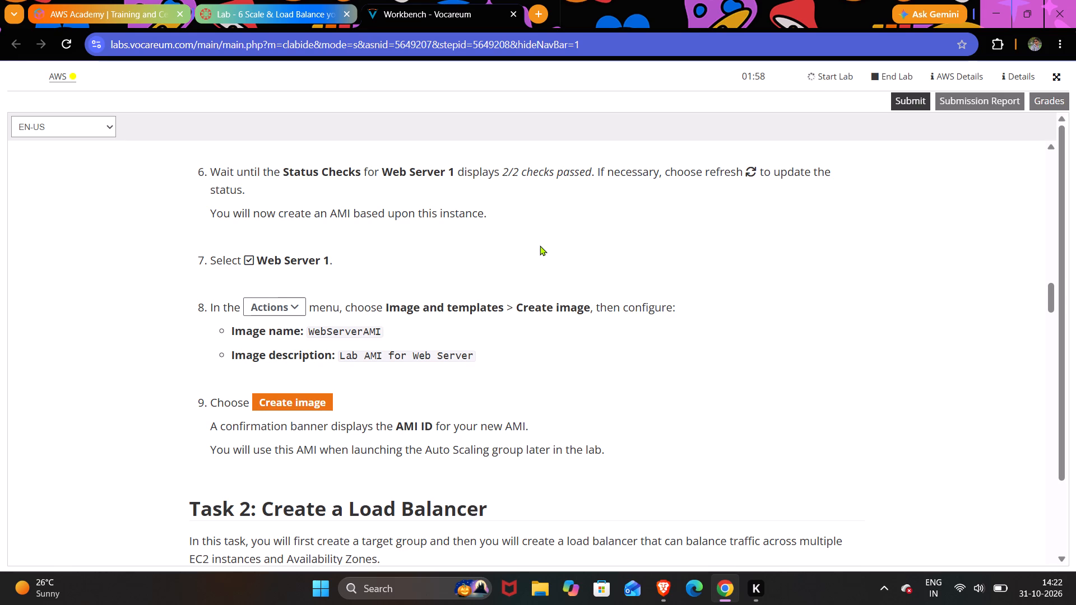
scroll(540, 245, down, 1)
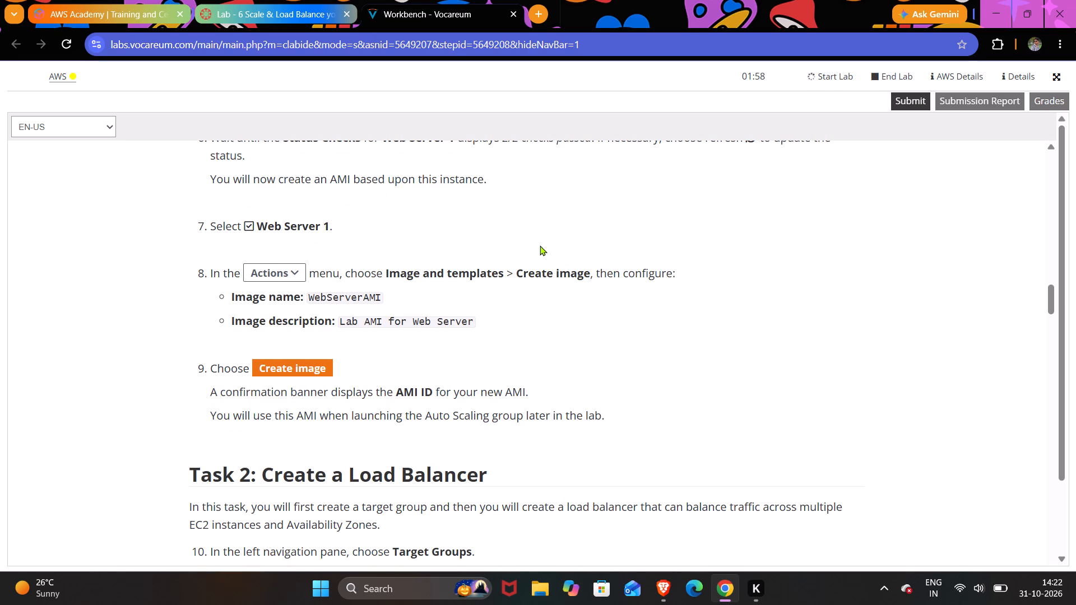
scroll(540, 245, down, 1)
scroll(540, 245, up, 2)
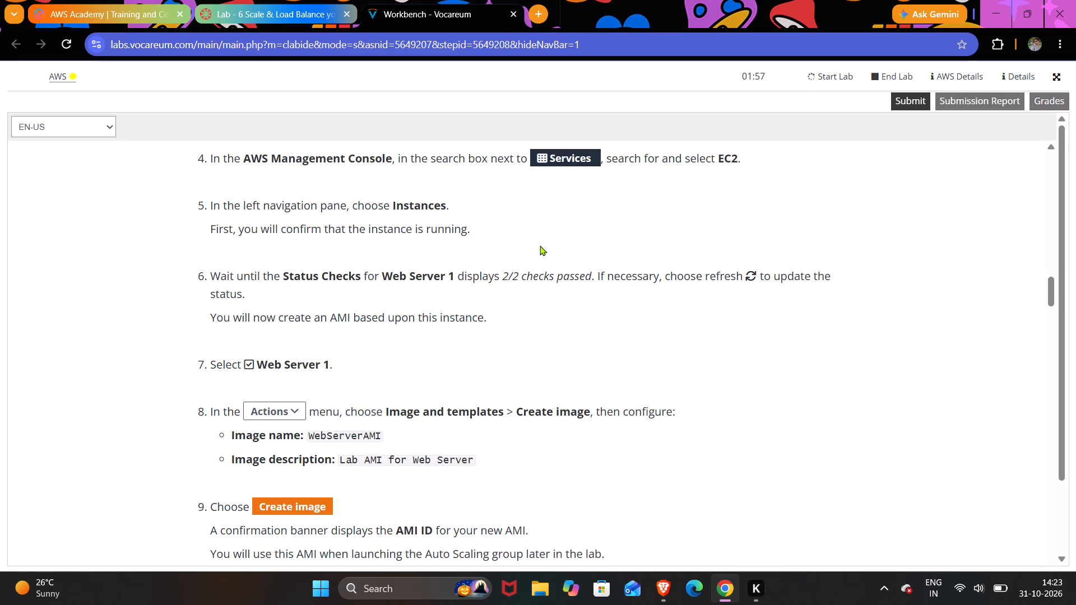
scroll(540, 245, up, 4)
scroll(540, 245, down, 12)
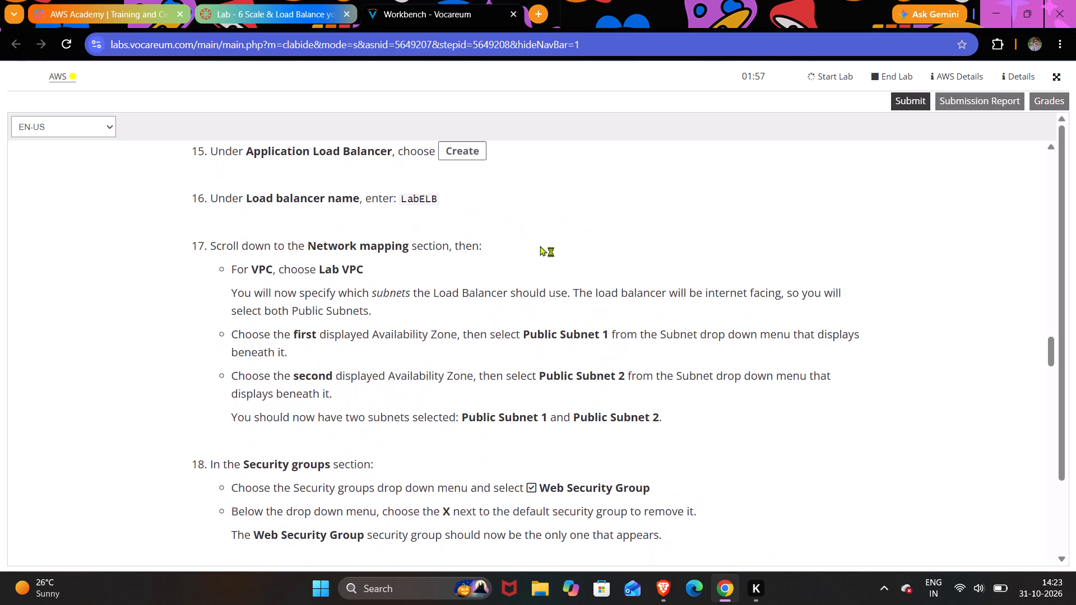
scroll(540, 245, down, 3)
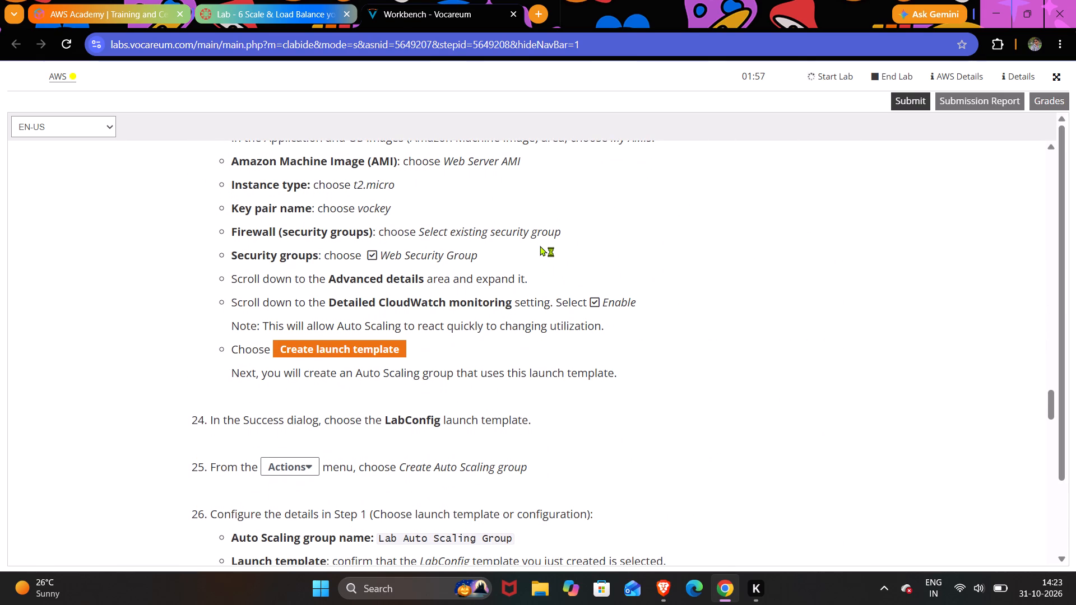
scroll(540, 245, down, 1)
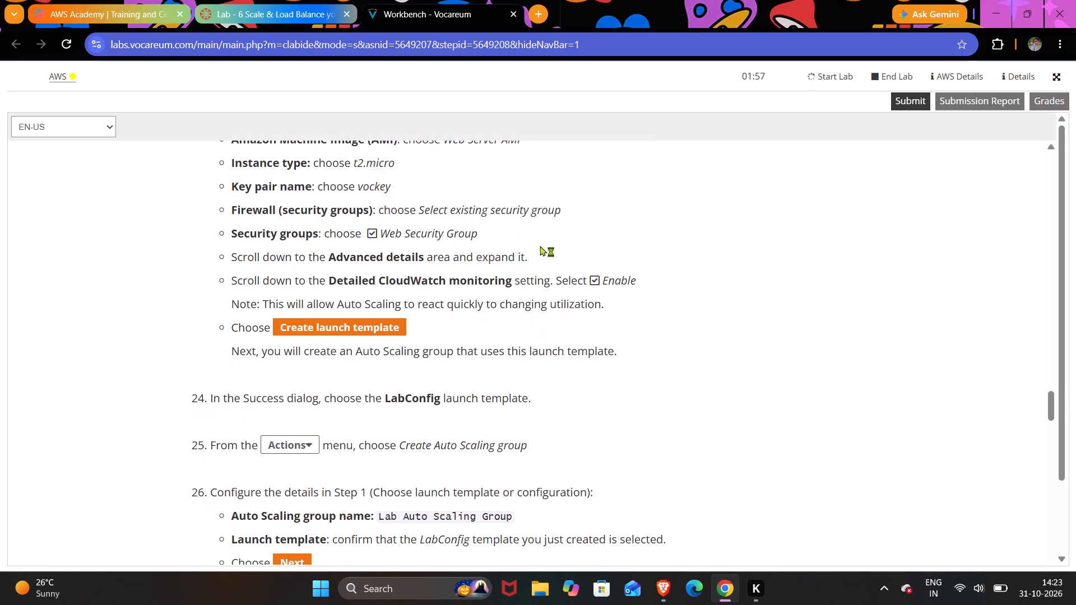
scroll(540, 245, down, 1)
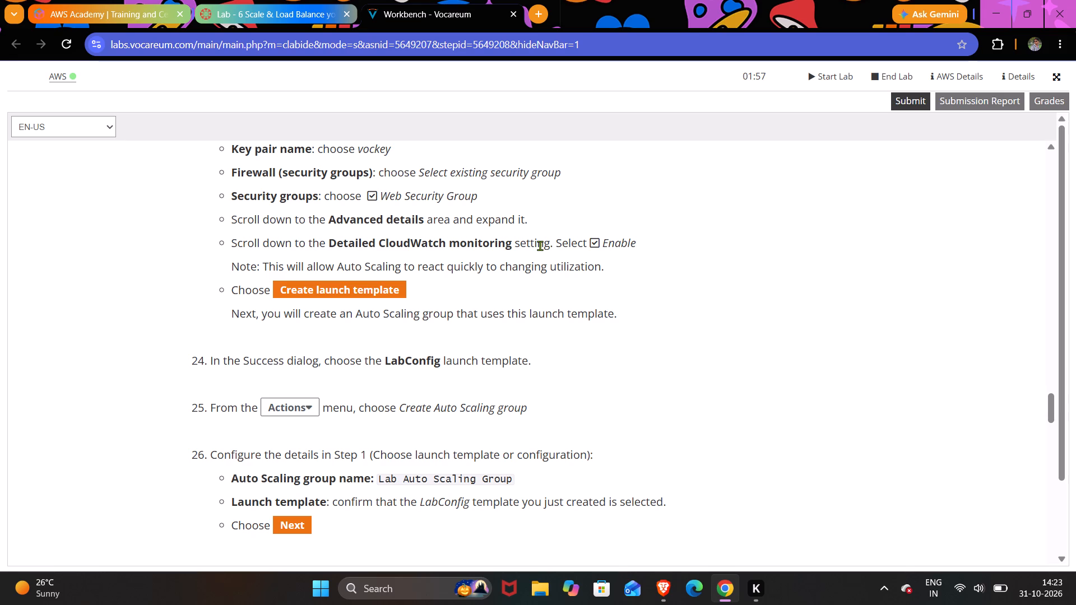
Open the AWS Management Console for the started lab session.
click(62, 74)
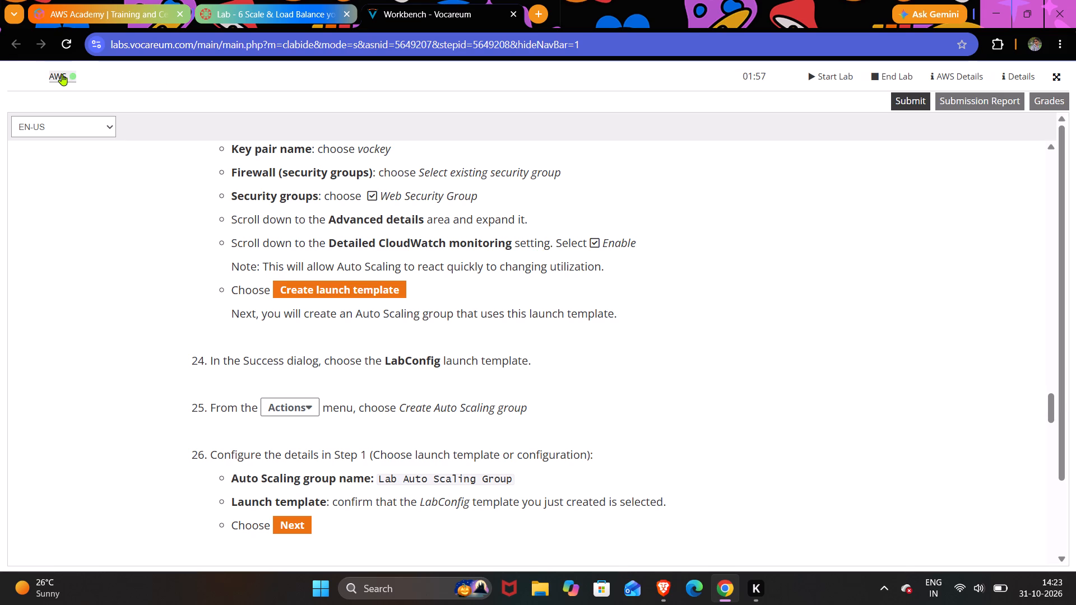
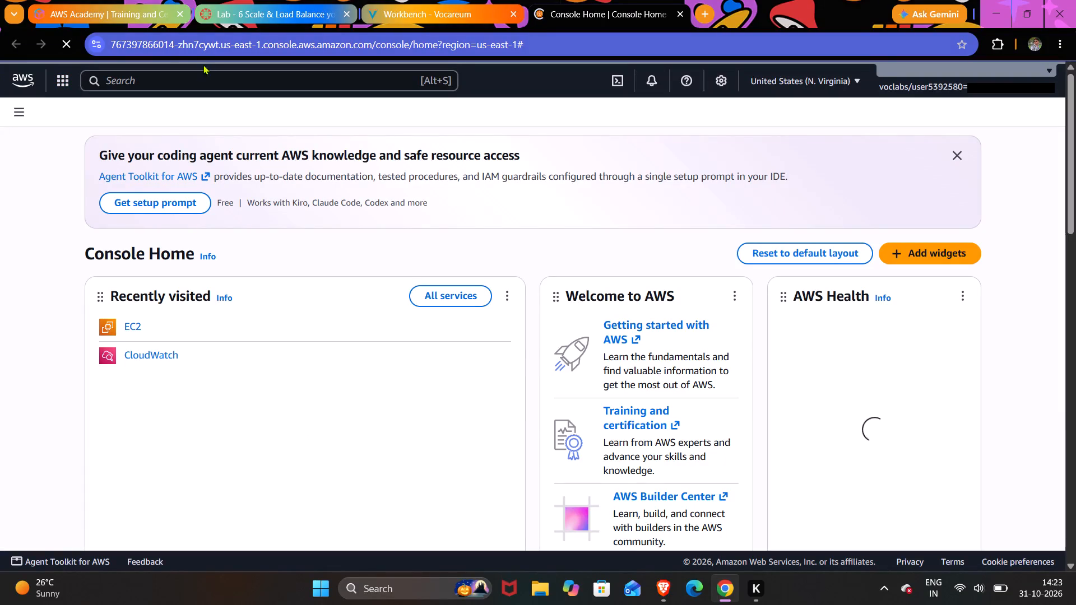
Find the EC2 service in the AWS console and open its Instances list.
click(178, 77)
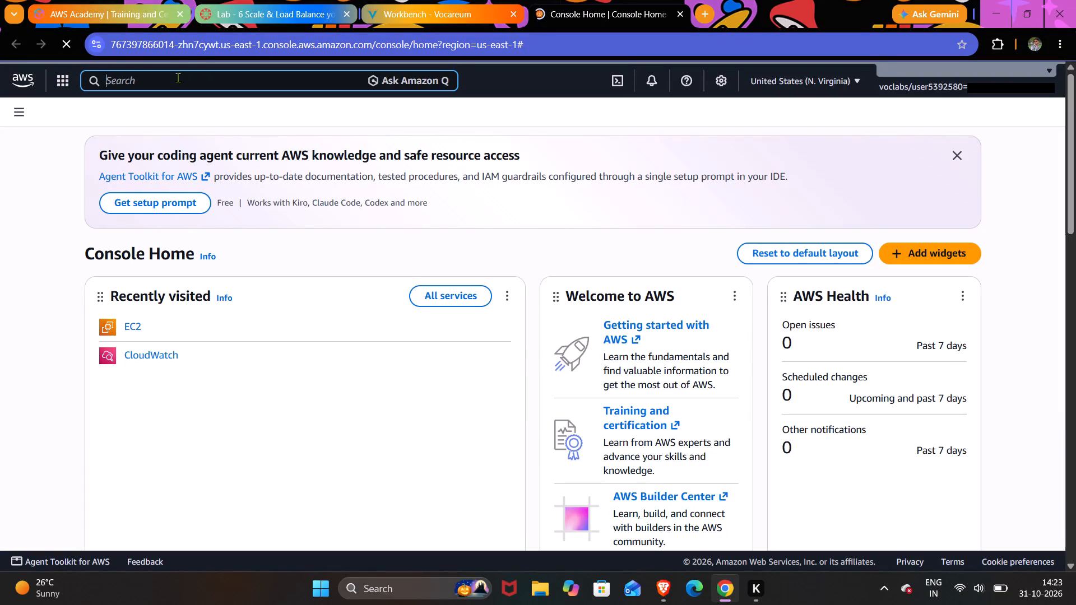
text(ec2)
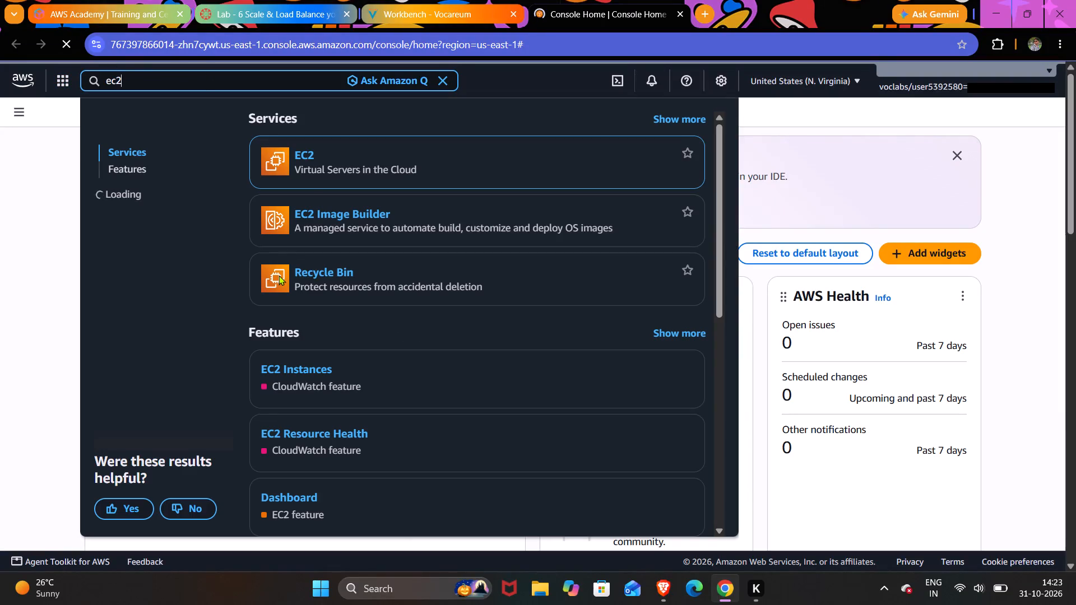
click(305, 157)
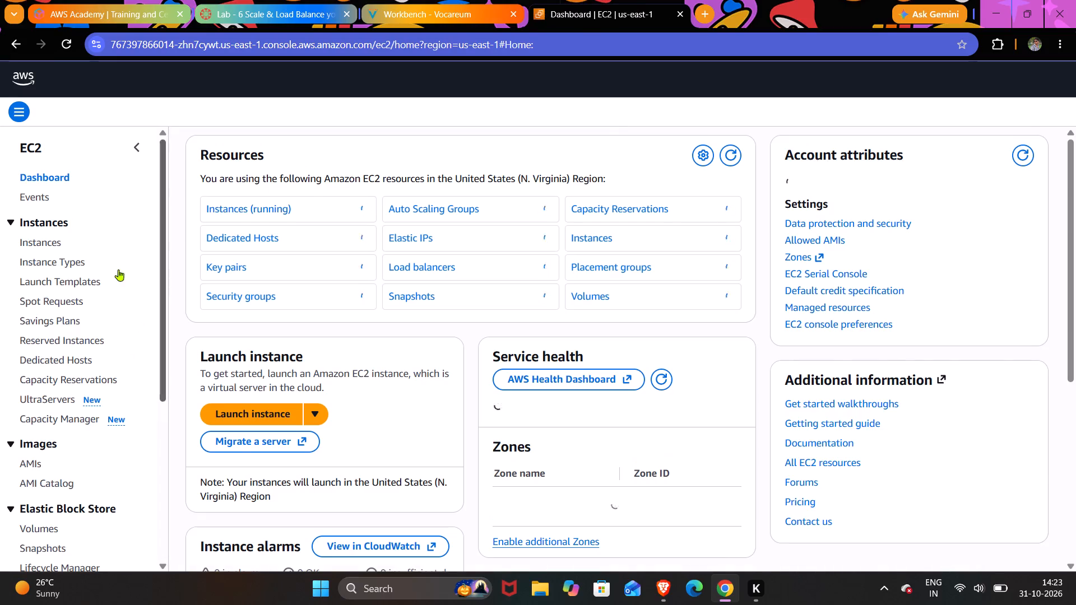
click(49, 239)
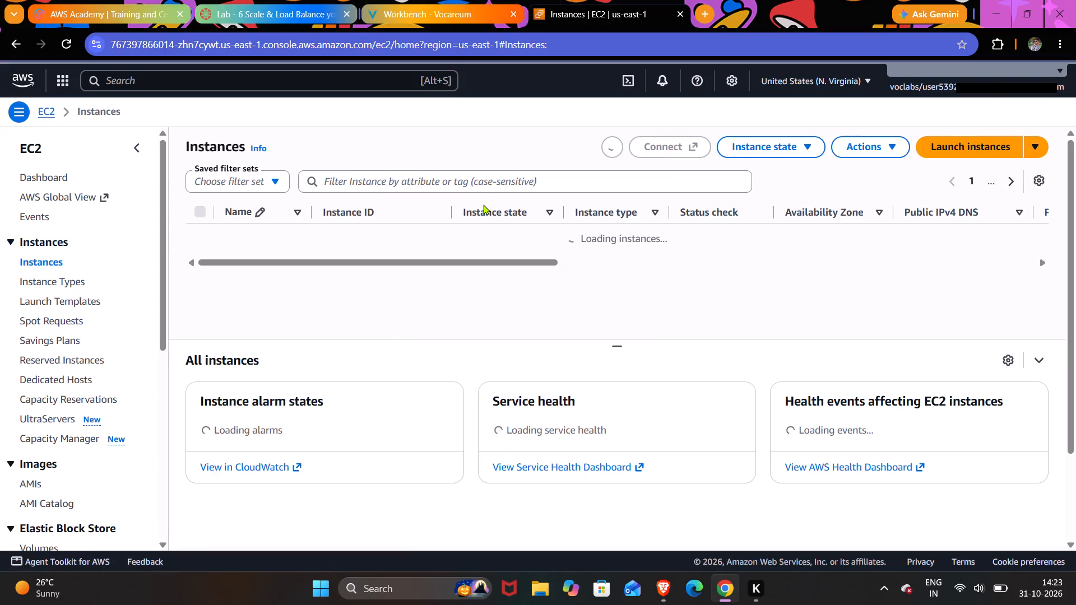
Return to the Vocareum lab page and review the Task 1 instructions for creating an AMI from Web Server 1.
click(441, 17)
scroll(440, 243, up, 3)
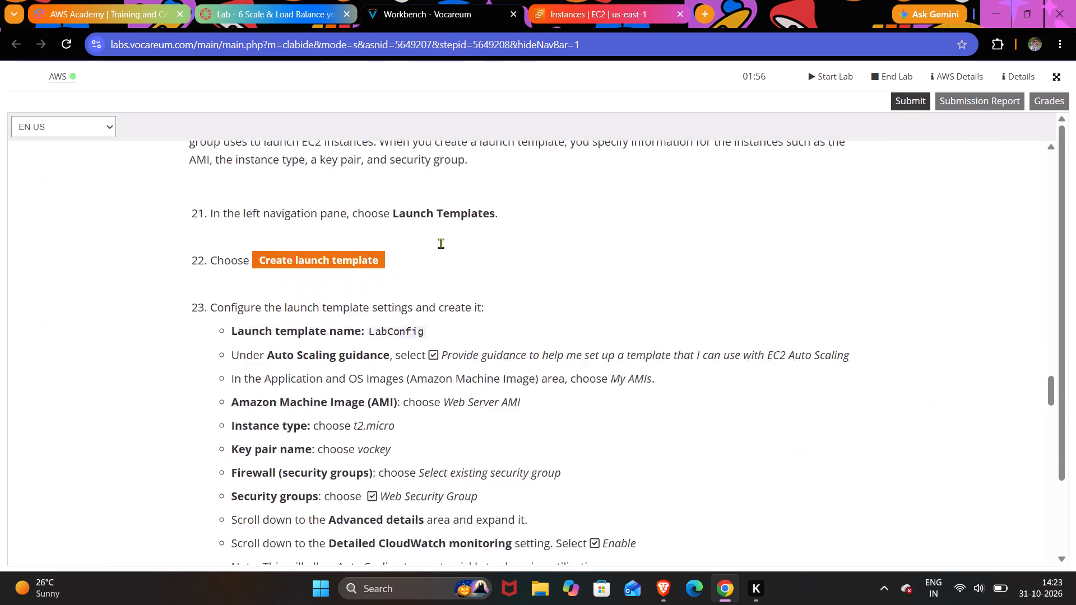
scroll(440, 243, up, 9)
scroll(440, 243, down, 1)
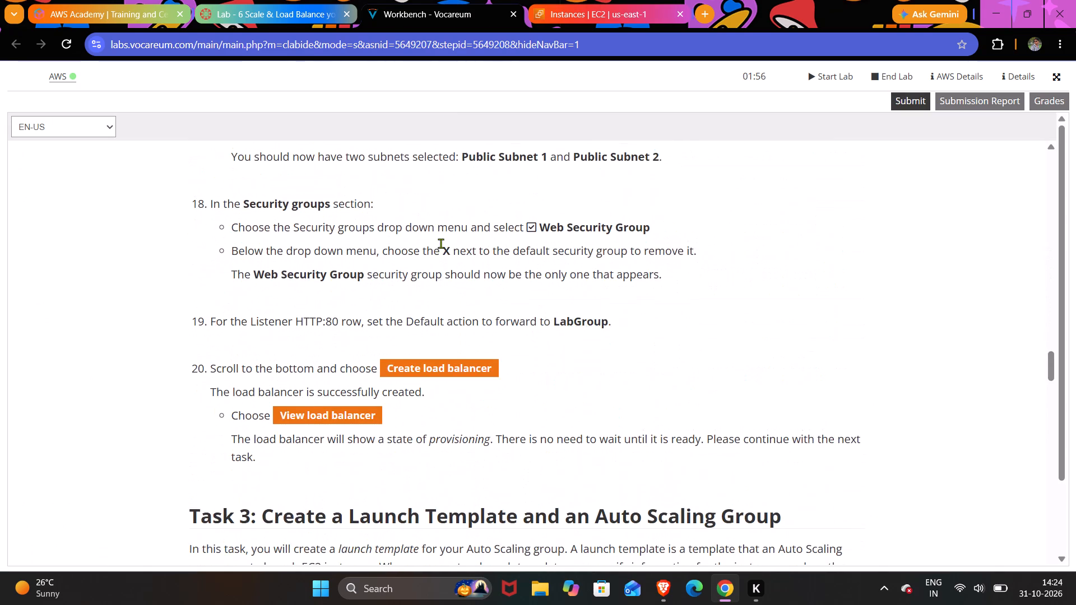
scroll(440, 243, up, 9)
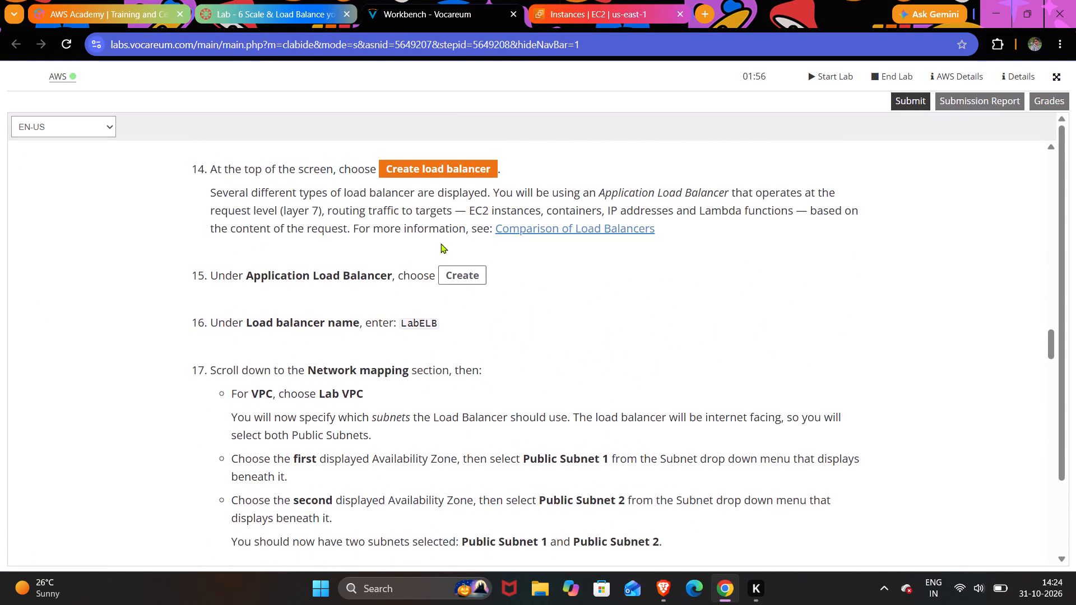
scroll(440, 243, up, 7)
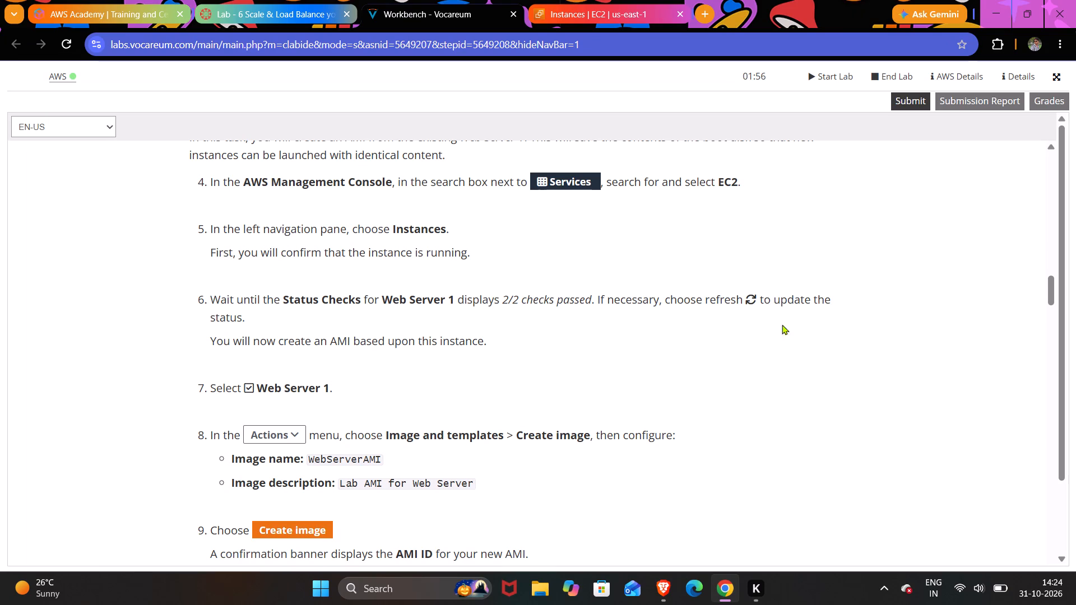
scroll(278, 387, down, 1)
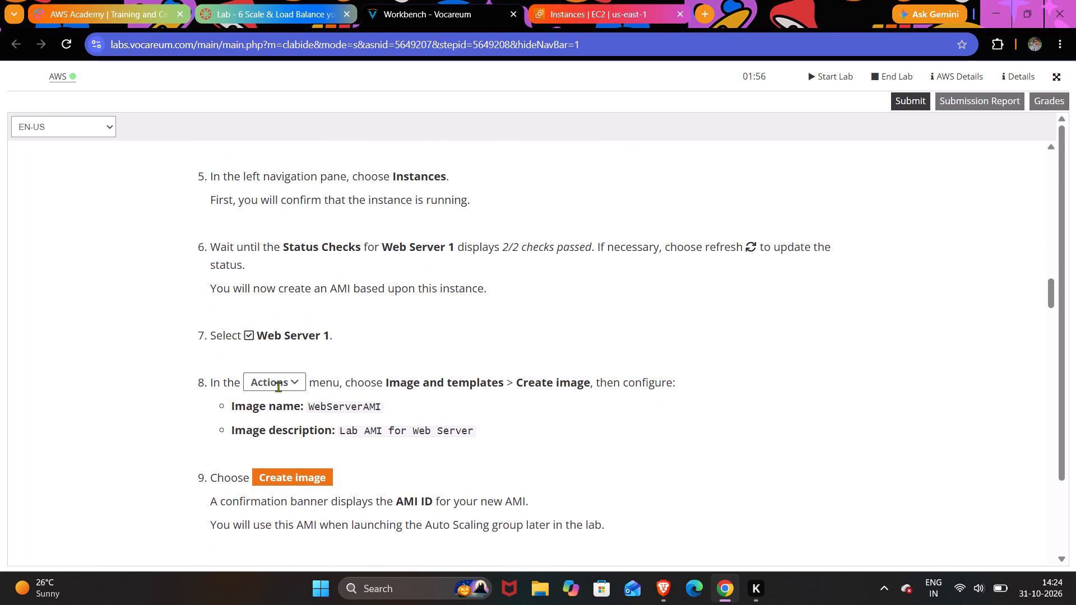
scroll(278, 387, down, 1)
Back in the EC2 console, refresh the instances list and open the Create image form for the Web Server 1 instance.
click(610, 15)
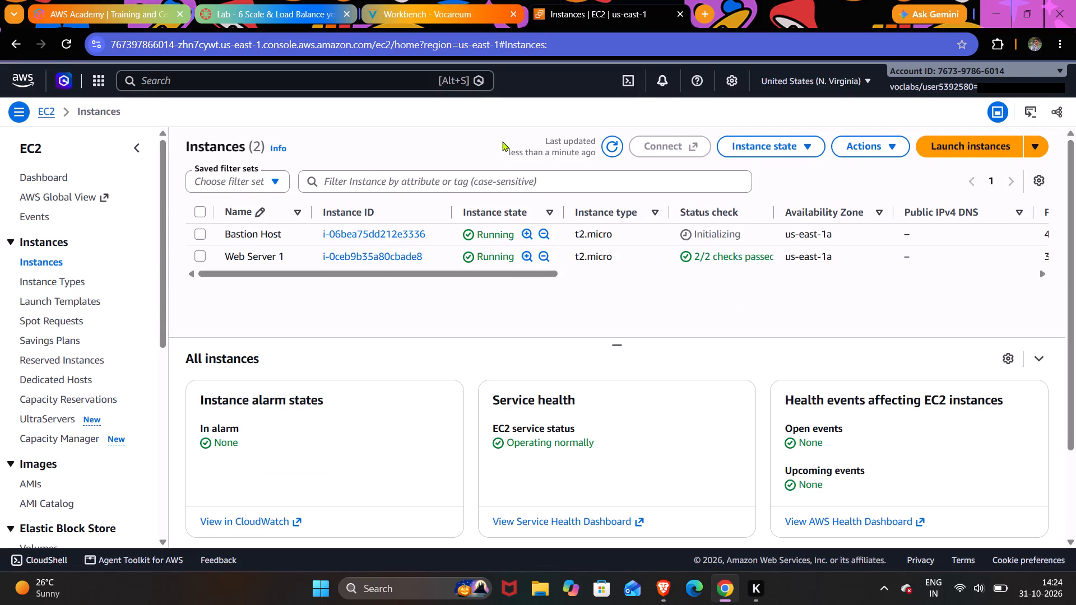
click(607, 150)
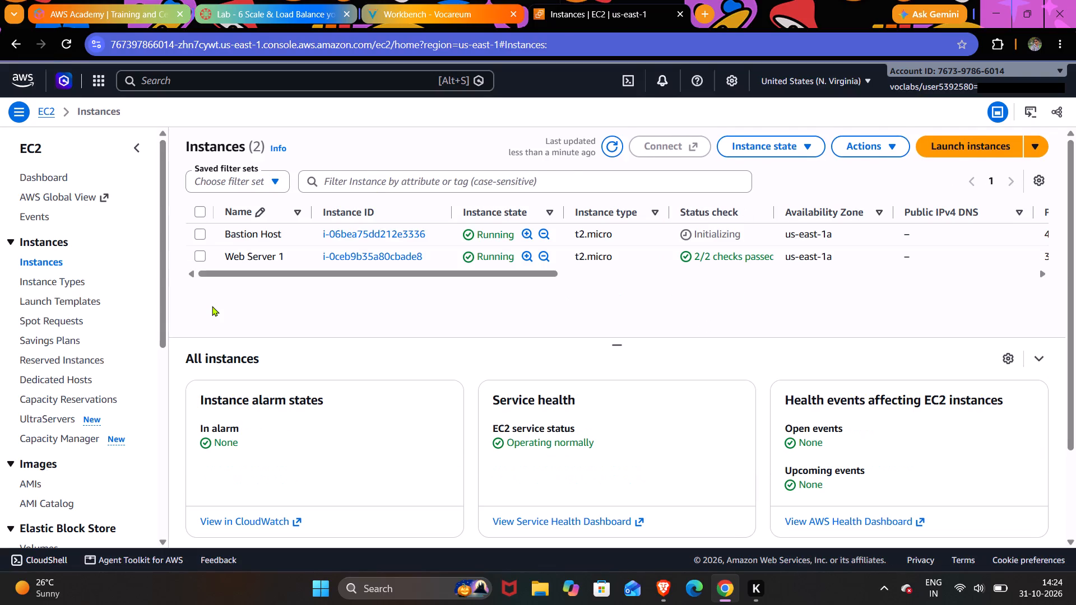
click(203, 257)
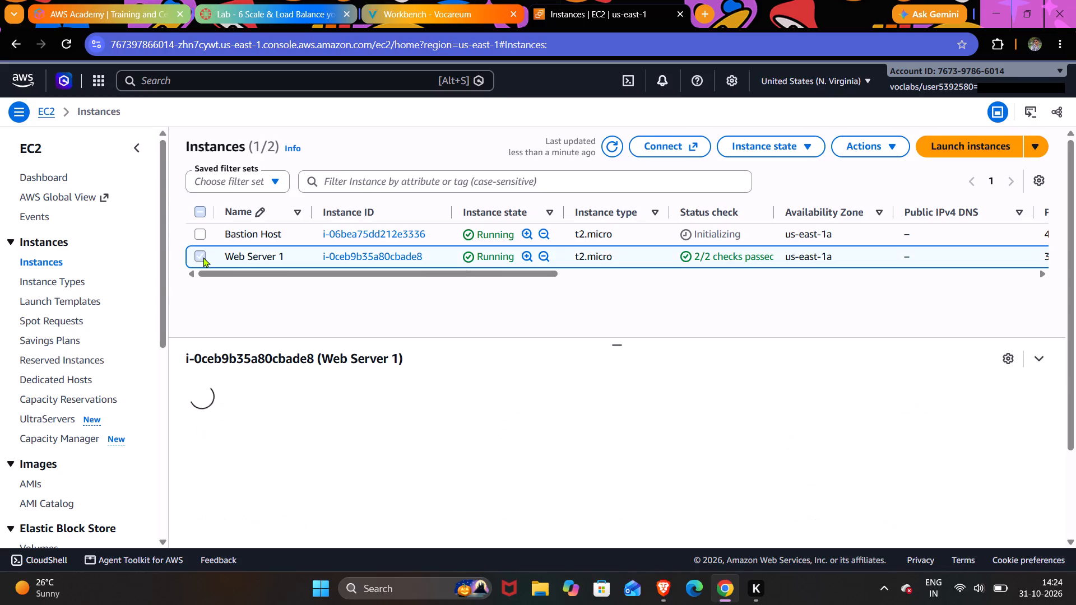
click(868, 143)
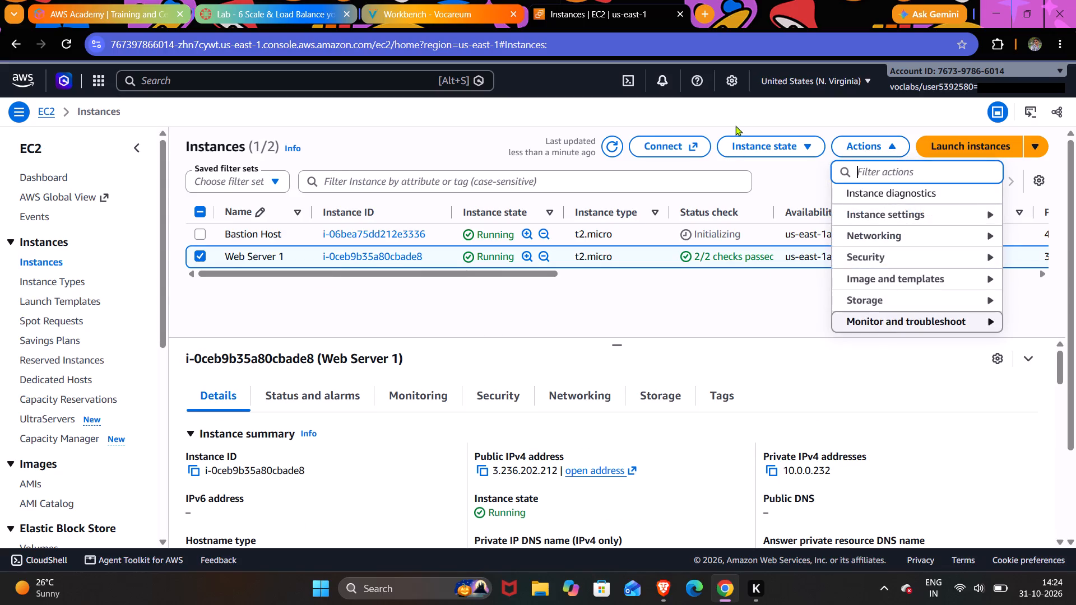
click(883, 278)
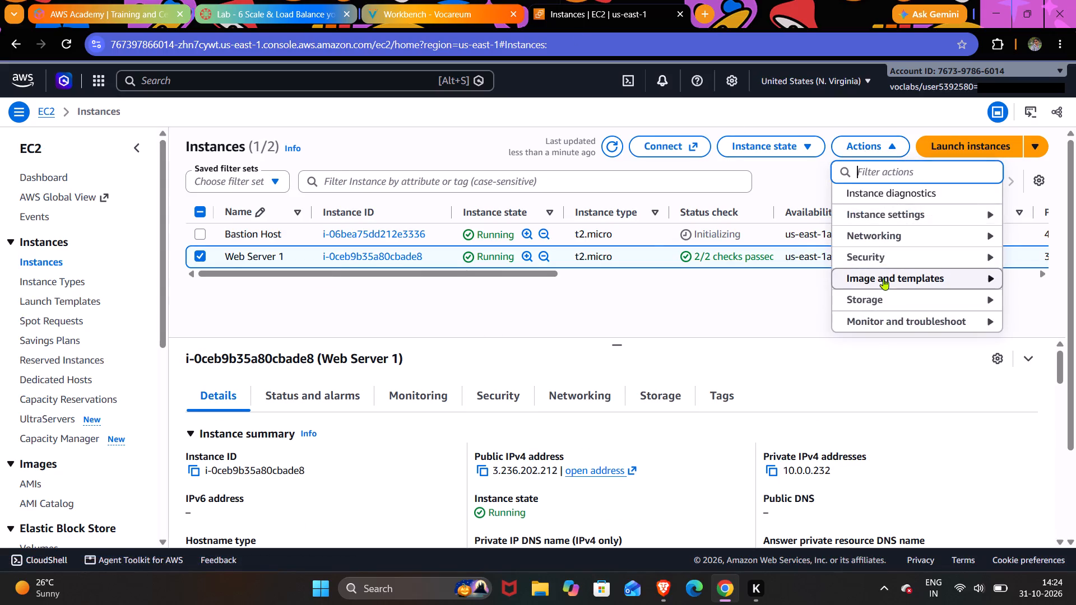
click(732, 255)
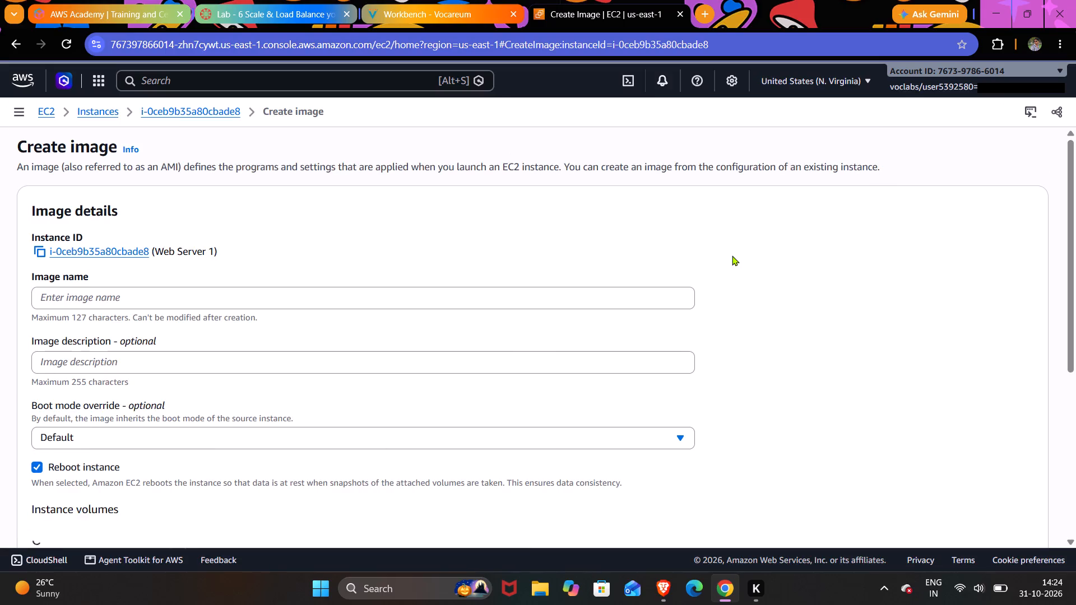
Copy the image name WebServerAMI from the lab instructions and enter it as the new image's name.
click(422, 10)
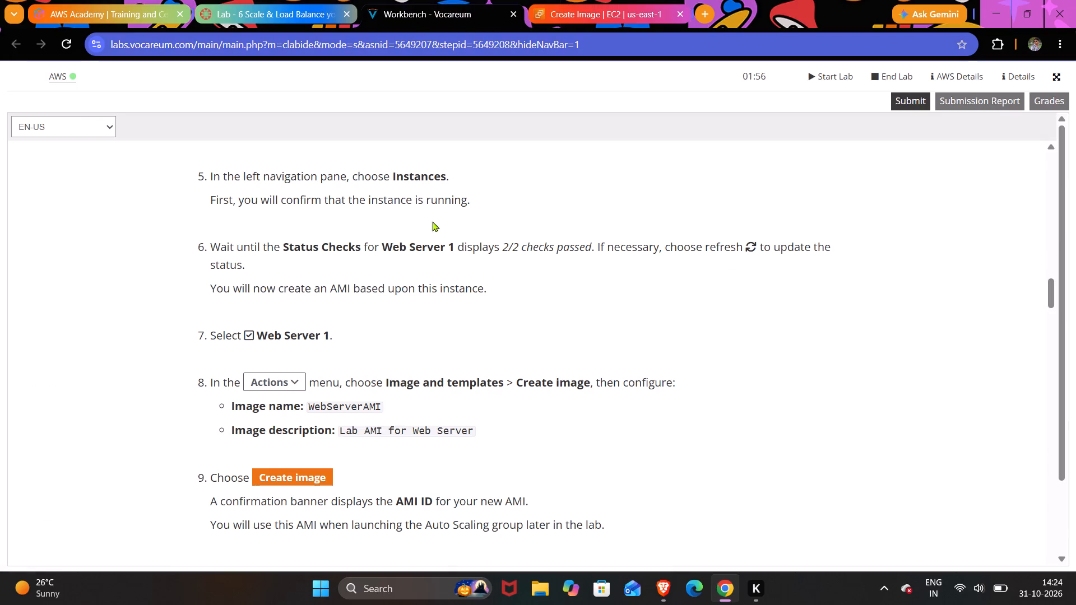
drag(305, 402, 345, 403)
drag(345, 403, 395, 404)
key(ctrl+c)
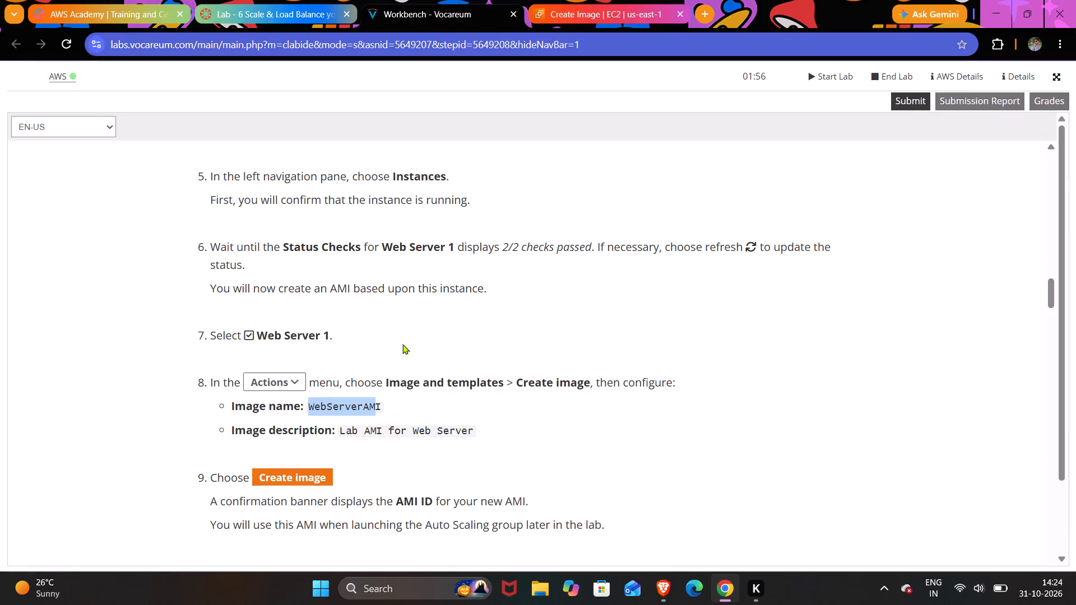
click(630, 5)
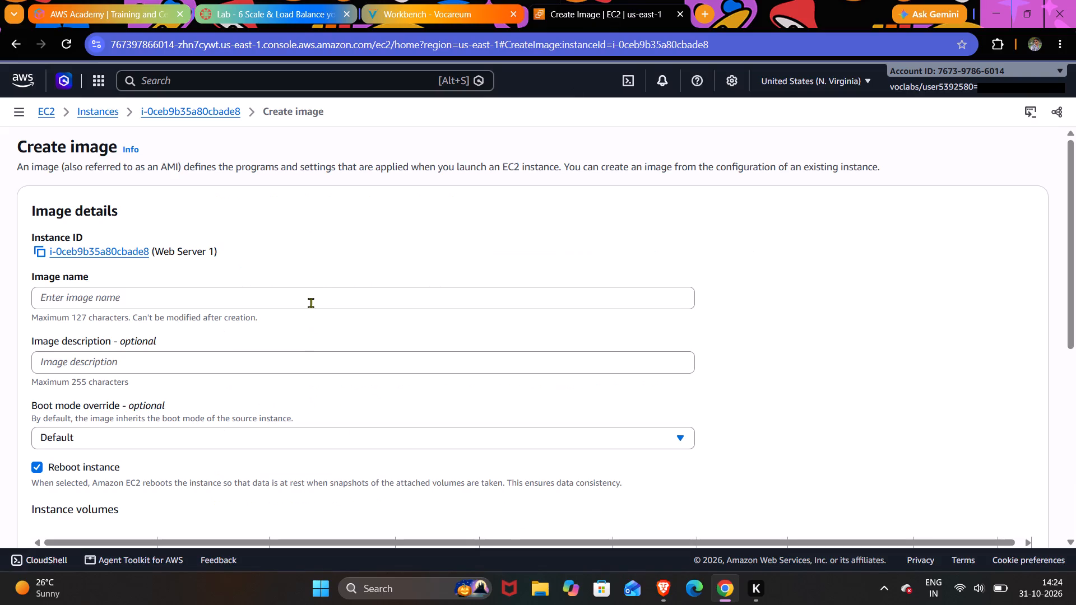
click(312, 298)
key(ctrl+v)
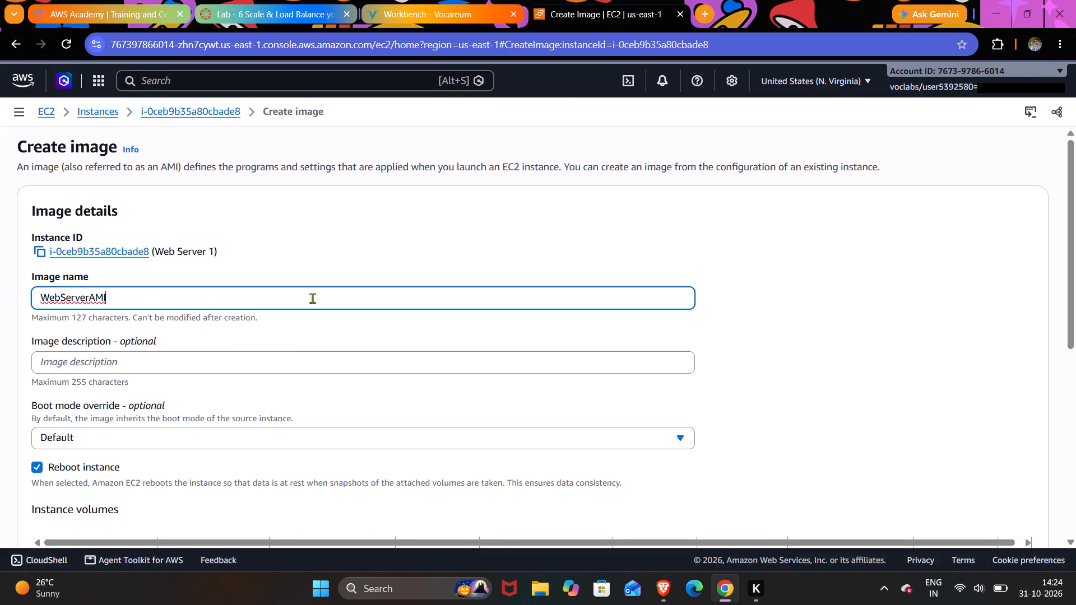
Copy "Lab AMI for Web Server" from the lab instructions and enter it as the image description.
click(417, 14)
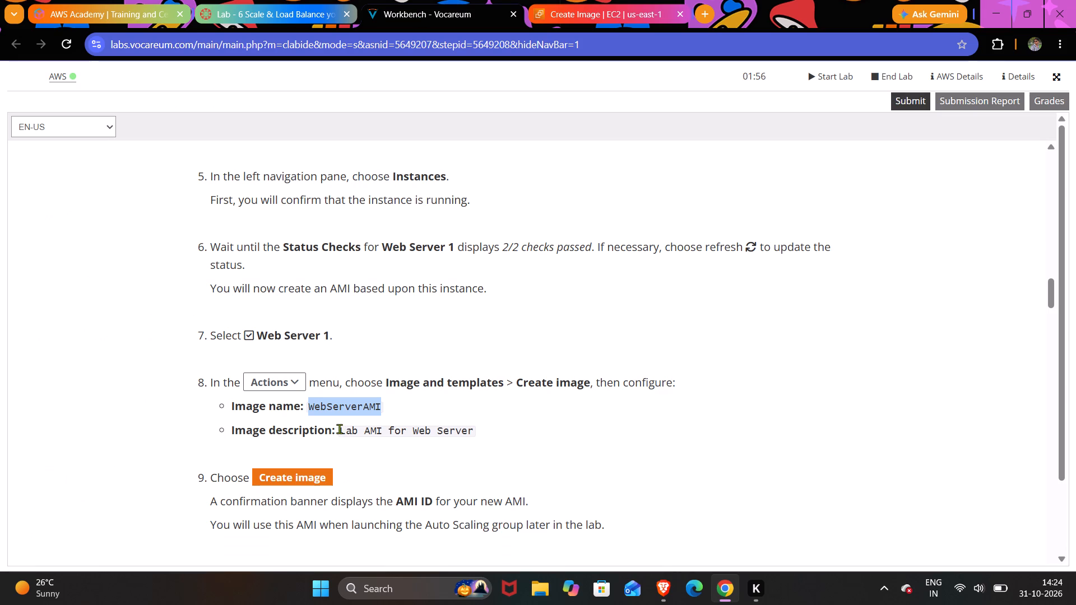
drag(340, 429, 573, 419)
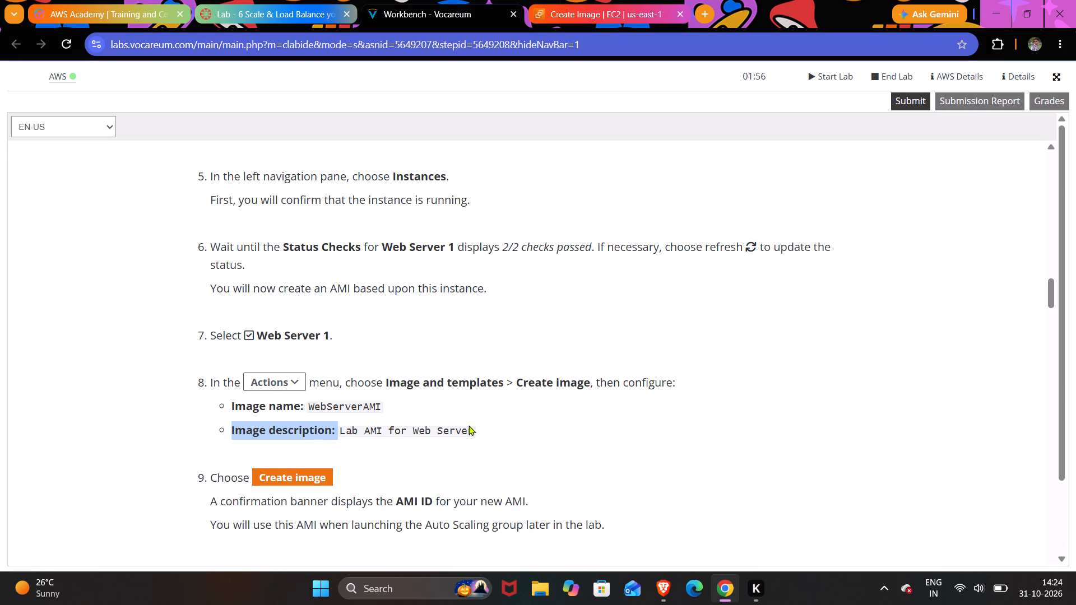
click(470, 425)
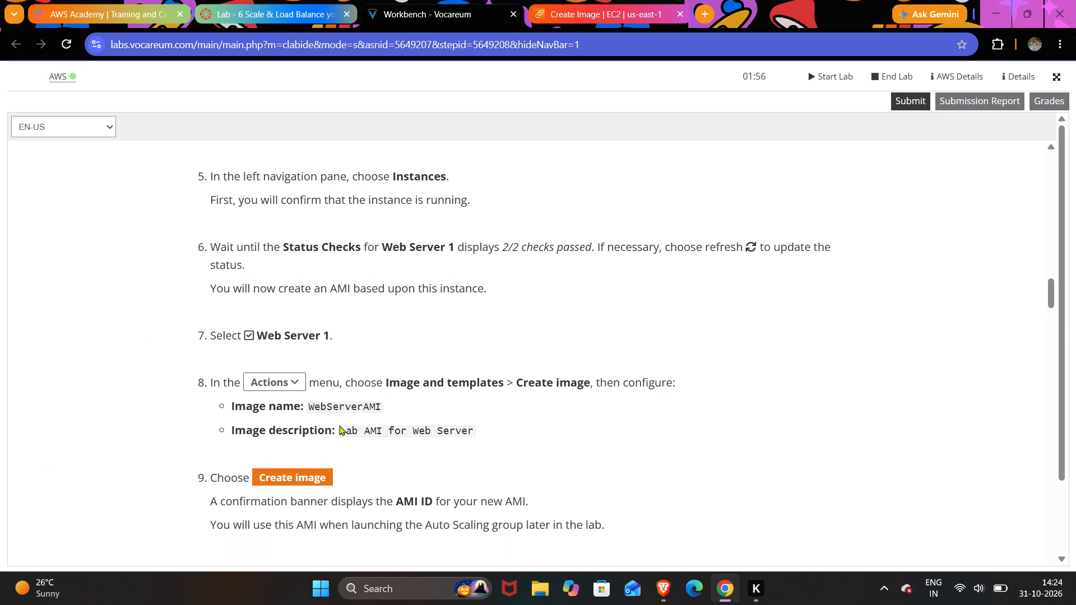
drag(339, 425, 507, 422)
key(ctrl+c)
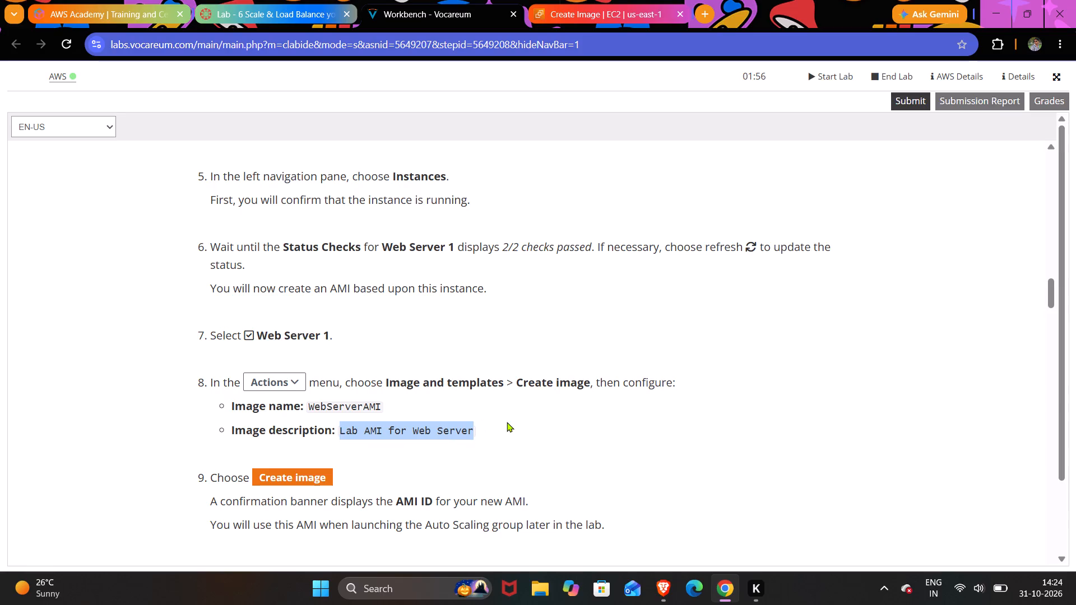
click(611, 13)
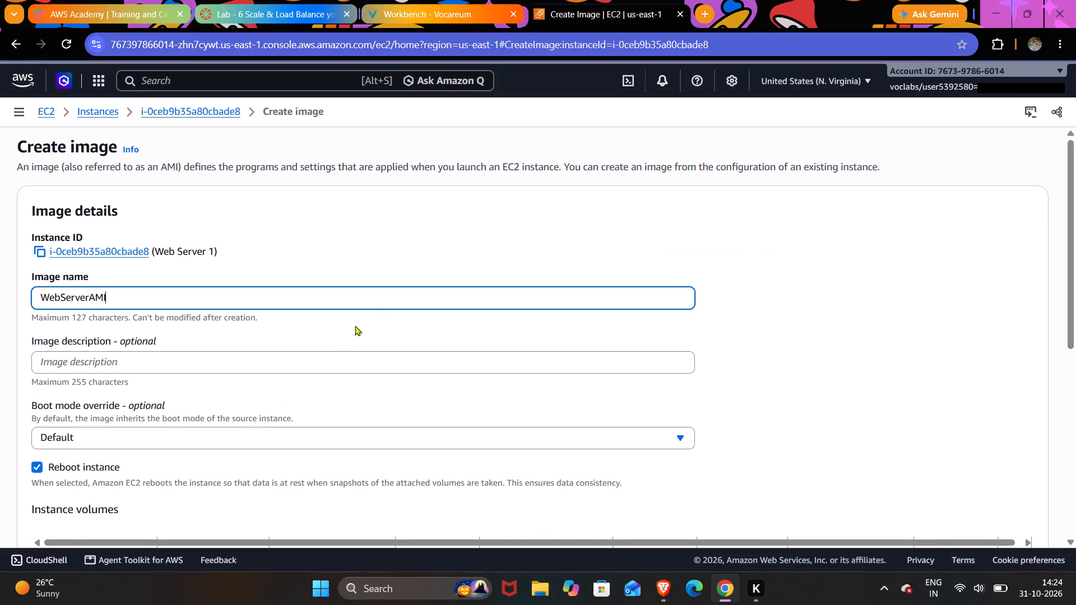
click(323, 368)
key(ctrl+v)
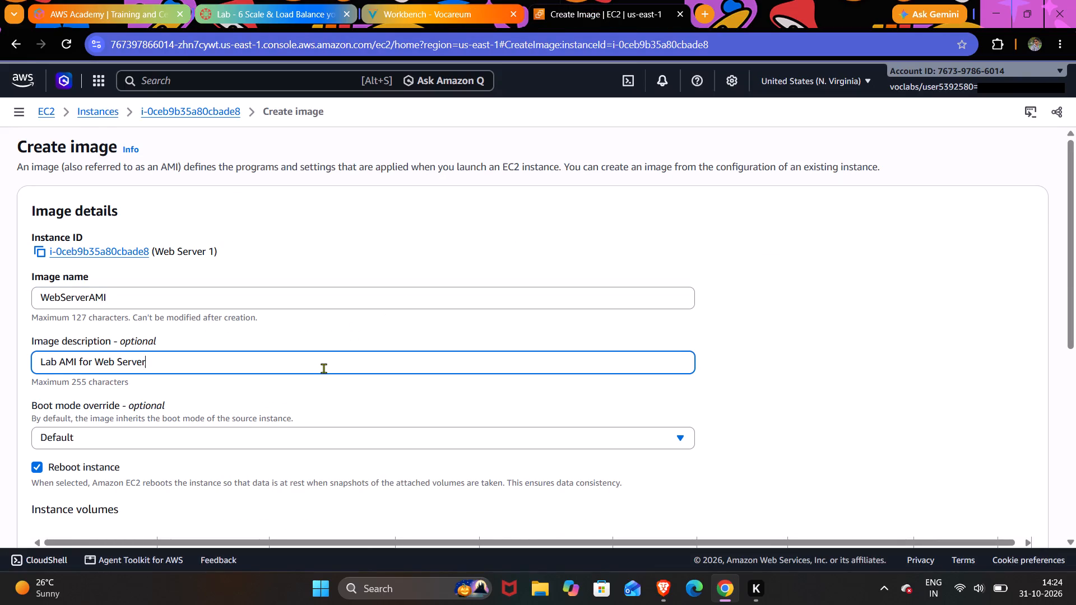
Create the image from Web Server 1, keeping the default volume and tag settings.
scroll(323, 368, down, 4)
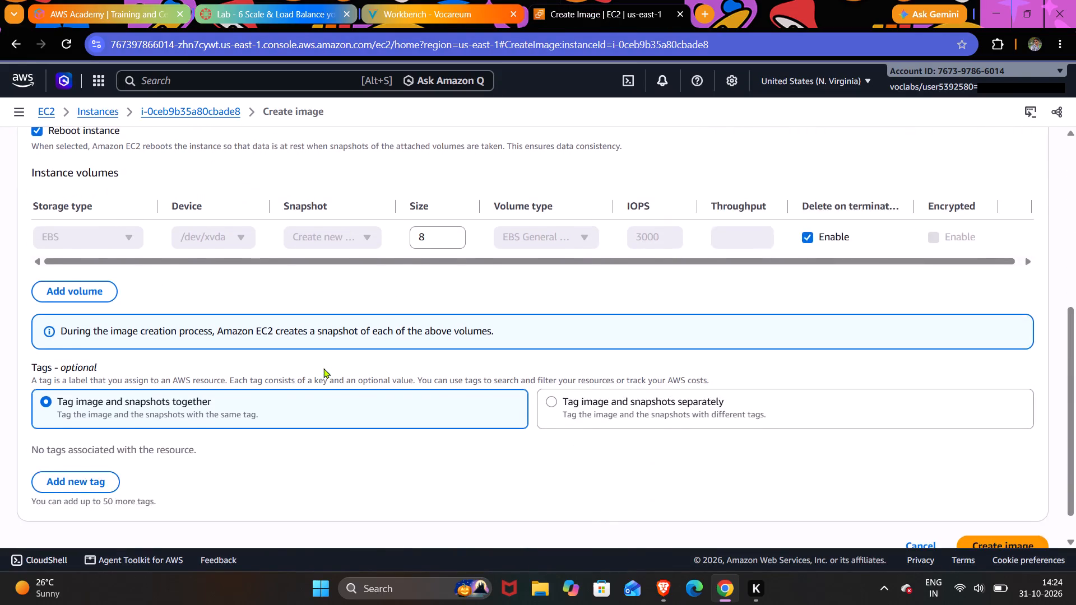
scroll(323, 368, down, 2)
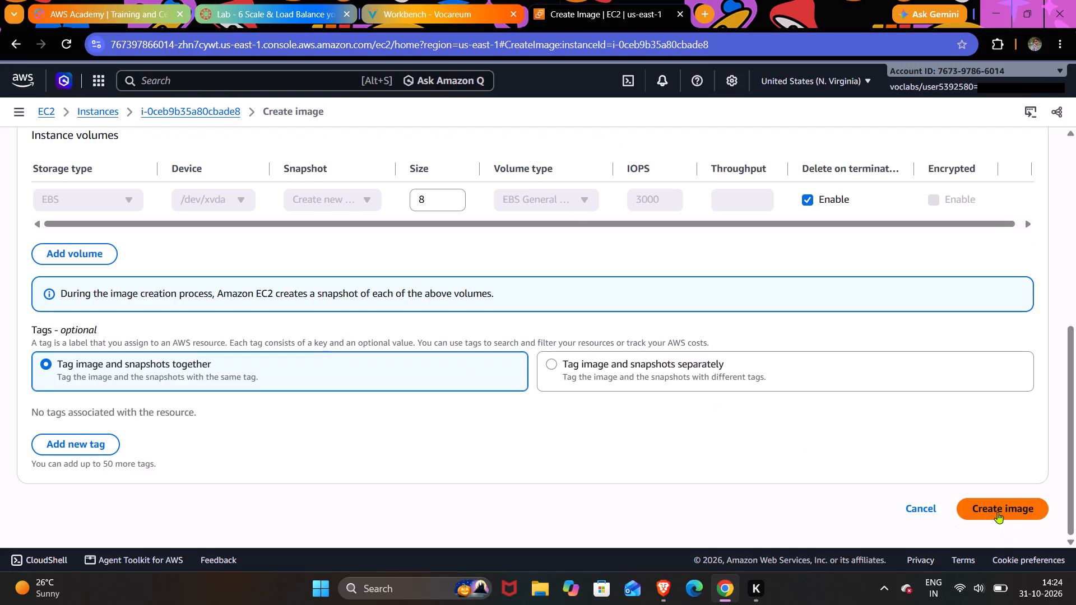
click(996, 510)
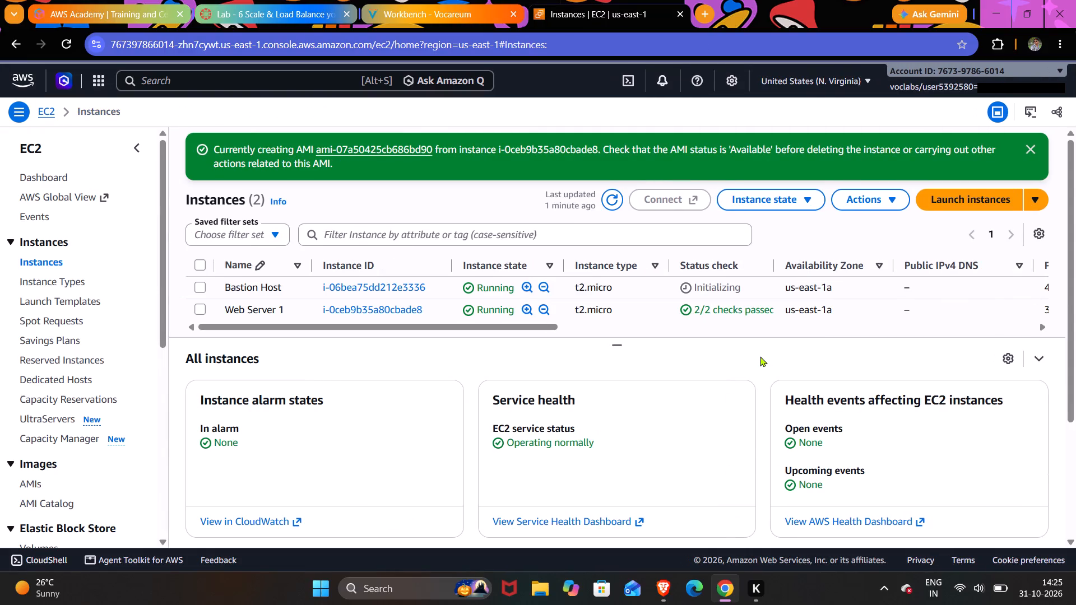
Return to the lab page and read the Task 2 instructions for creating the target group.
click(438, 13)
scroll(463, 436, down, 1)
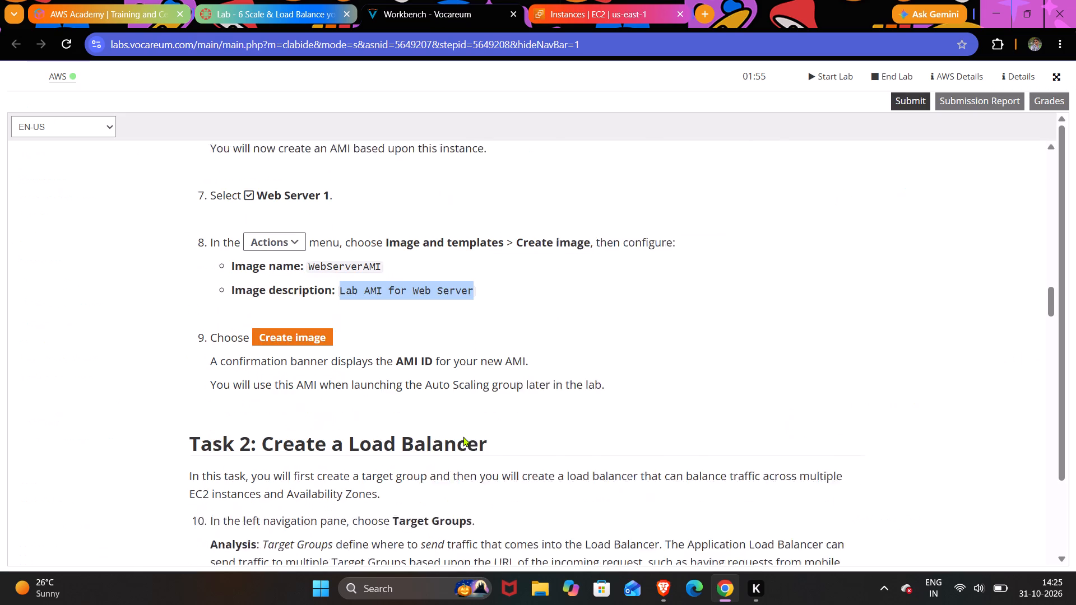
scroll(463, 436, down, 2)
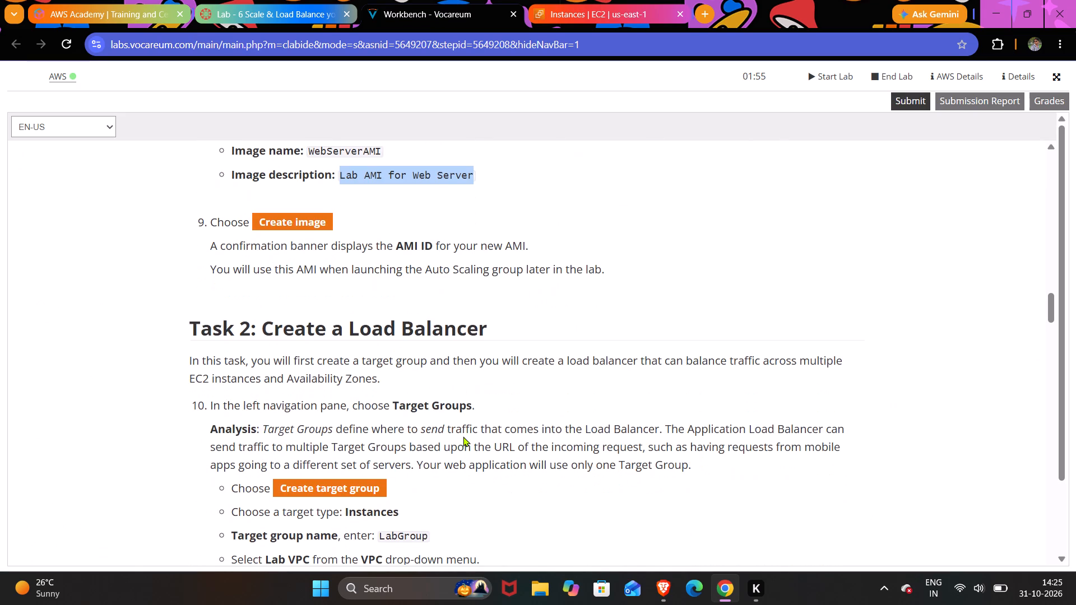
scroll(463, 436, down, 2)
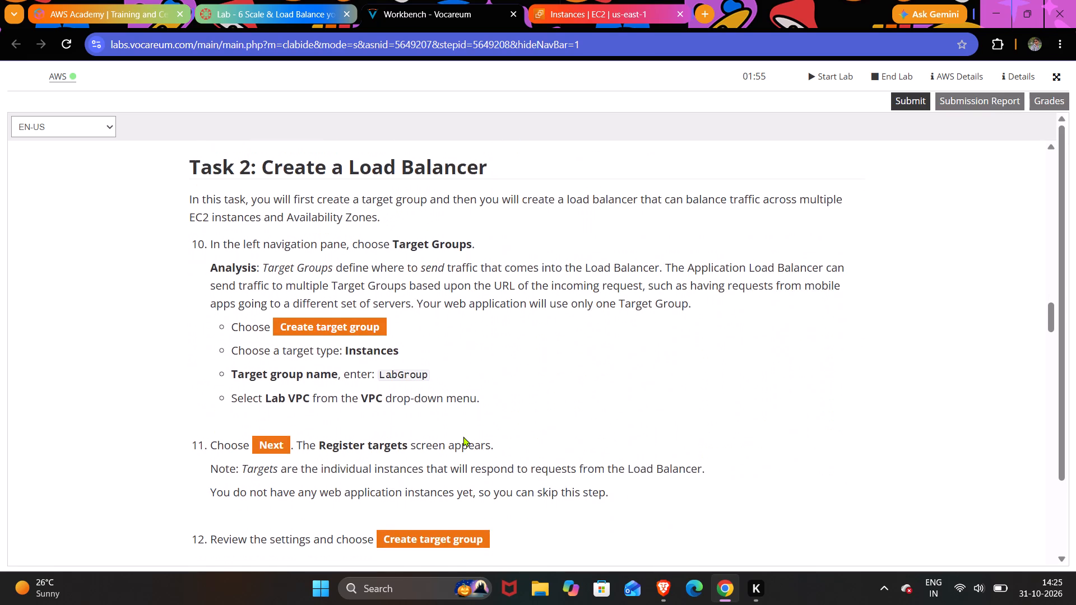
scroll(463, 436, down, 1)
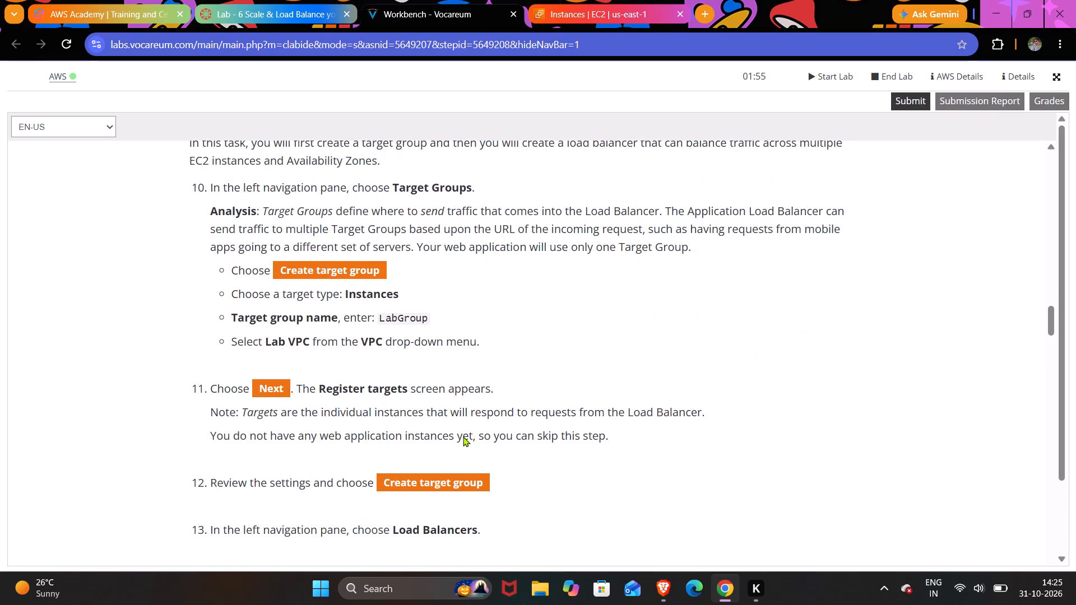
scroll(463, 436, down, 1)
Return to the EC2 console, refresh the instances list and examine the details of Bastion Host and Web Server 1.
click(628, 15)
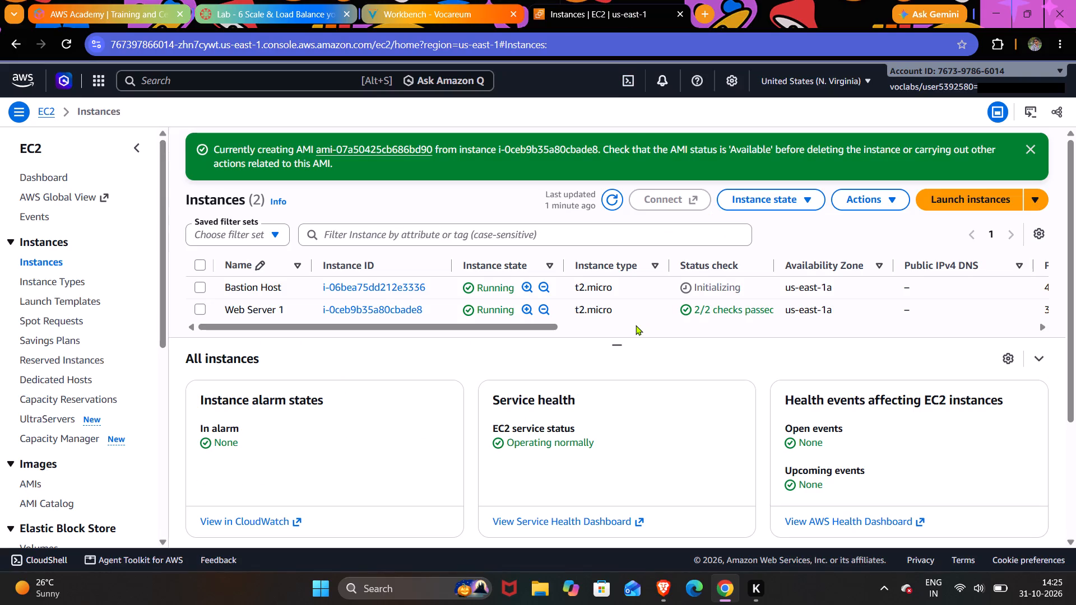
click(615, 197)
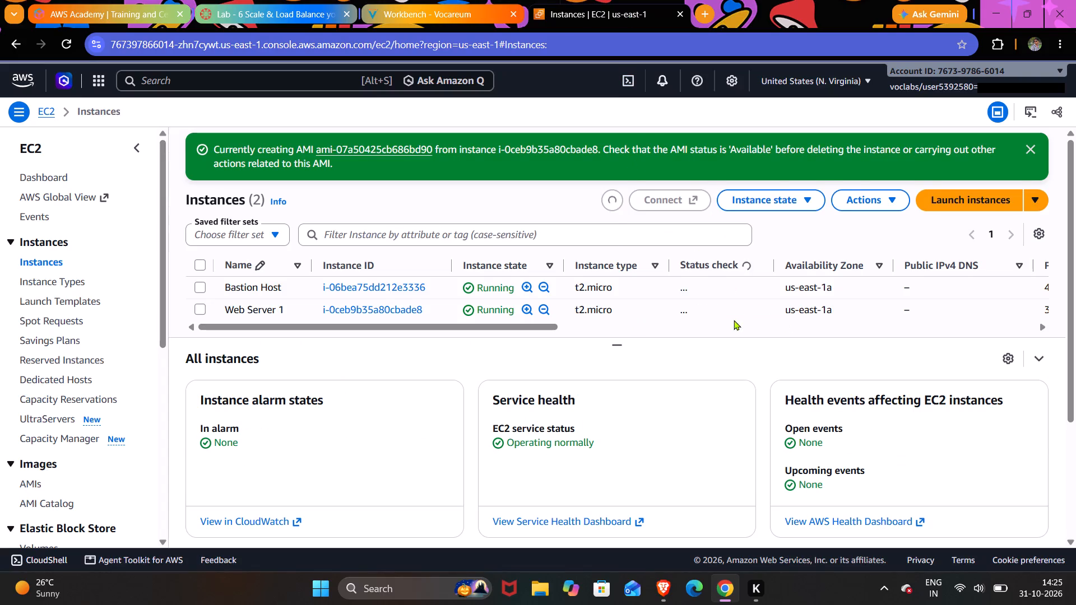
scroll(734, 320, left, 12)
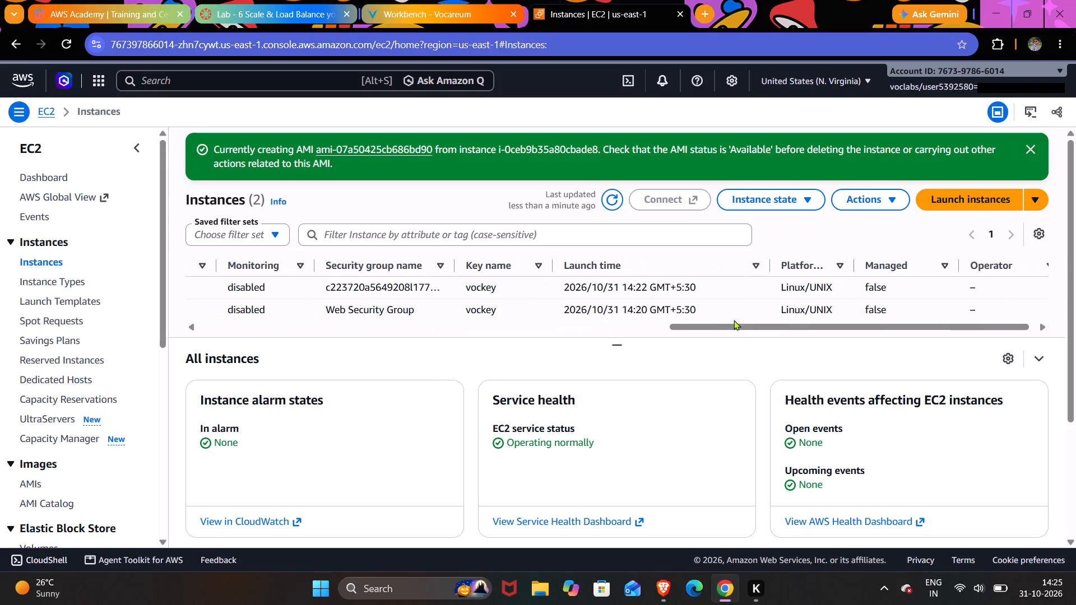
scroll(734, 320, right, 8)
scroll(734, 320, down, 3)
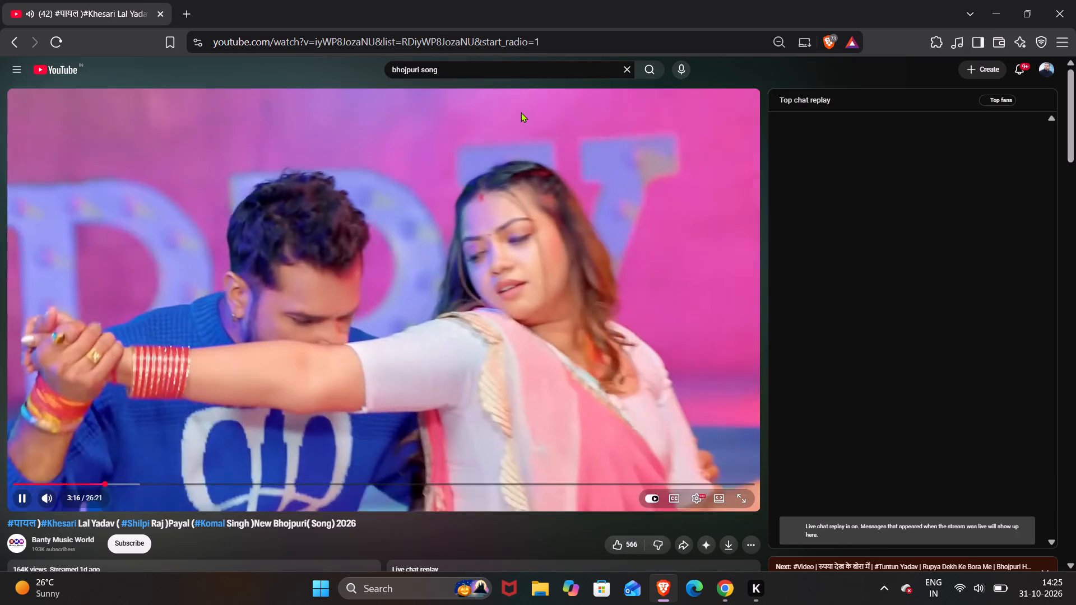
In Brave, replace the YouTube search with "samar singh ka gana" and browse the results.
click(488, 61)
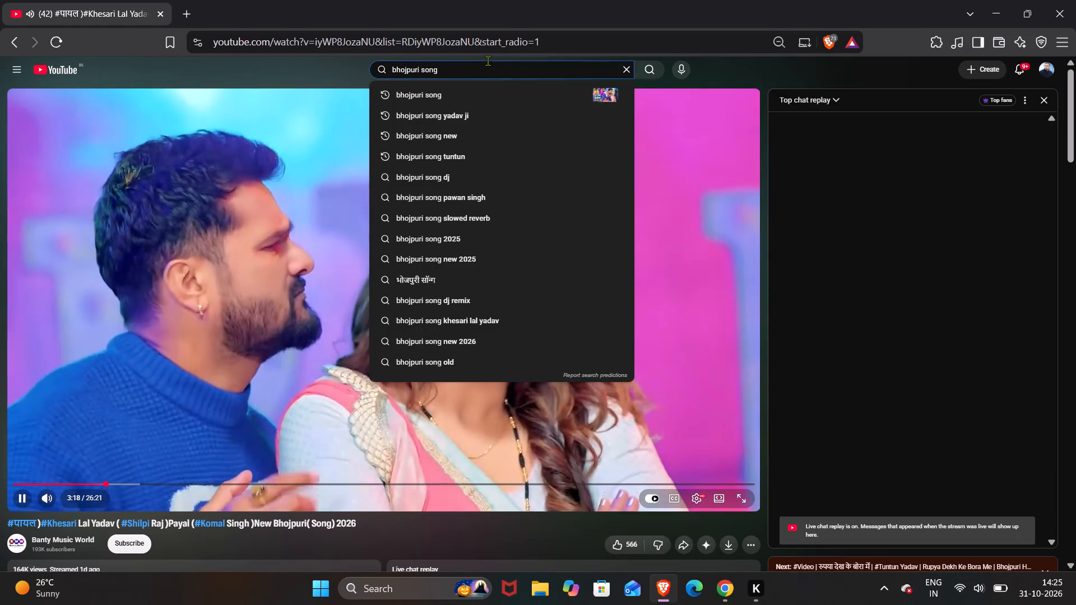
key(BackSpace)
key(BackSpace)
key(BackSpace)
key(BackSpace)
key(BackSpace)
key(BackSpace)
key(BackSpace)
key(BackSpace)
key(BackSpace)
key(BackSpace)
key(BackSpace)
key(BackSpace)
key(BackSpace)
key(BackSpace)
key(BackSpace)
key(BackSpace)
key(BackSpace)
key(BackSpace)
key(BackSpace)
key(BackSpace)
text(samar)
key(space)
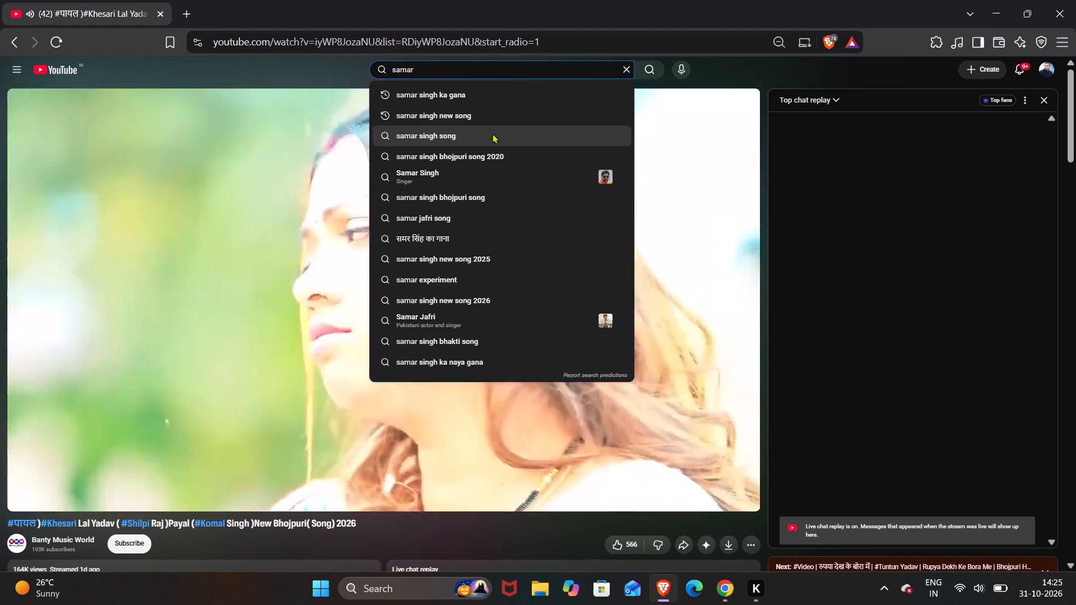
click(464, 91)
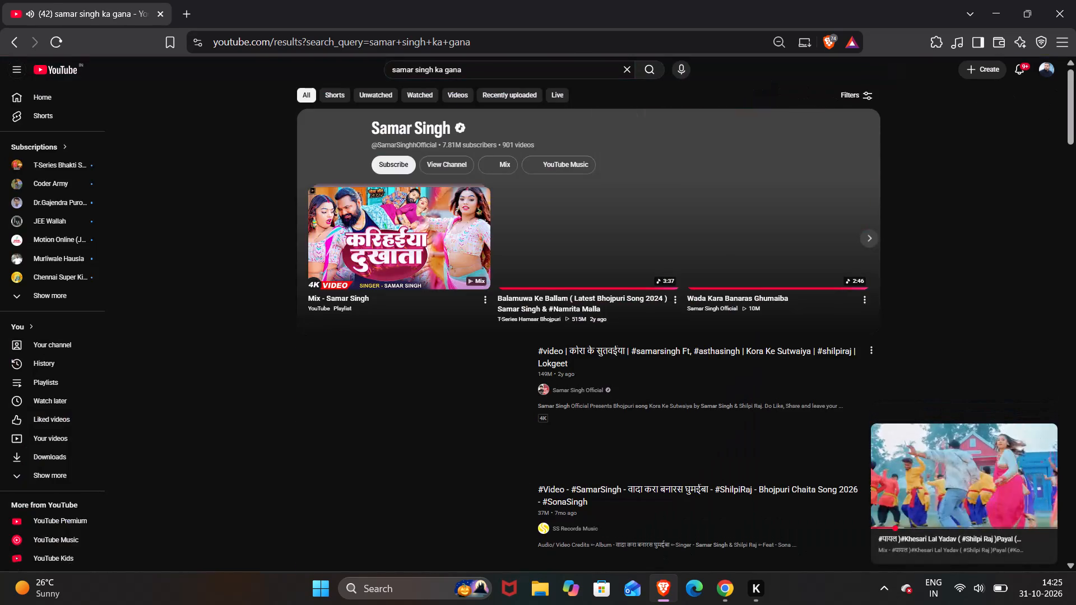
scroll(391, 446, down, 4)
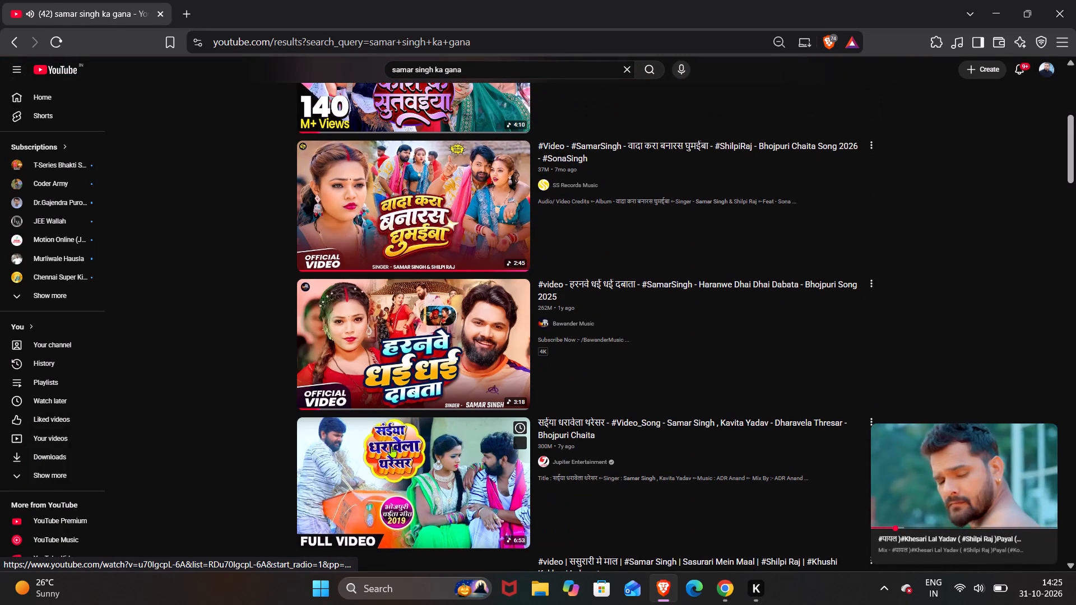
scroll(391, 446, down, 2)
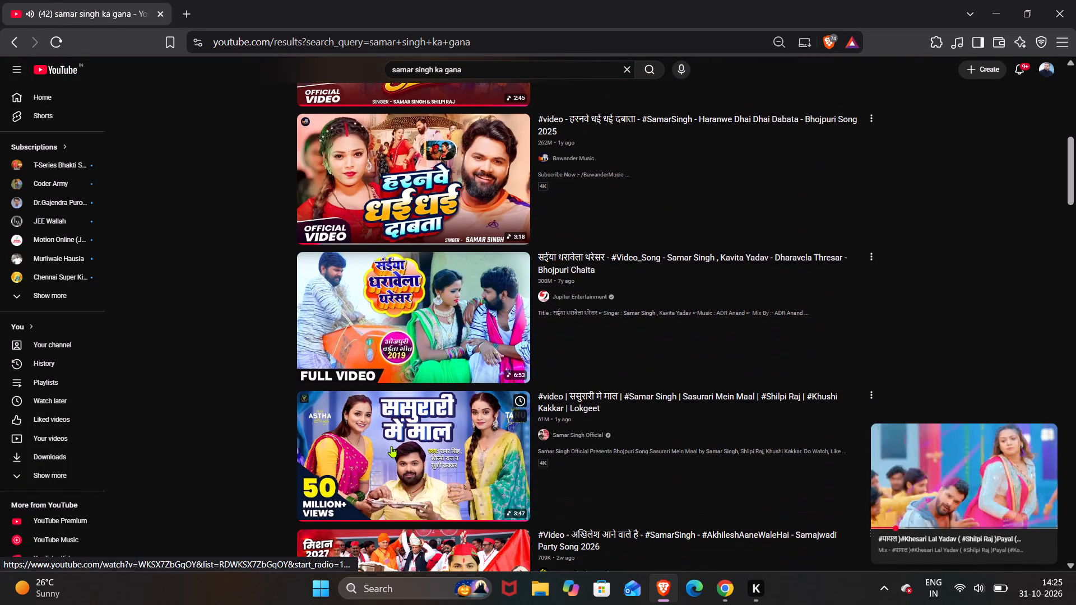
scroll(391, 446, down, 3)
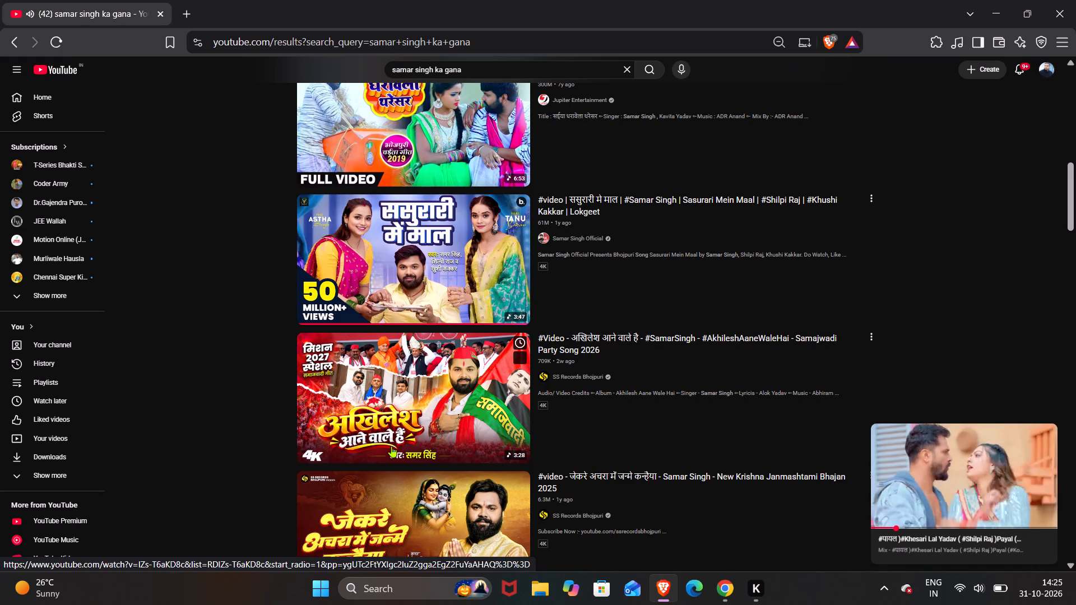
scroll(391, 446, down, 2)
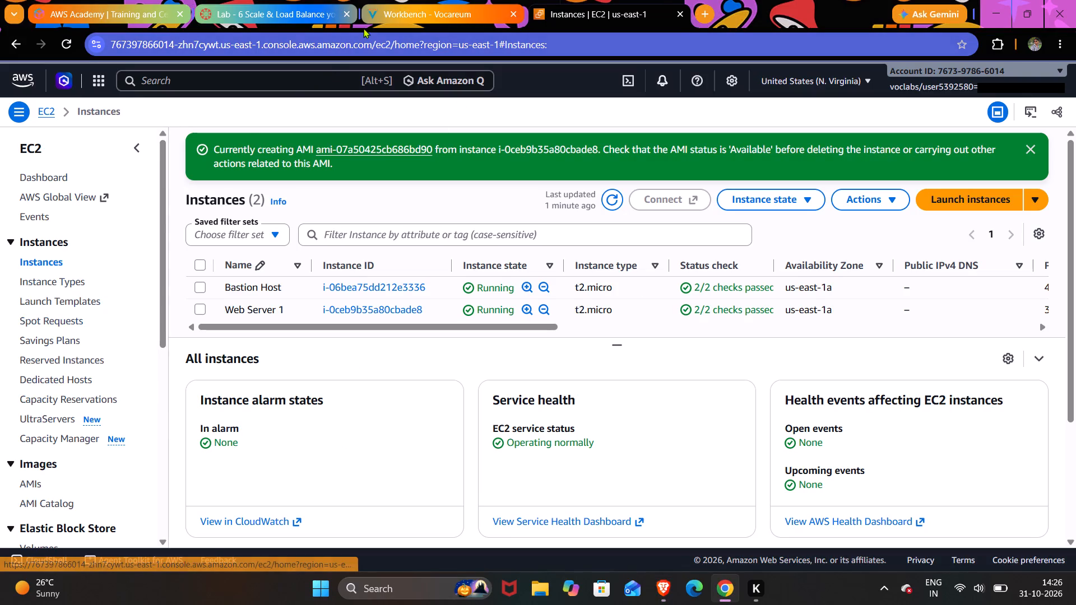
Back in Chrome, recheck the target group instructions and view the account's AMIs in the EC2 console.
click(415, 15)
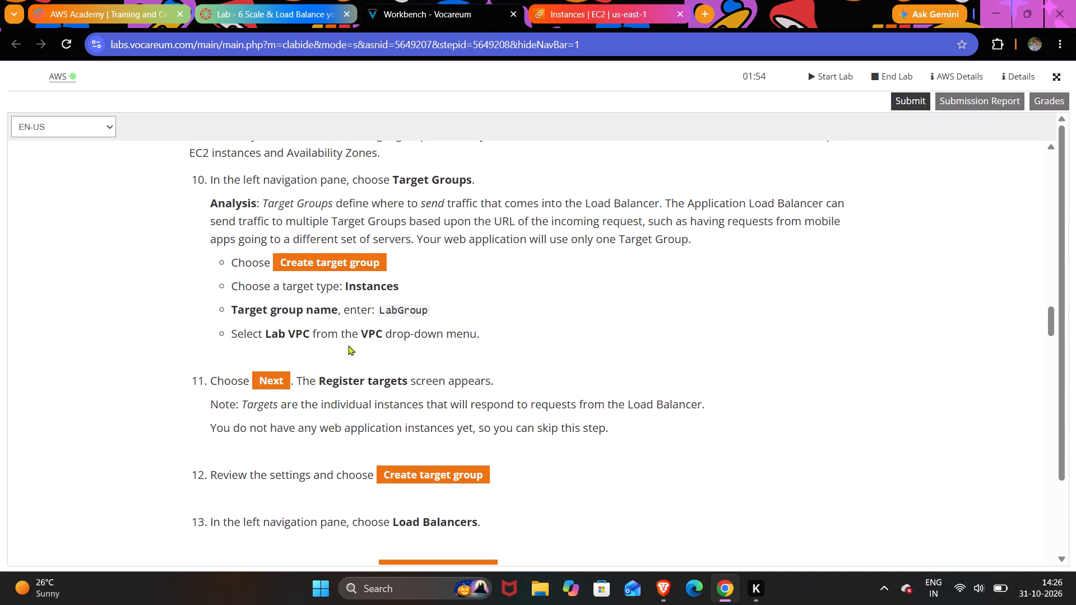
click(619, 15)
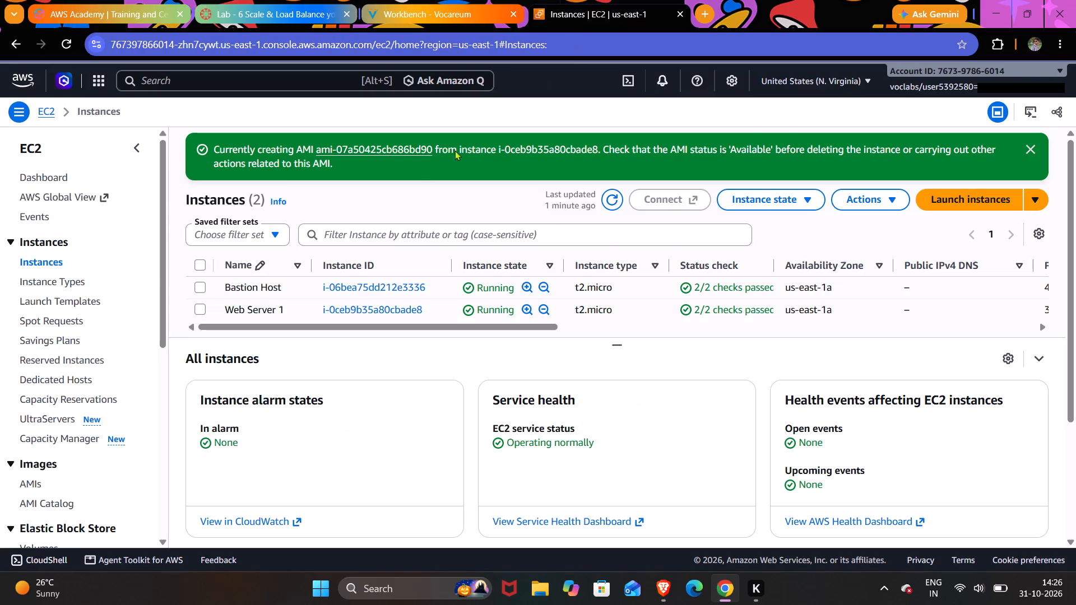
scroll(109, 395, down, 3)
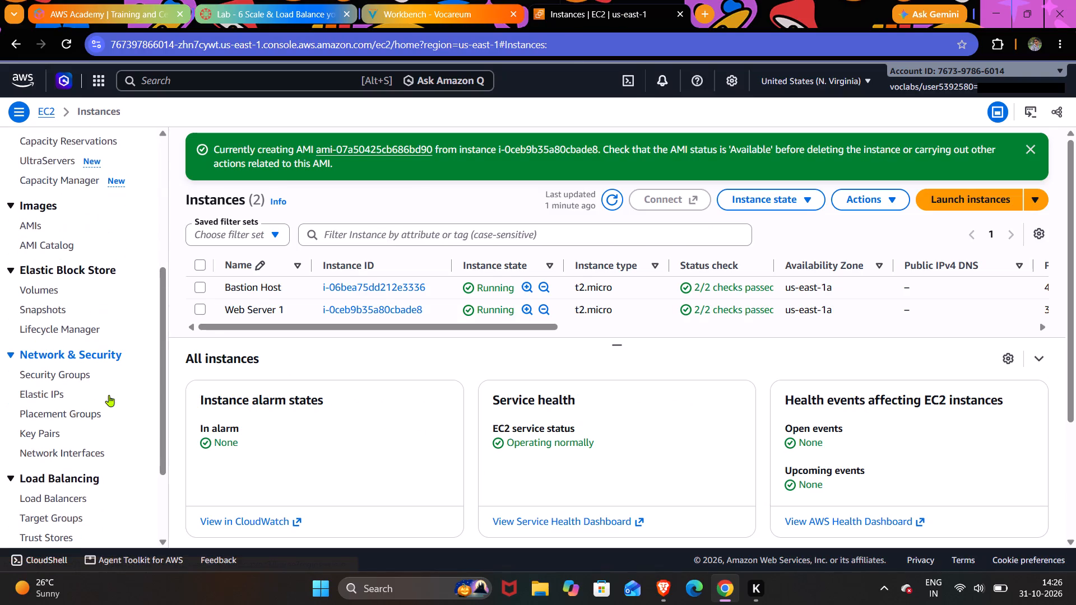
scroll(109, 395, down, 1)
click(66, 221)
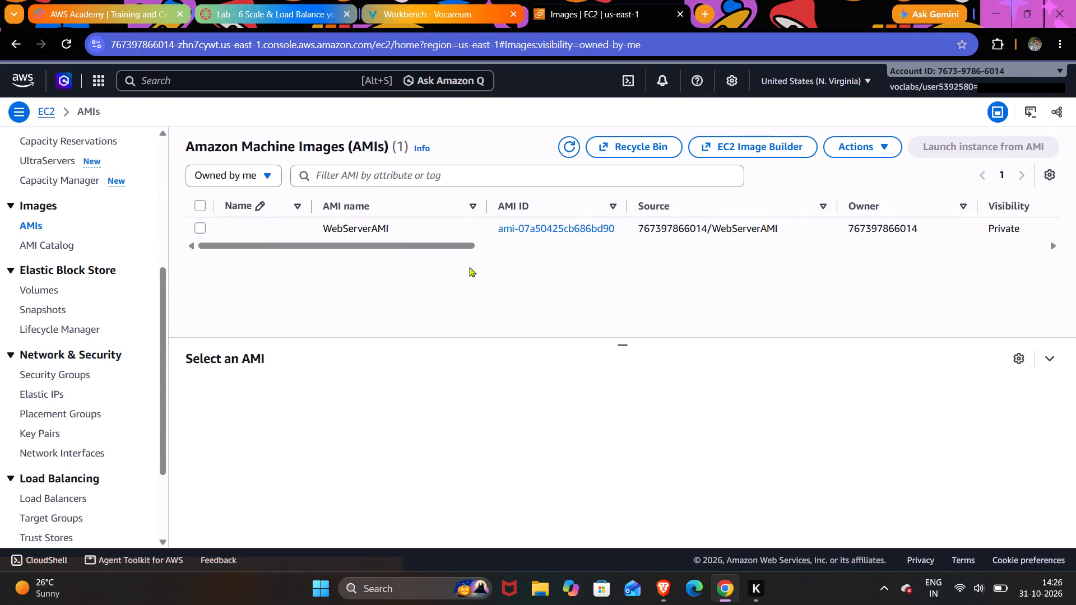
Open the Target Groups page under Load Balancing in EC2, and return to the lab instructions.
scroll(4, 278, down, 2)
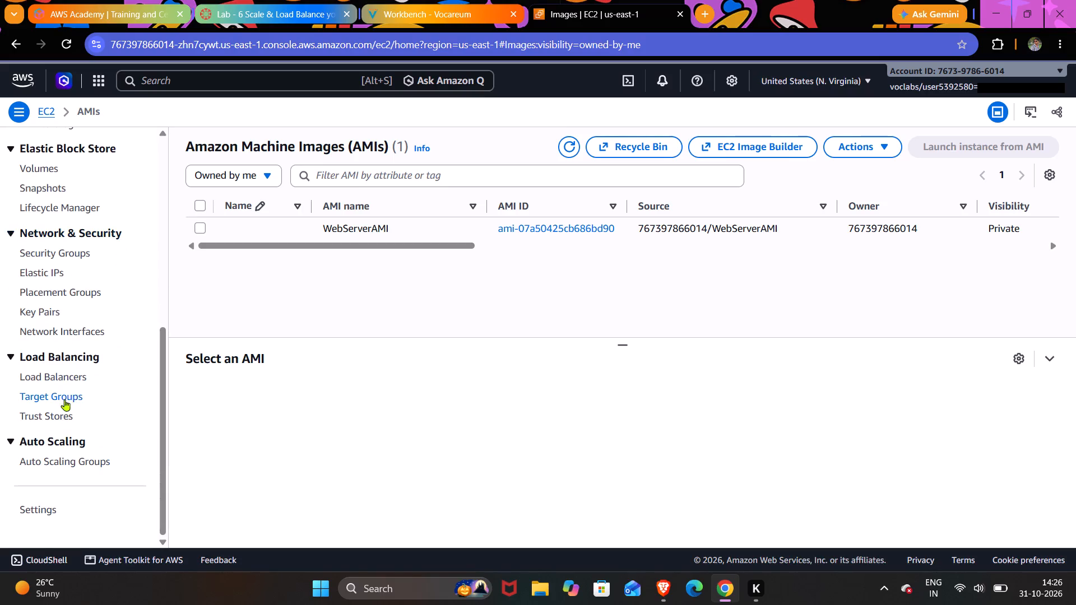
click(73, 392)
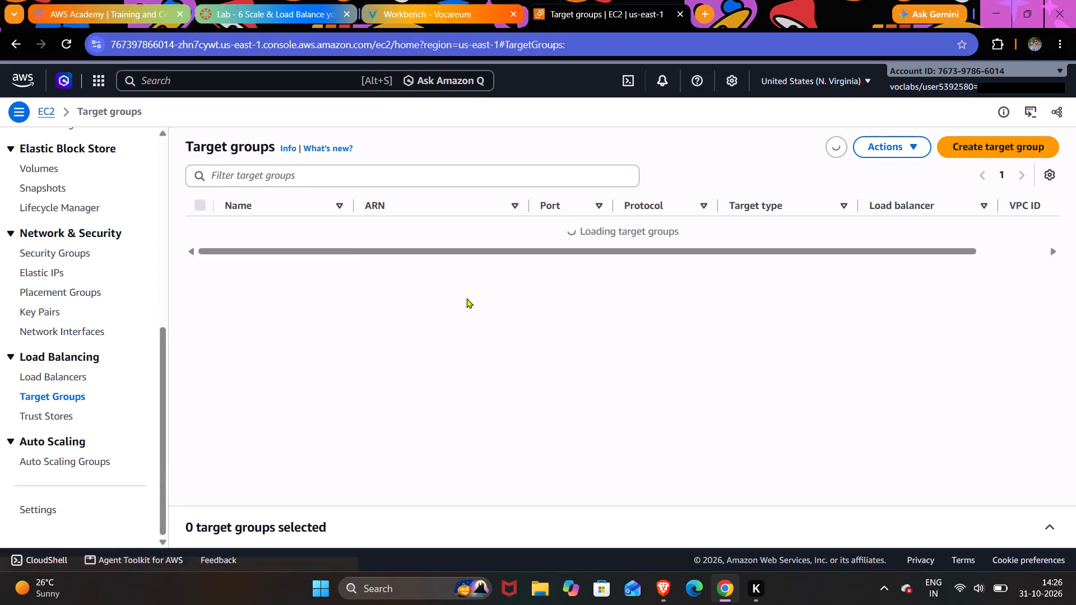
click(451, 24)
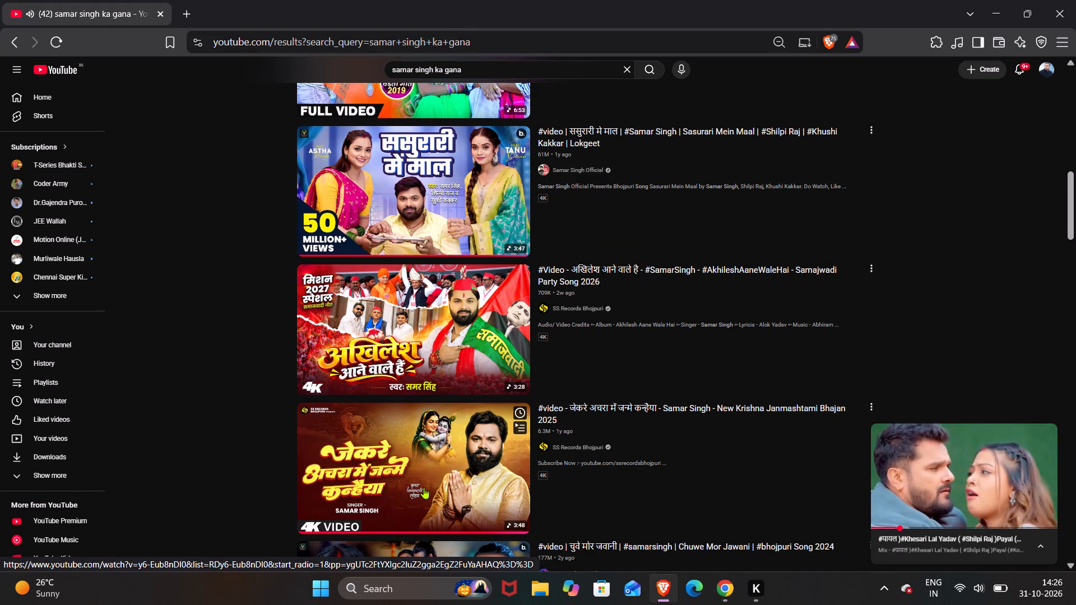
Switch to Brave, browse further through the YouTube results and play the Samar Singh video "Sajanwa Gharwa".
scroll(463, 273, down, 2)
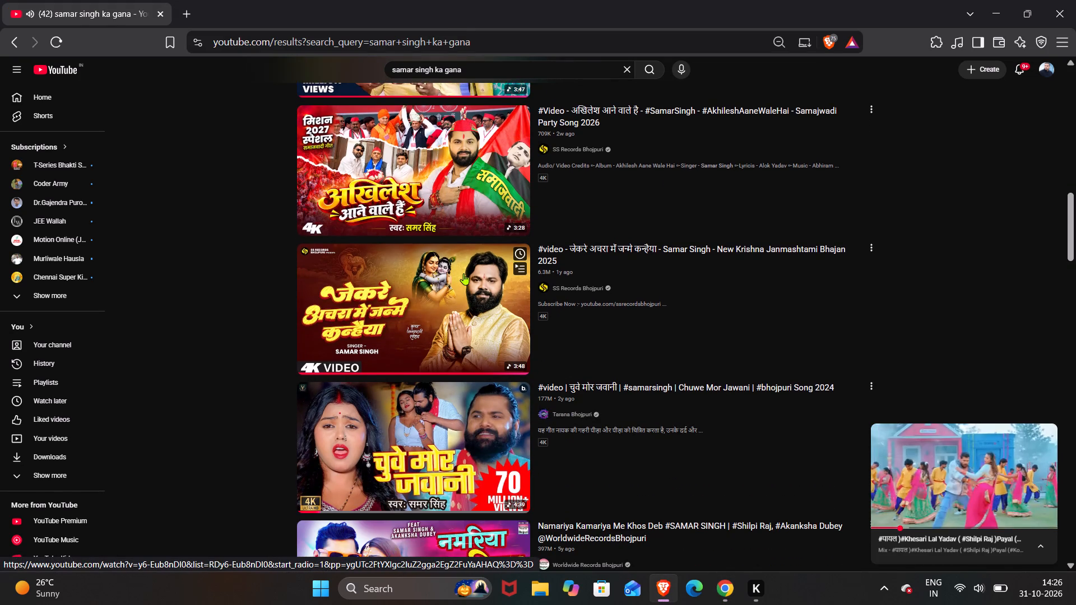
scroll(463, 273, down, 2)
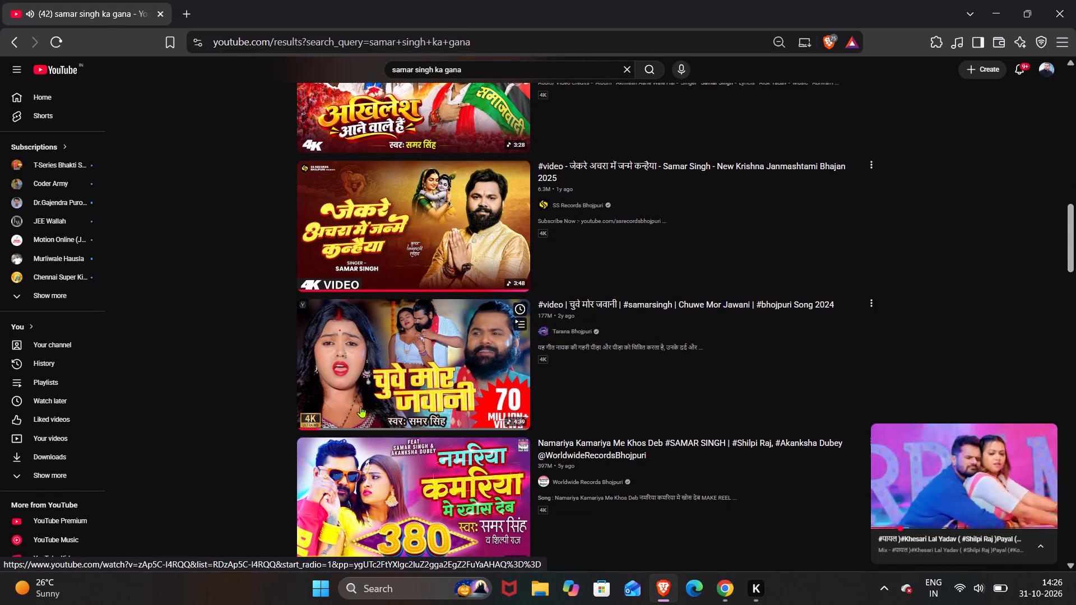
scroll(361, 403, down, 4)
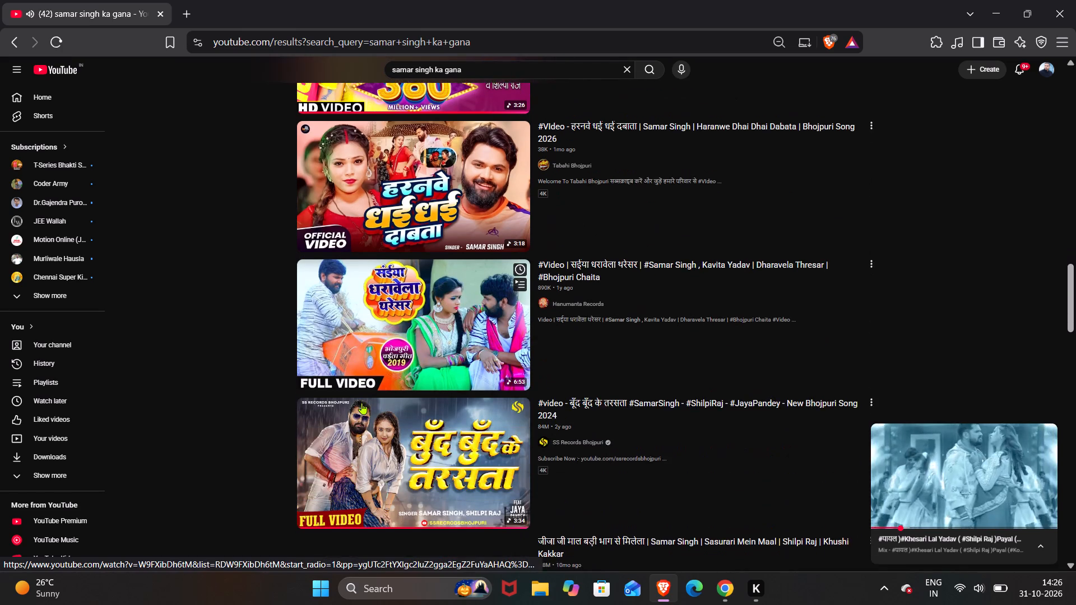
scroll(361, 403, down, 3)
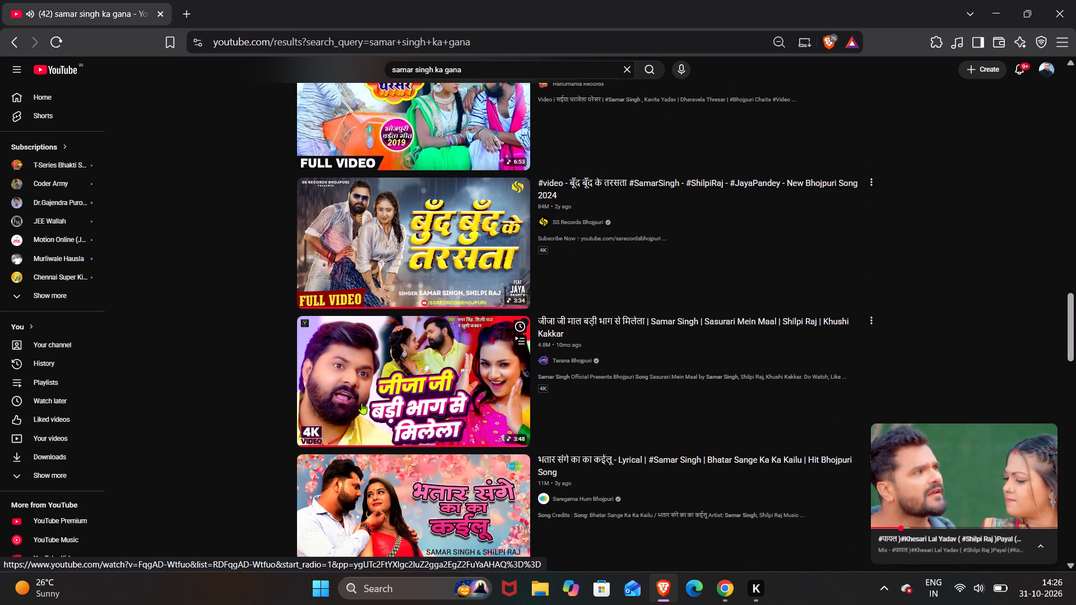
scroll(361, 403, down, 3)
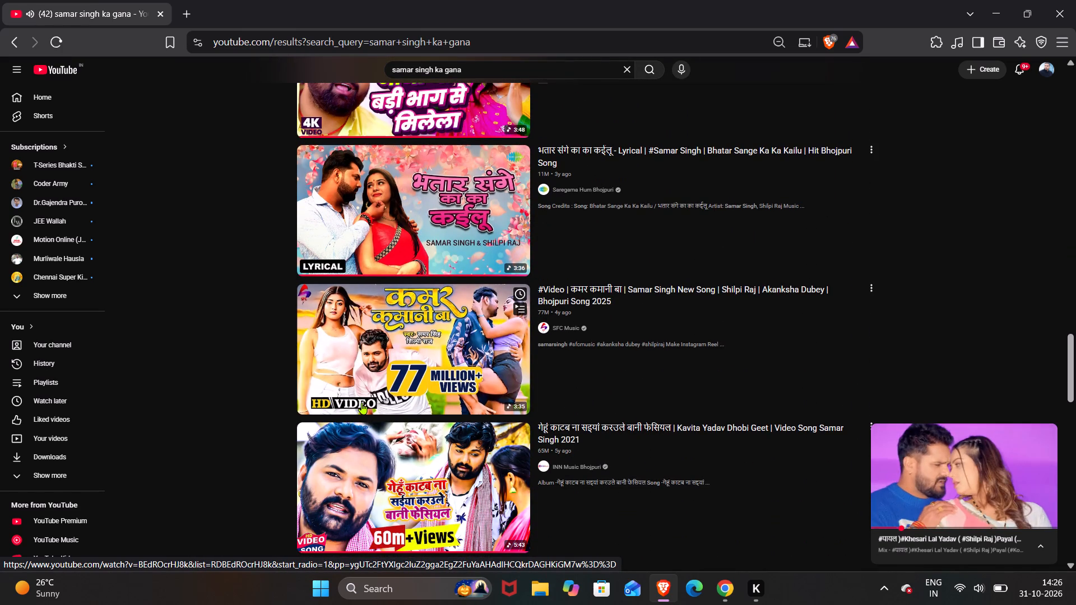
scroll(361, 403, down, 3)
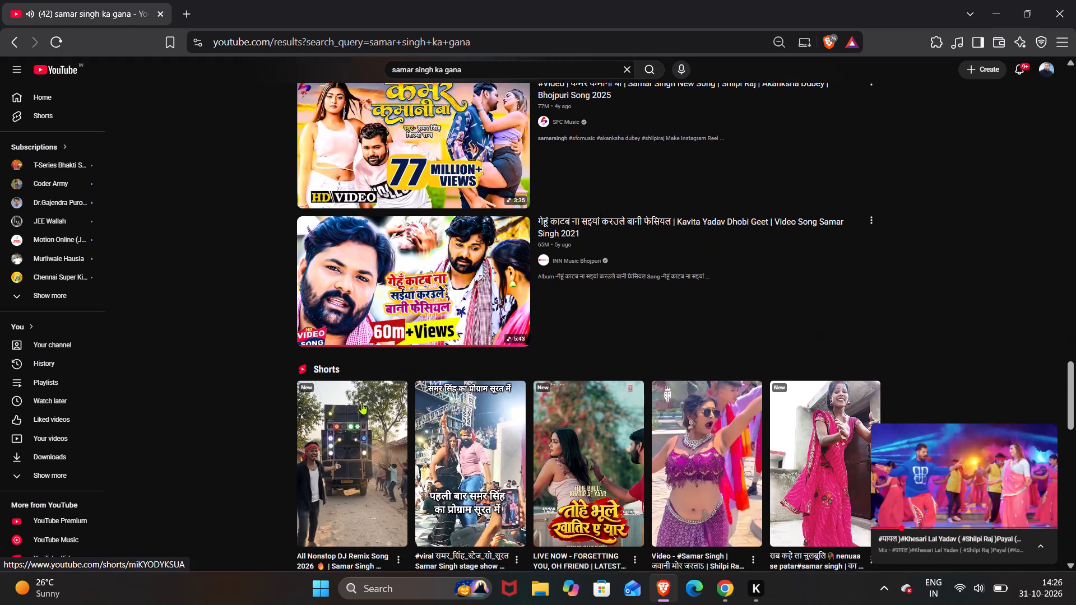
scroll(361, 403, down, 2)
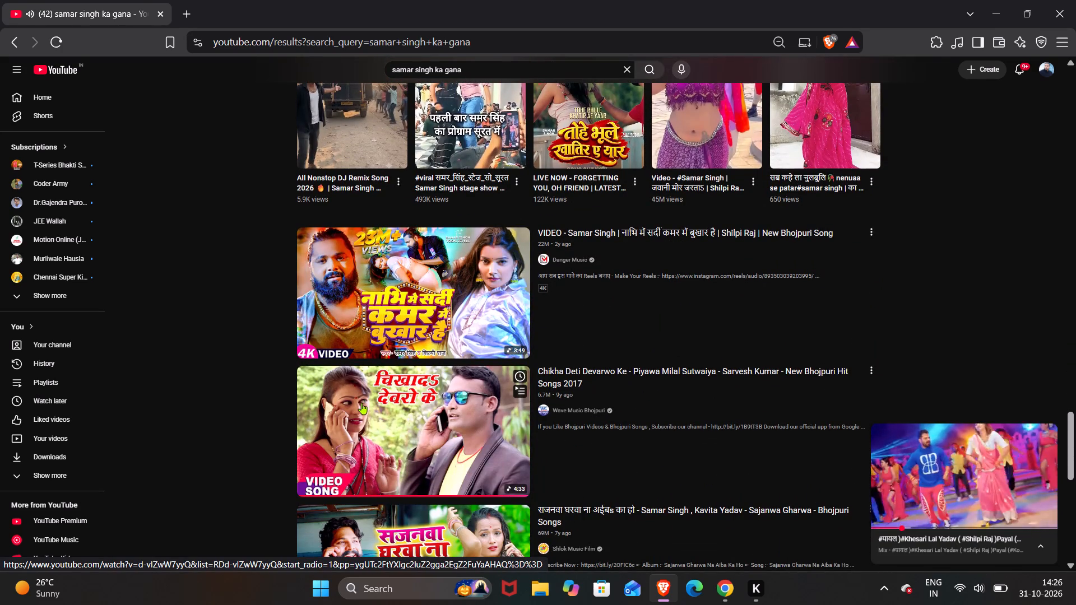
scroll(361, 403, down, 2)
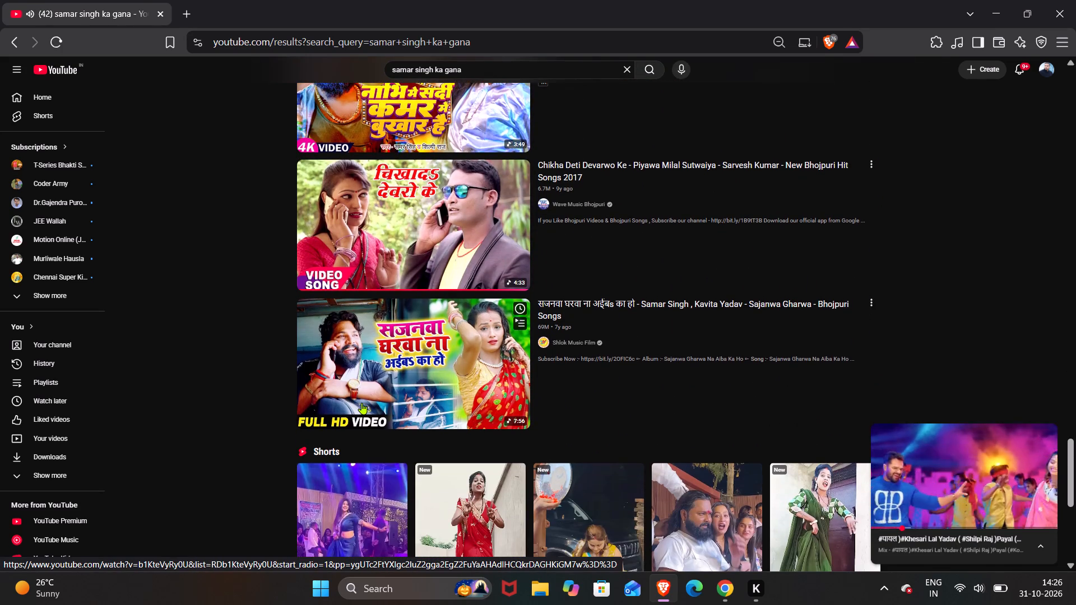
click(392, 362)
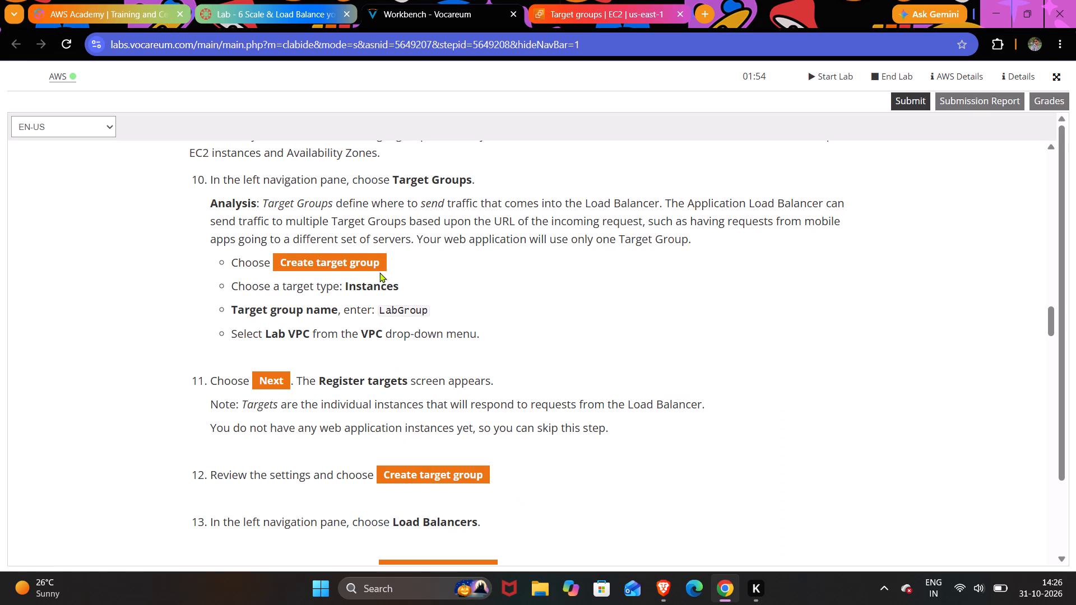
In Chrome, start a target group of type Instances, name it LabGroup as copied from the lab instructions, and return to the instructions.
click(579, 11)
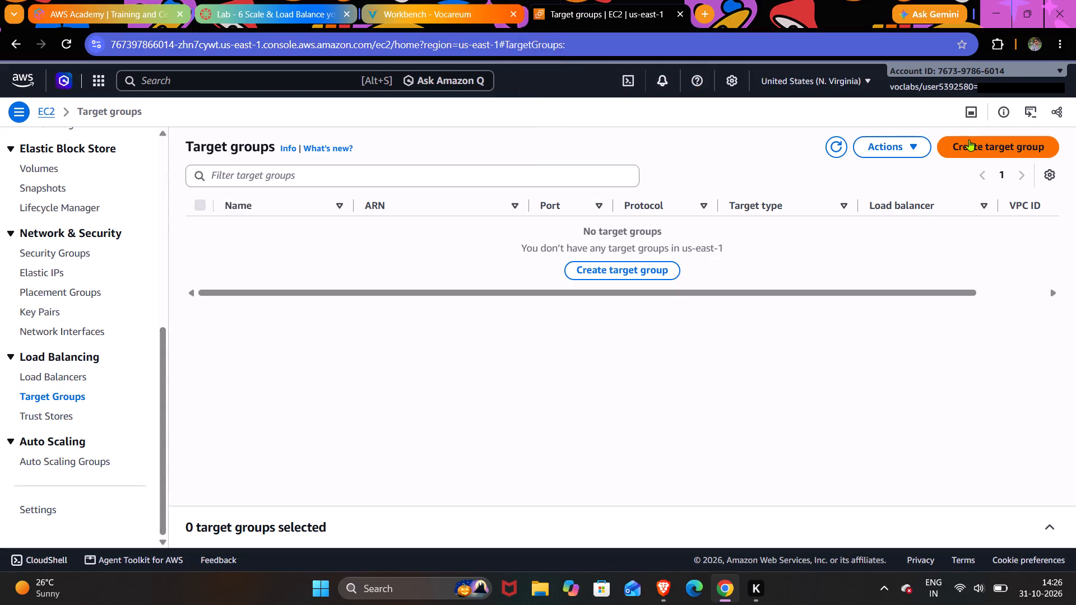
click(969, 139)
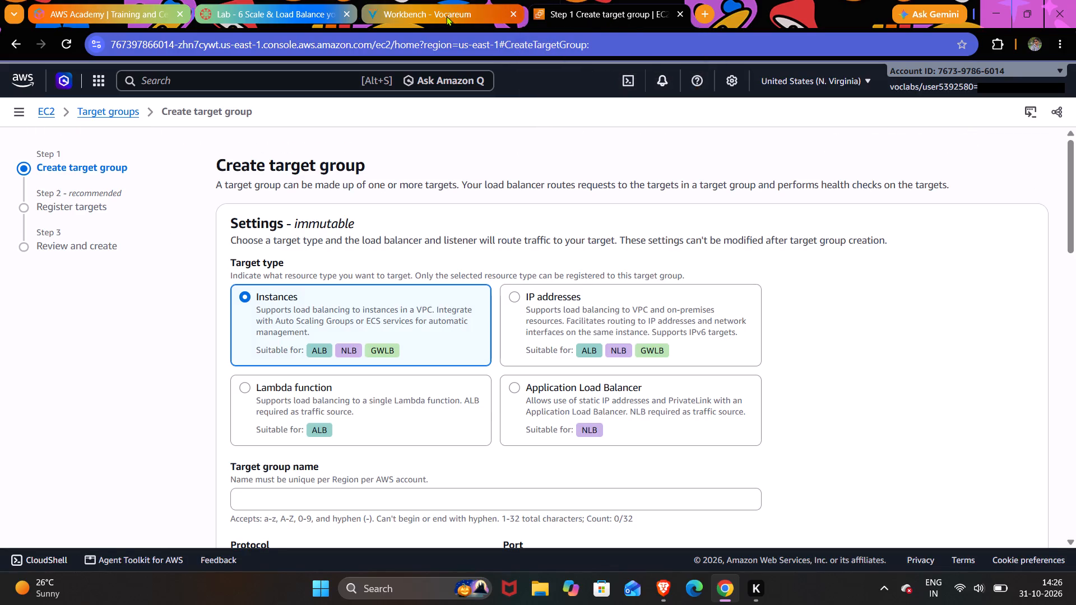
click(403, 11)
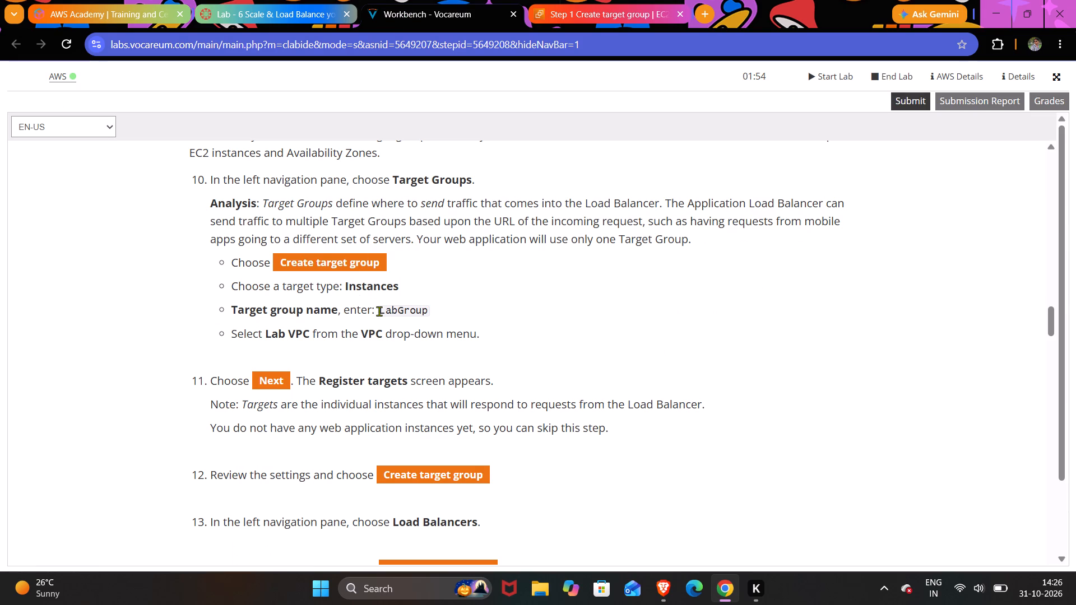
drag(379, 311, 488, 307)
key(ctrl+c)
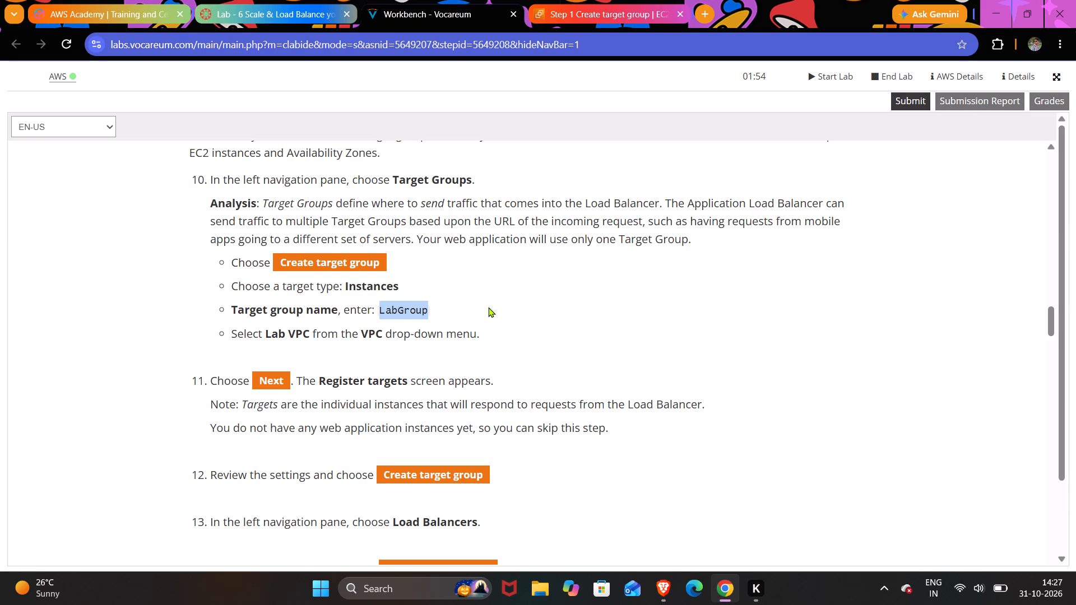
click(627, 16)
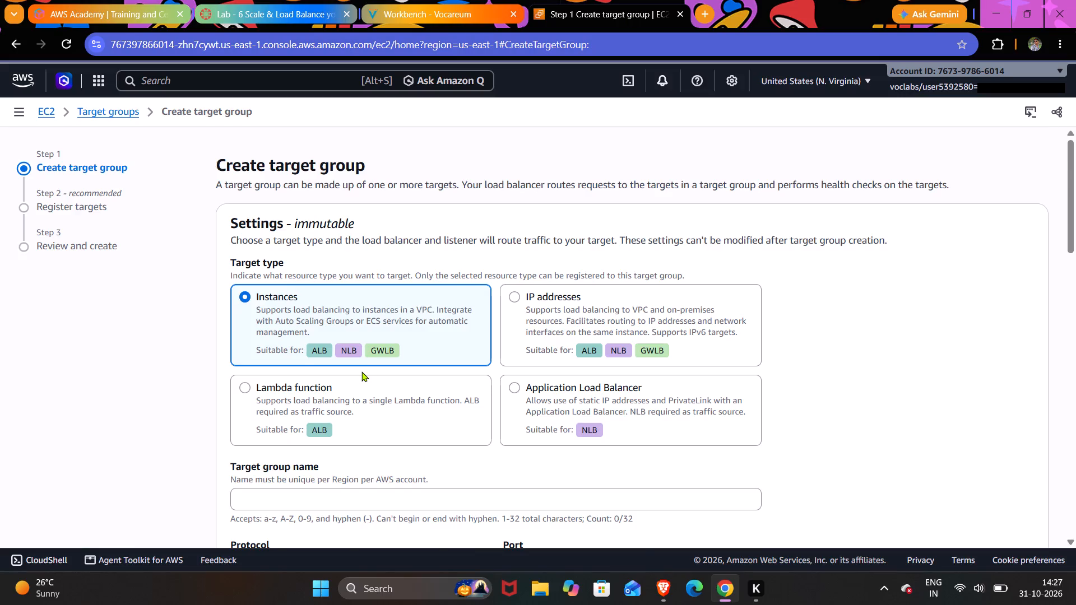
scroll(361, 371, down, 1)
click(341, 377)
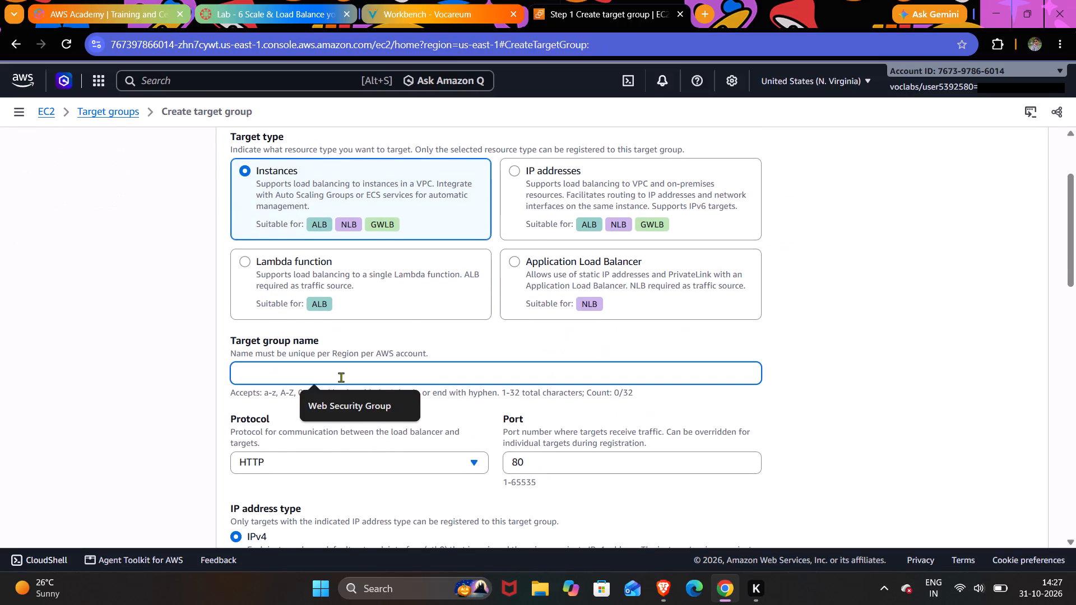
key(ctrl+v)
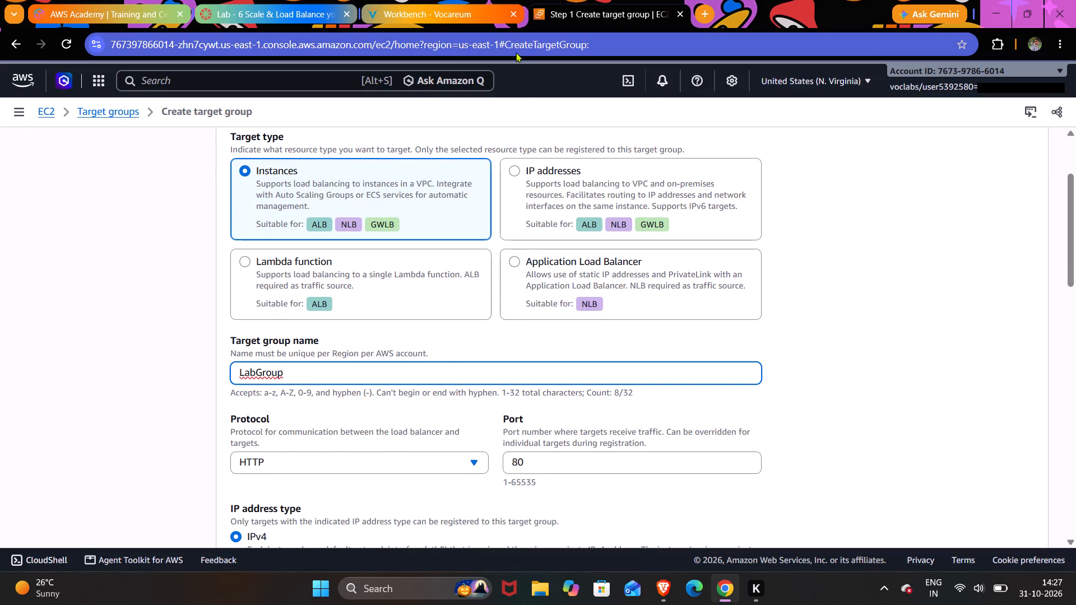
click(452, 14)
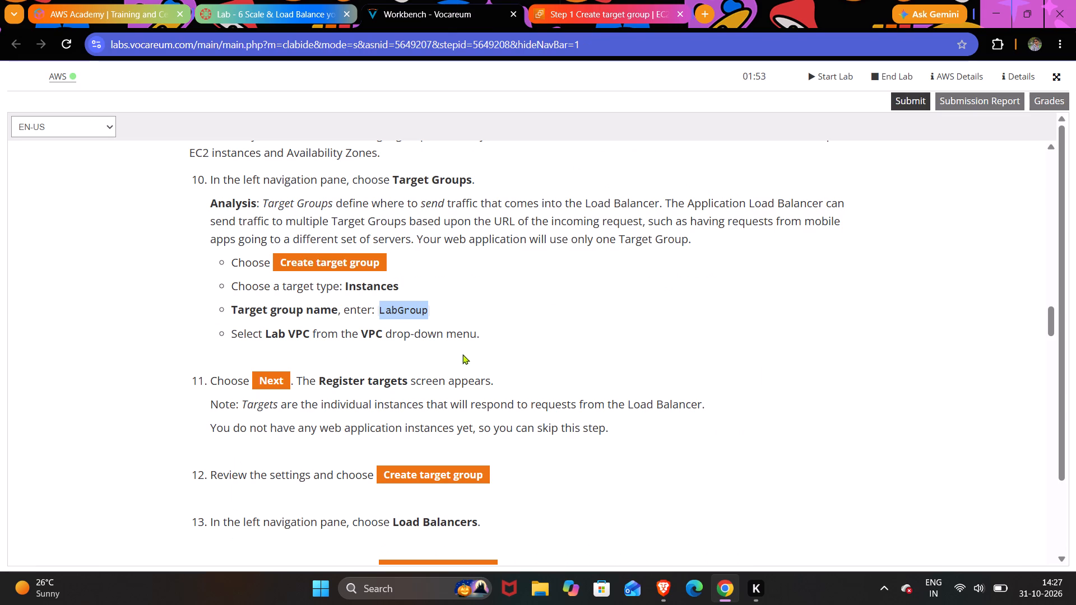
Read on in the target group instructions, then set the target group's VPC to Lab VPC in the EC2 console.
scroll(476, 360, down, 1)
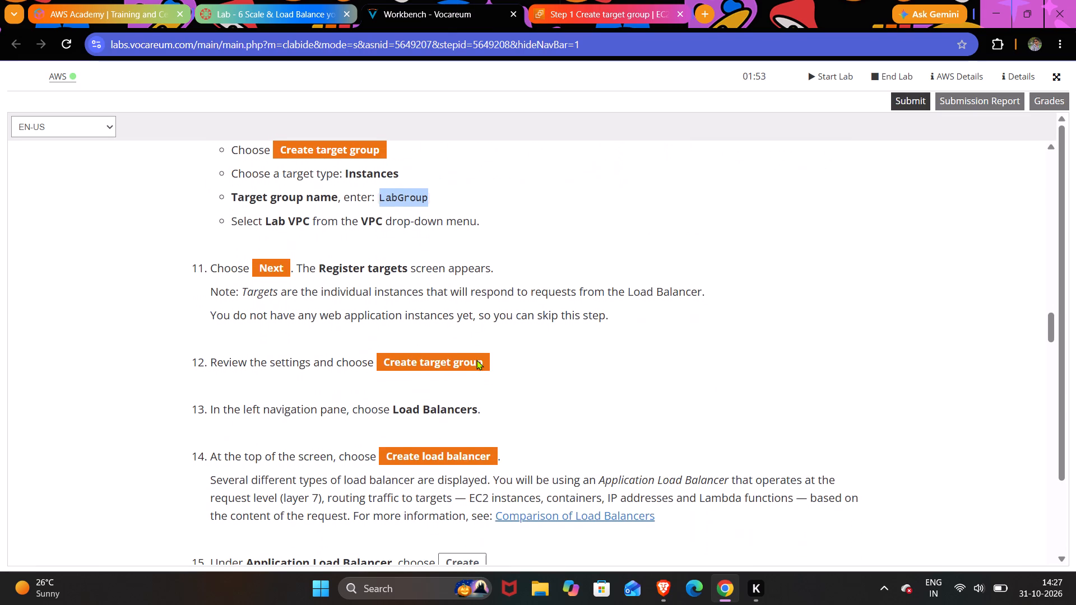
scroll(476, 360, down, 2)
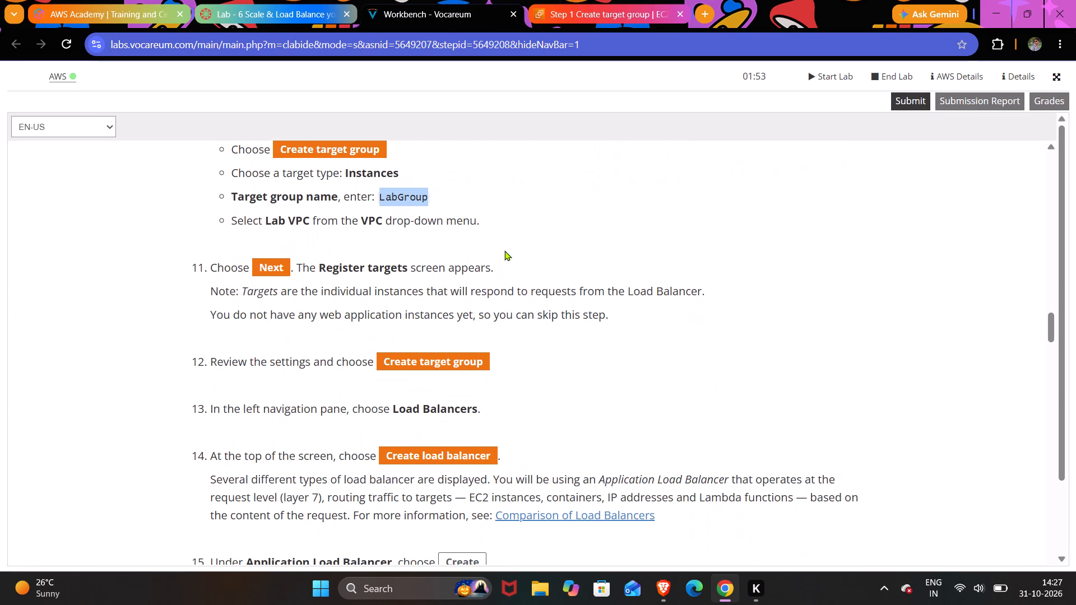
click(595, 17)
scroll(476, 336, down, 3)
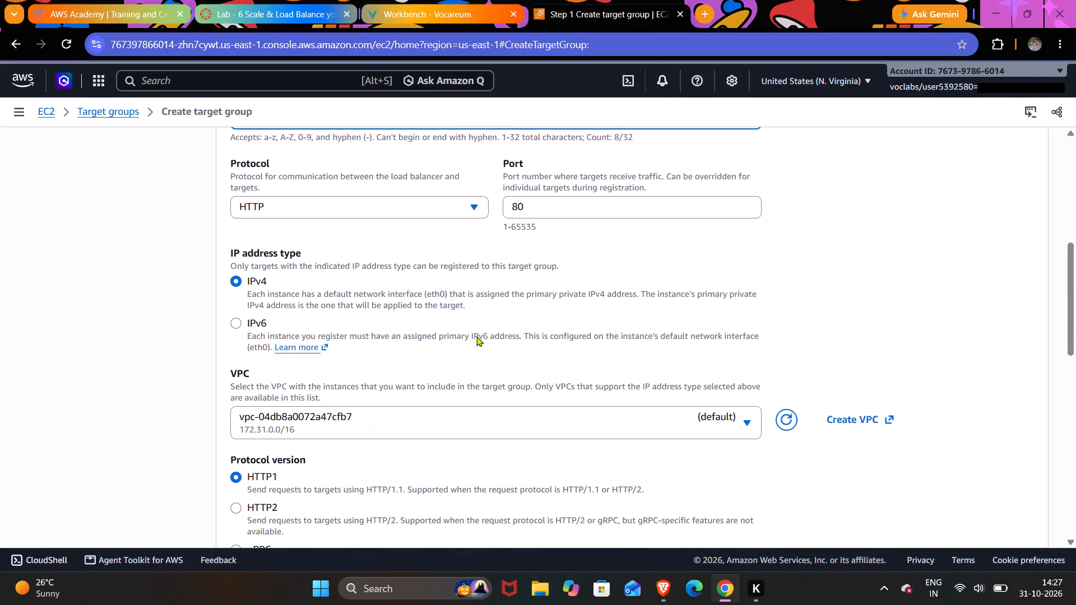
click(440, 426)
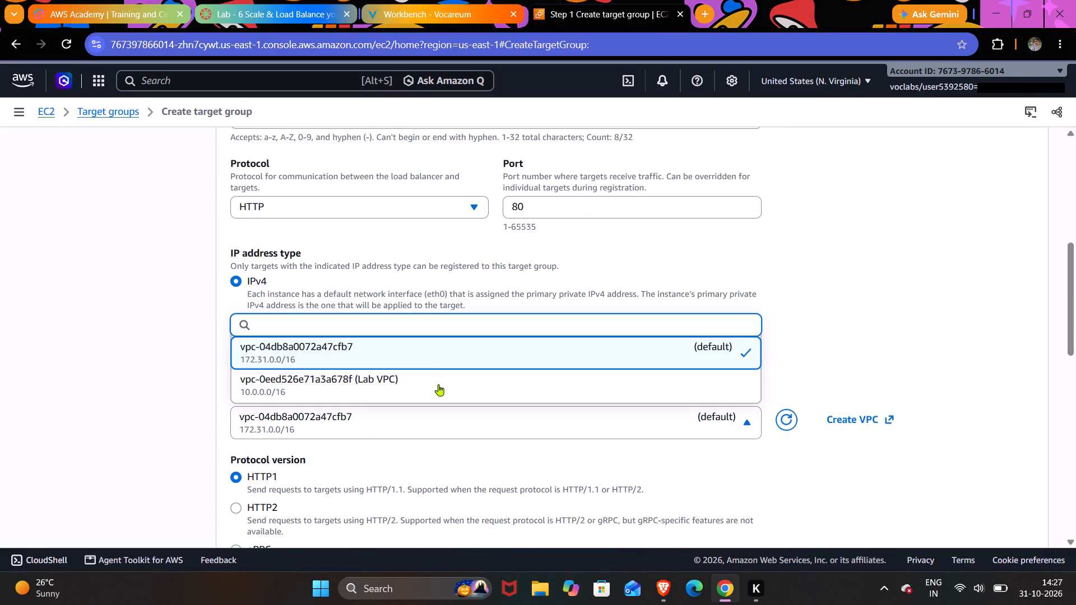
click(438, 384)
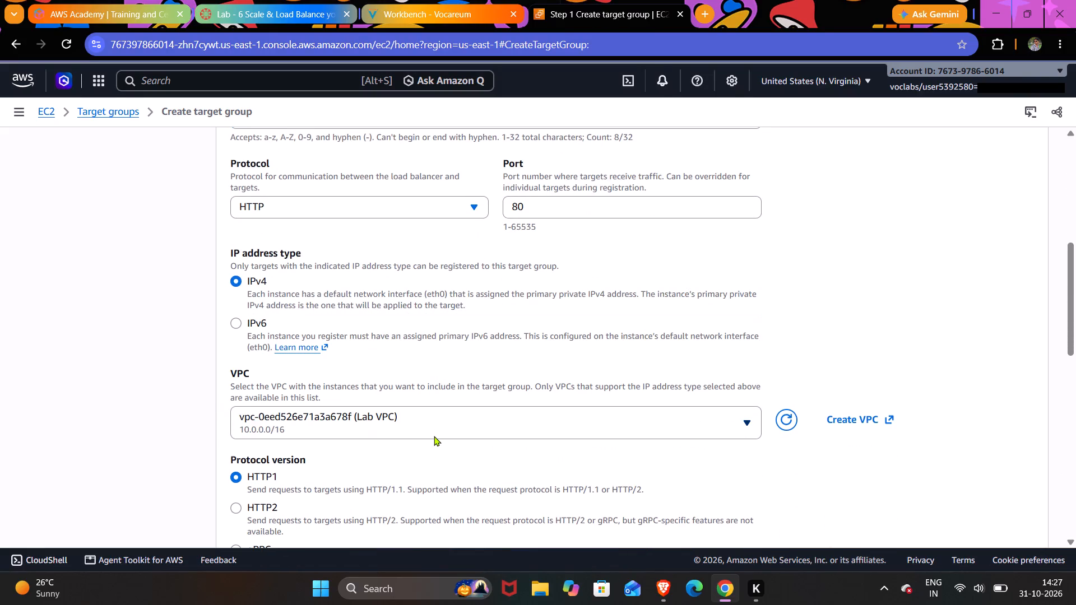
Look over the target group form, checking the health check, target optimizer, target type, name, protocol and VPC settings.
scroll(434, 436, down, 3)
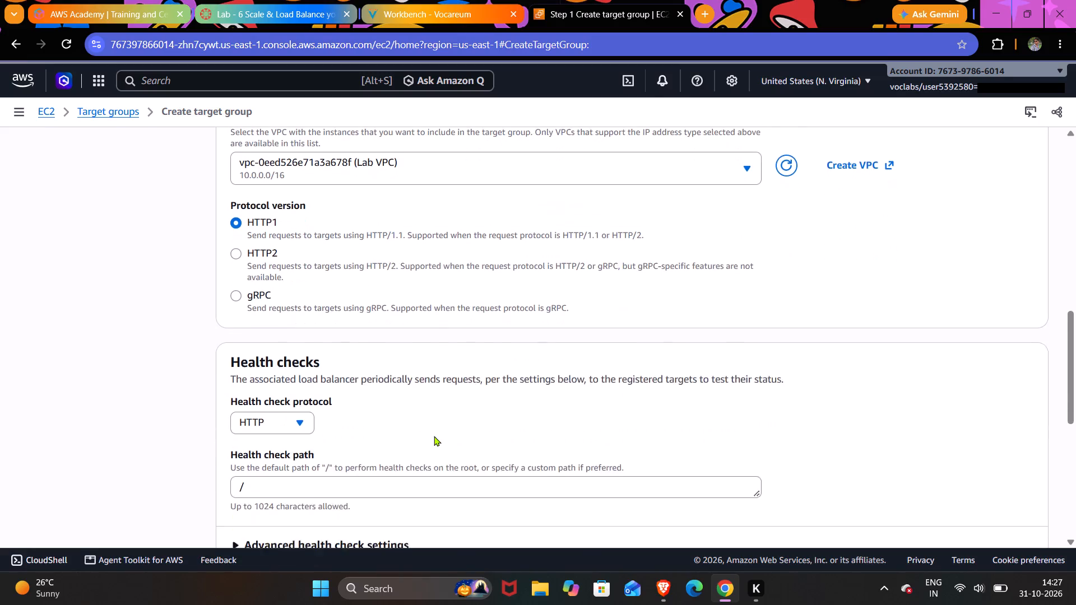
scroll(434, 436, down, 3)
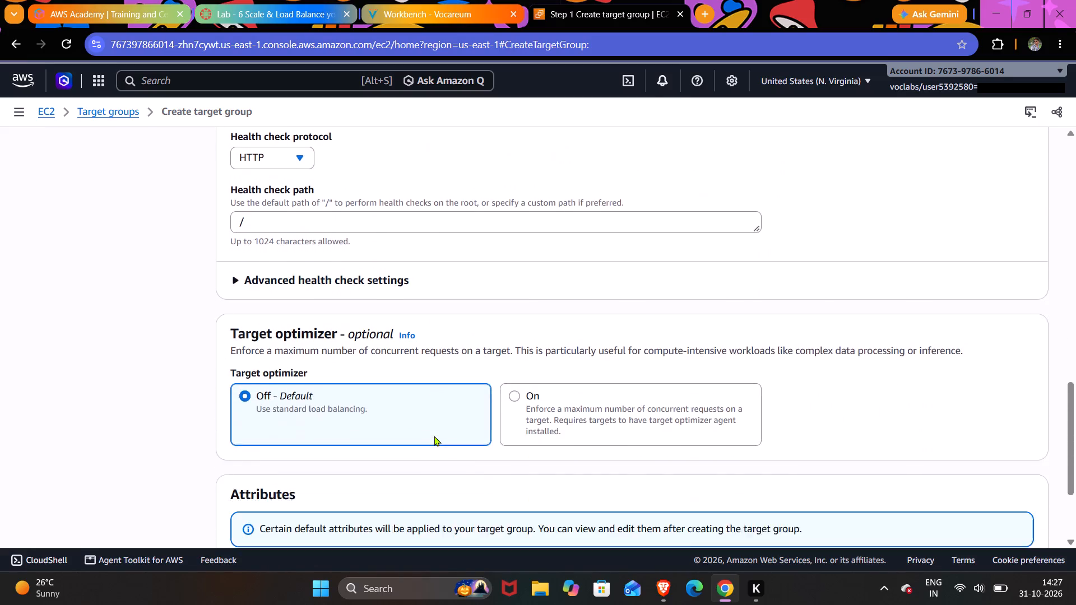
scroll(434, 436, down, 2)
scroll(434, 436, up, 3)
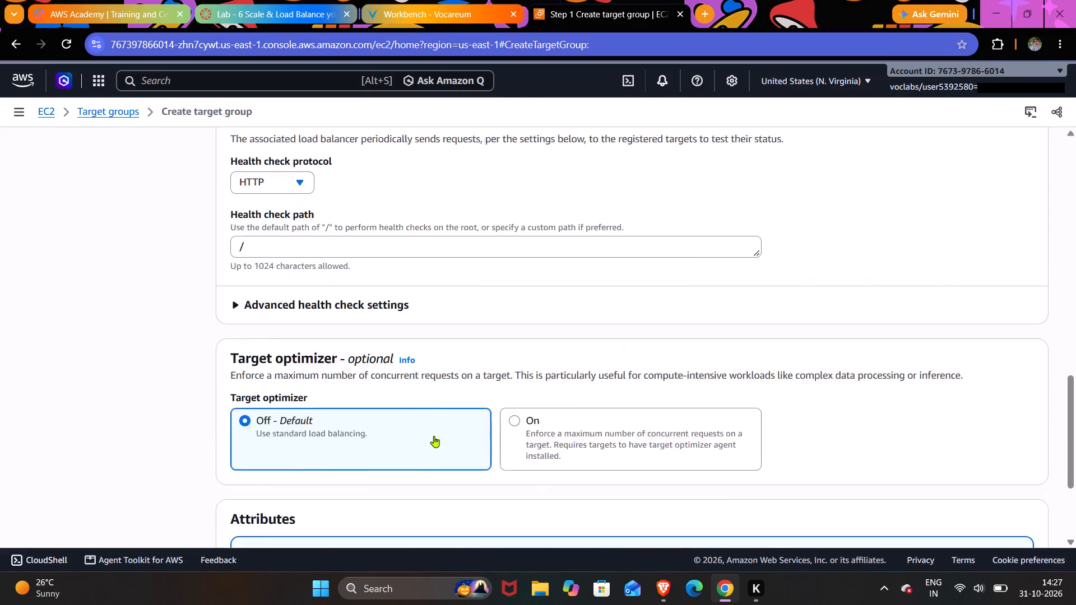
scroll(434, 436, up, 3)
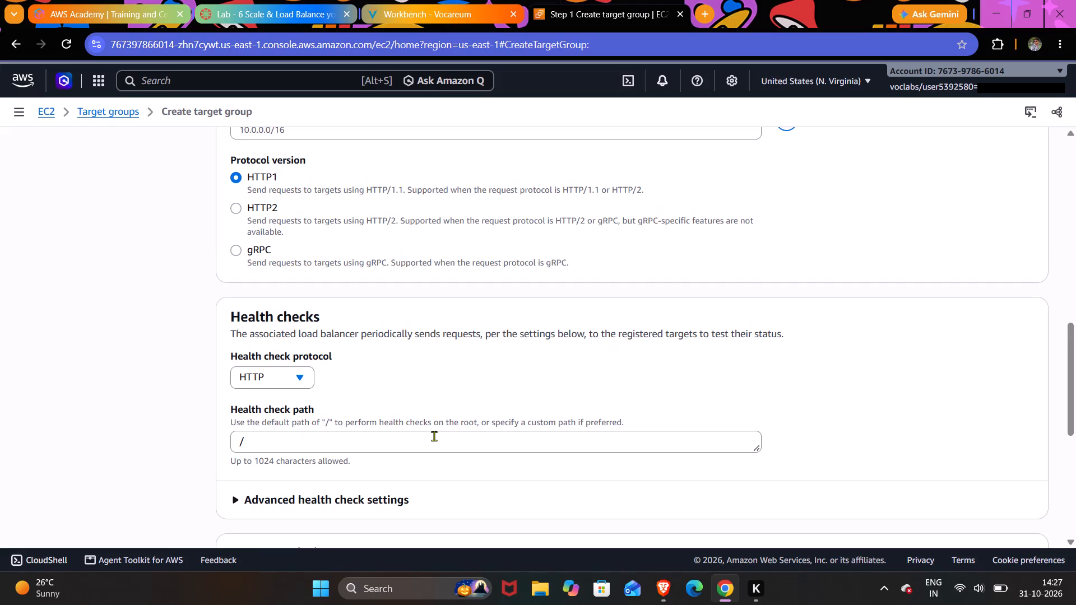
scroll(434, 436, down, 1)
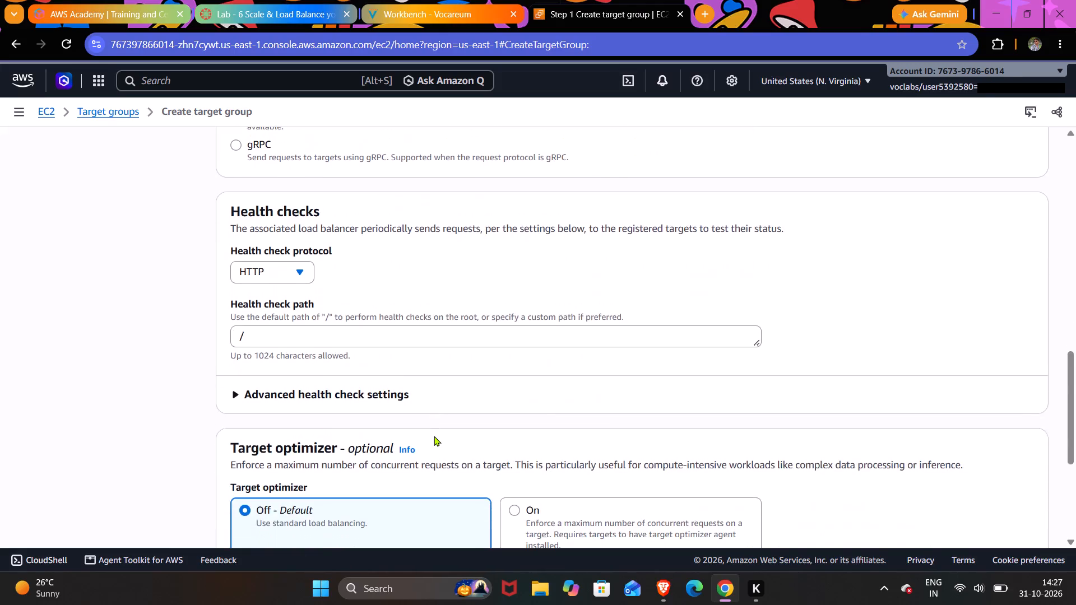
scroll(434, 436, up, 6)
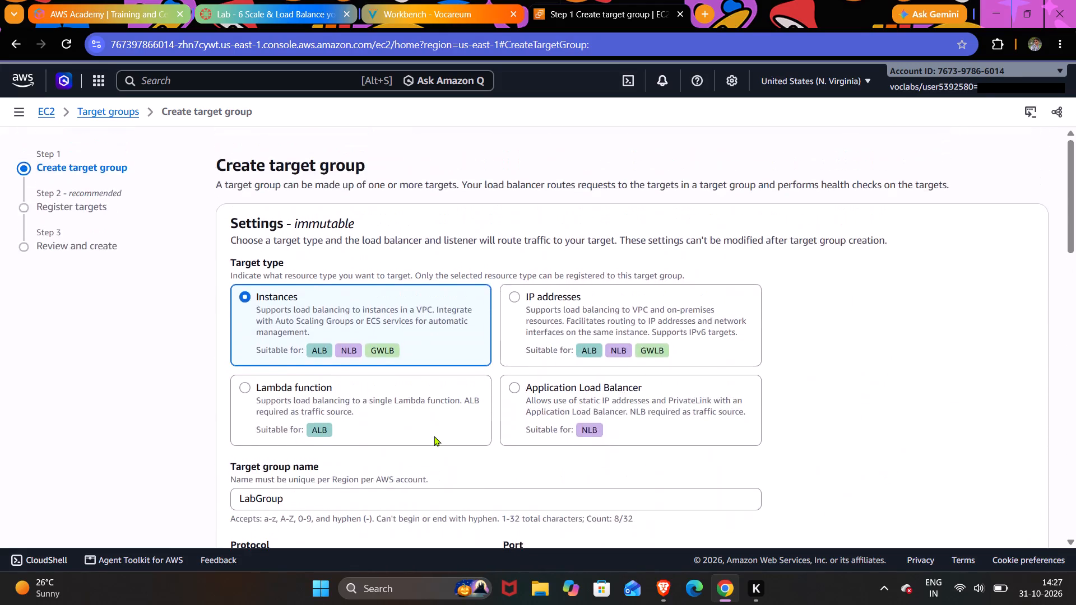
scroll(434, 436, down, 1)
scroll(434, 436, up, 2)
scroll(434, 436, down, 2)
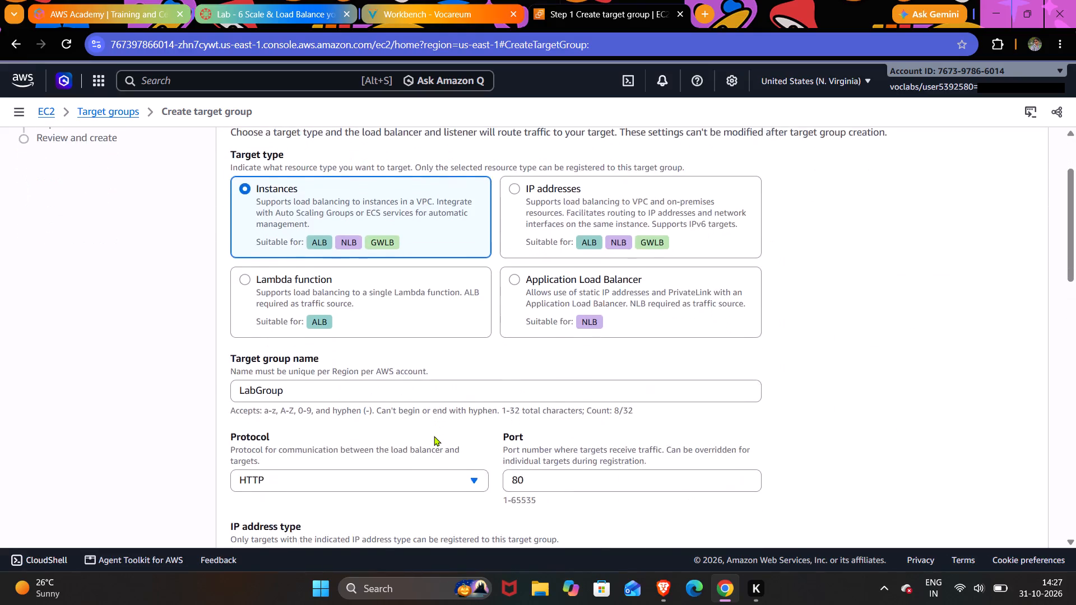
scroll(434, 436, down, 2)
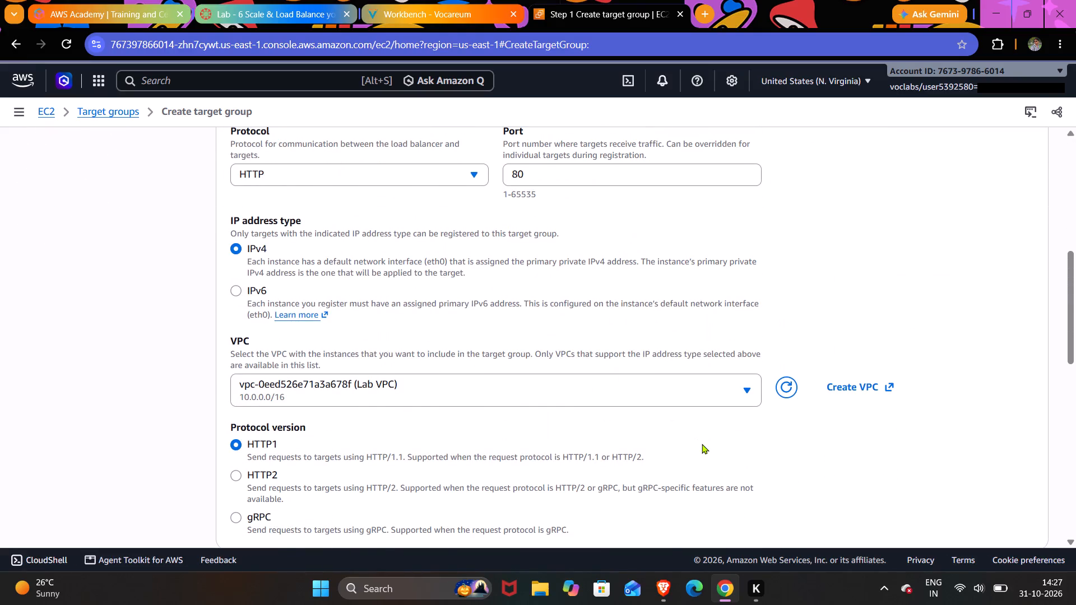
Keep the remaining target group settings at their defaults and proceed to the Register targets page.
scroll(702, 444, down, 5)
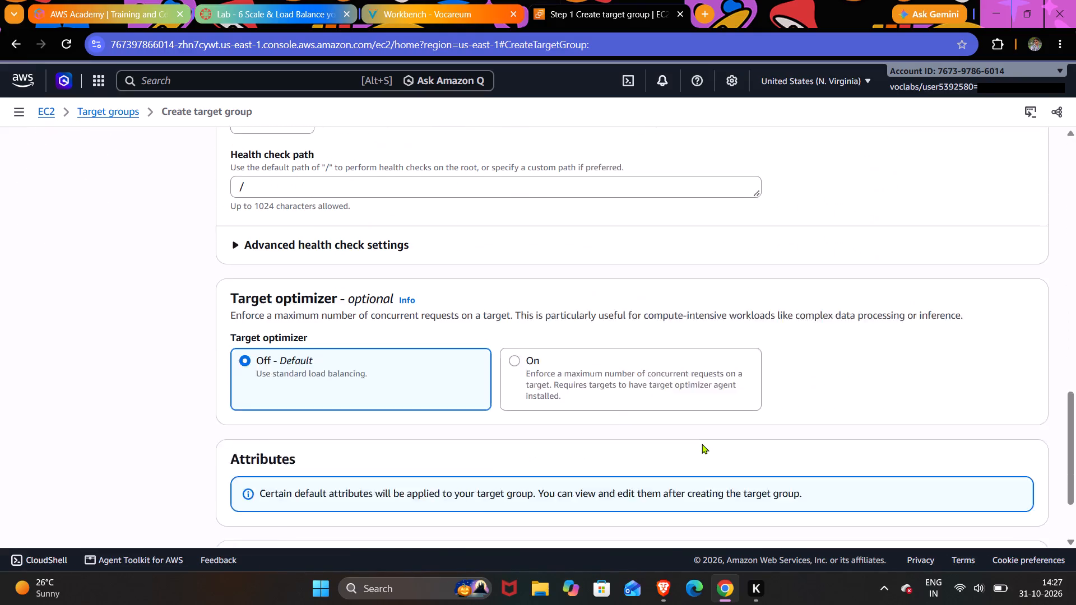
scroll(702, 444, down, 4)
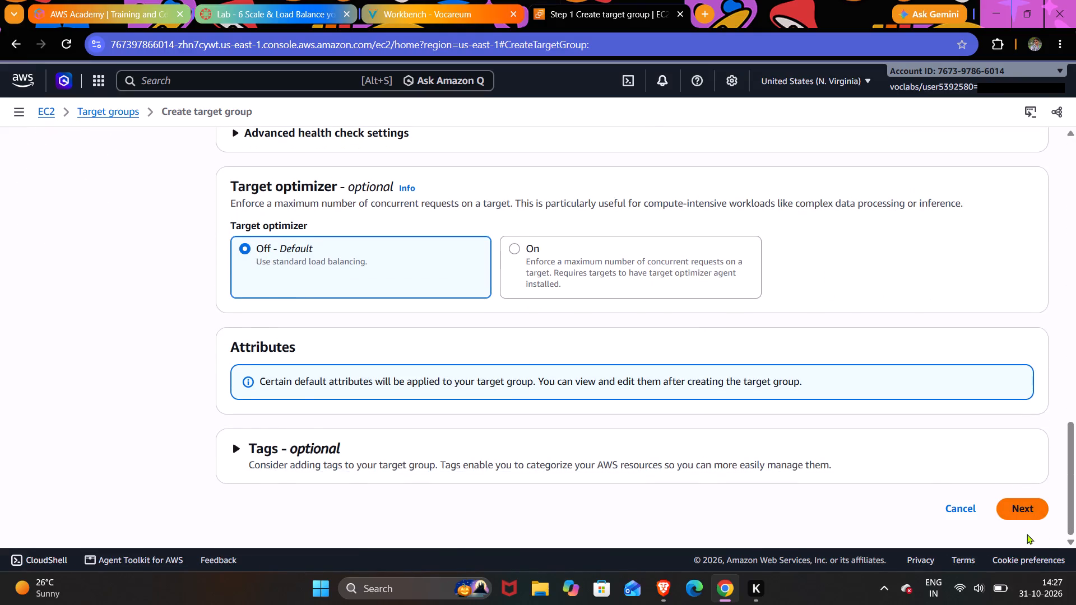
click(1020, 506)
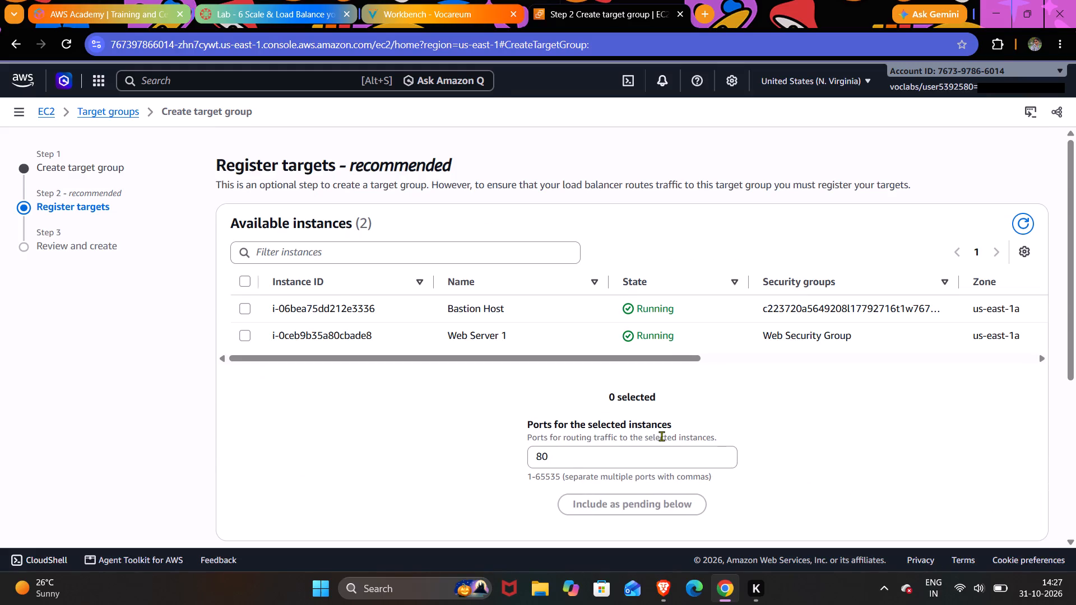
Recheck the lab instructions on registering targets, then continue to Review and create without selecting any instances.
click(472, 6)
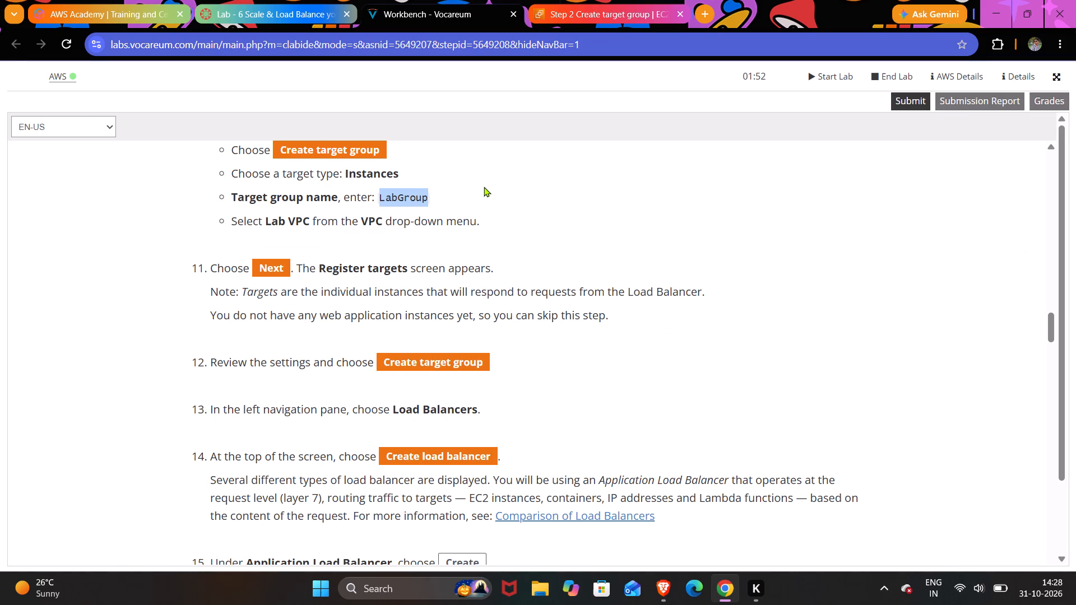
click(593, 15)
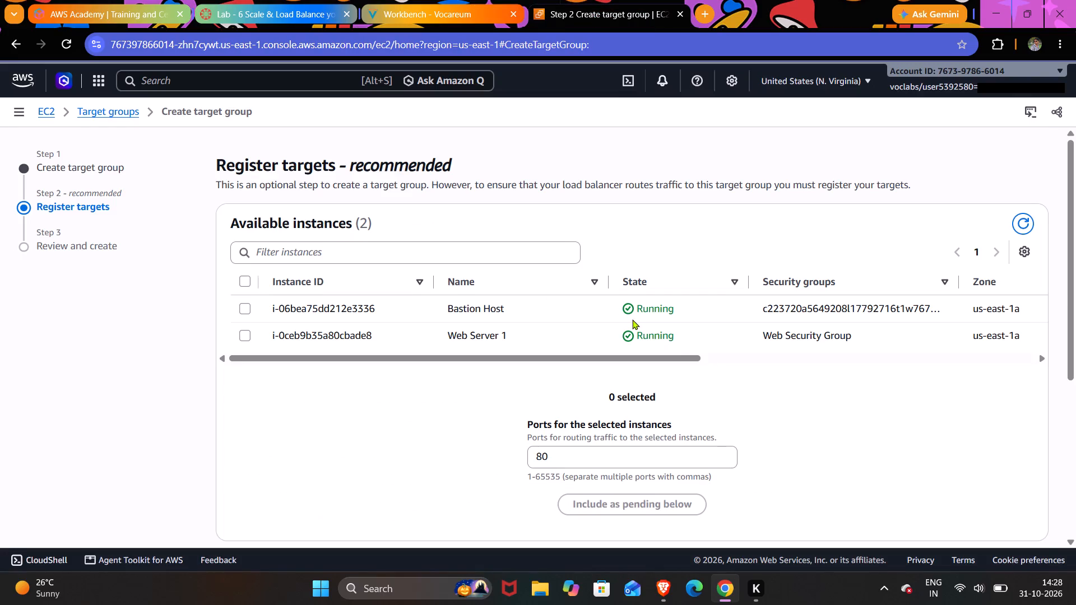
scroll(632, 319, down, 4)
click(1025, 509)
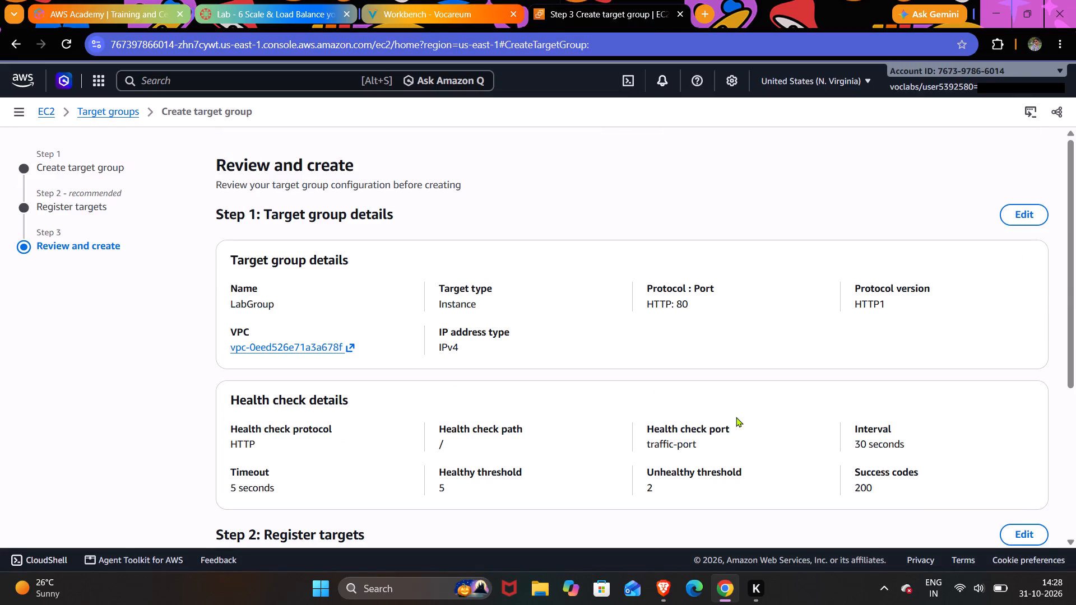
Review the LabGroup details against the lab instructions and create the target group.
scroll(736, 417, down, 3)
scroll(736, 417, up, 3)
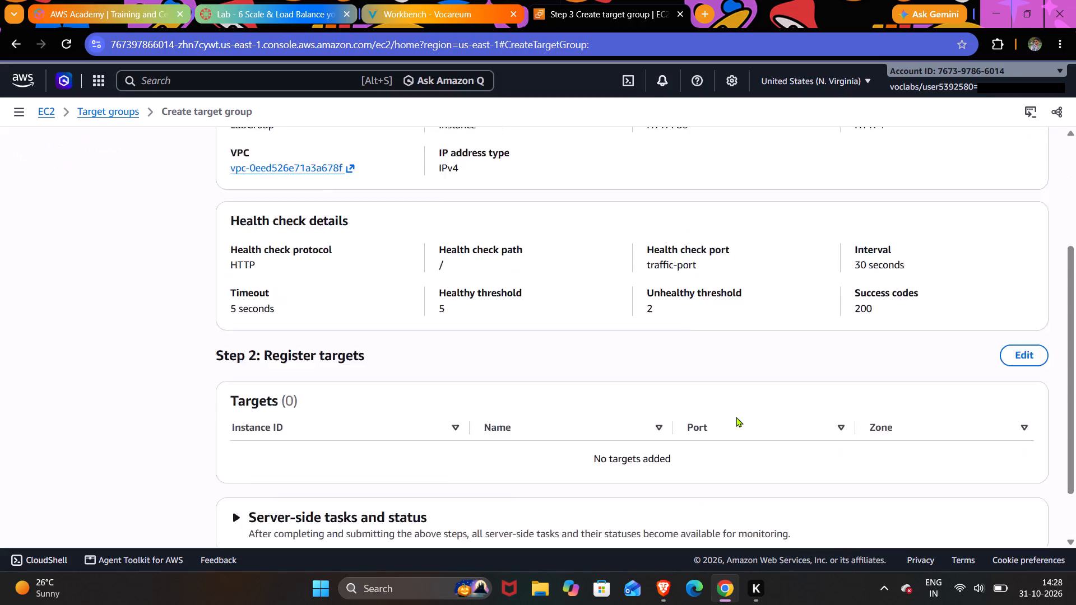
scroll(736, 417, up, 1)
click(434, 12)
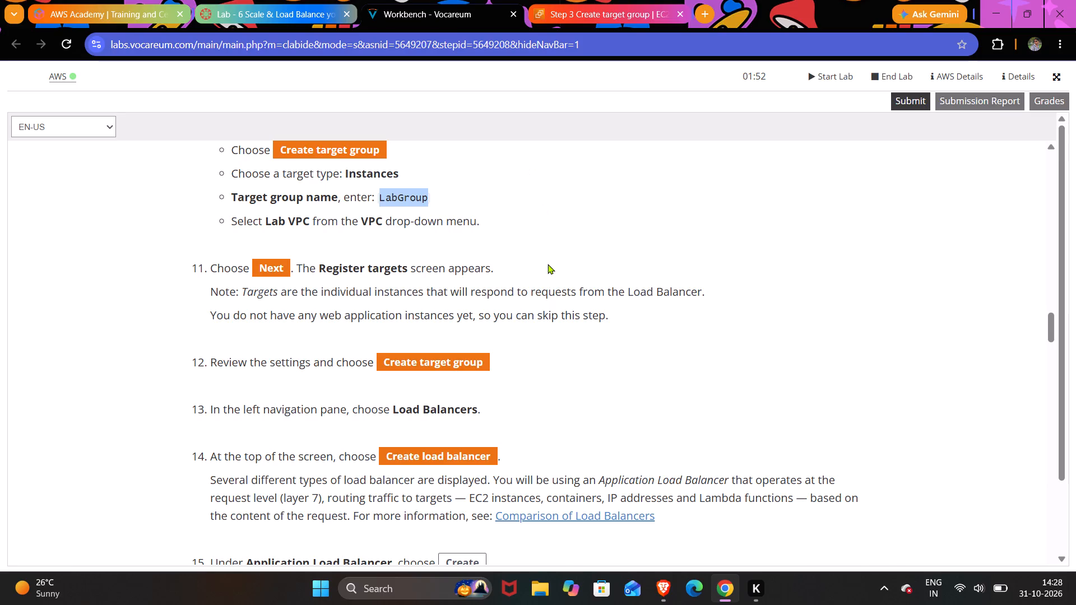
click(573, 19)
scroll(613, 275, down, 2)
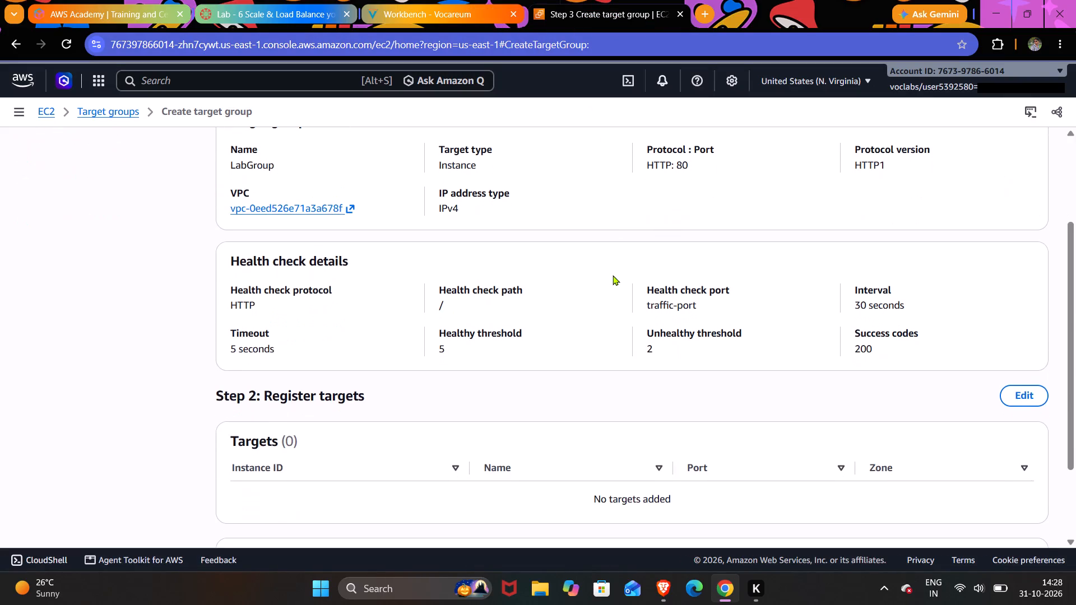
scroll(613, 275, down, 1)
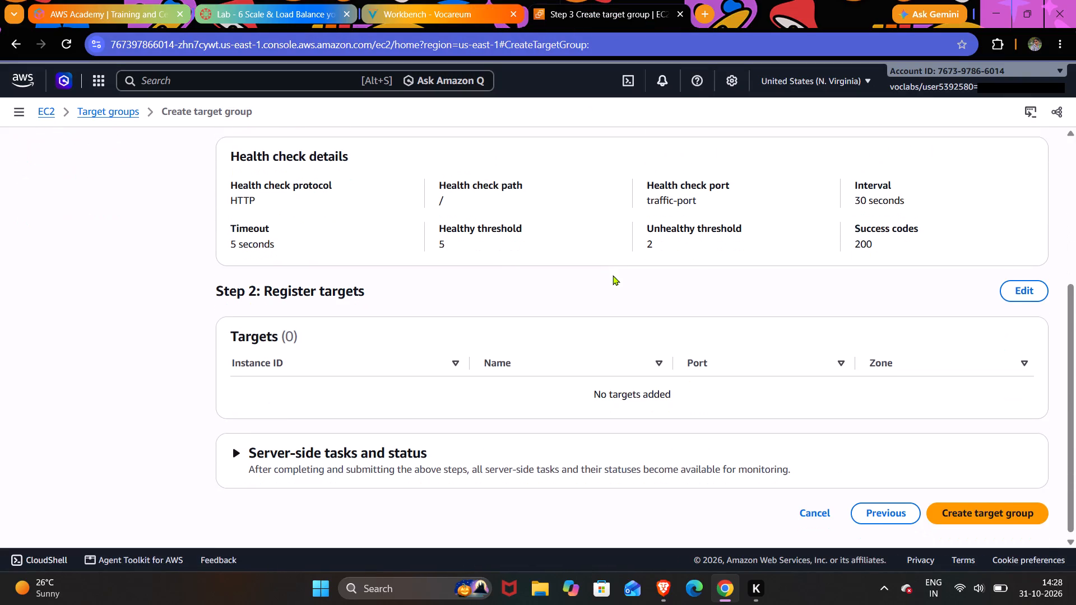
scroll(613, 275, down, 1)
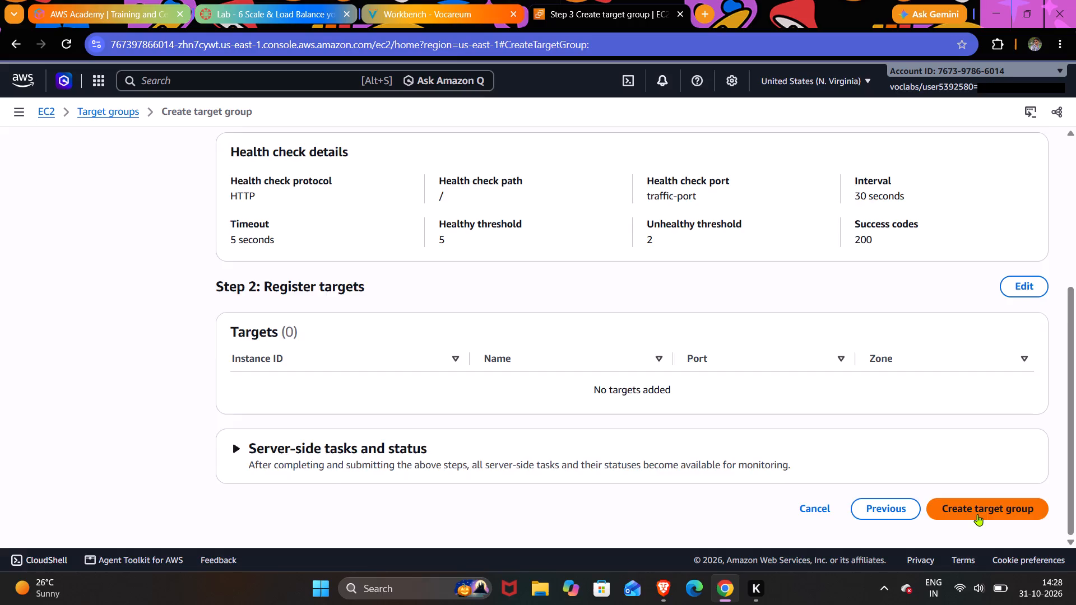
click(977, 514)
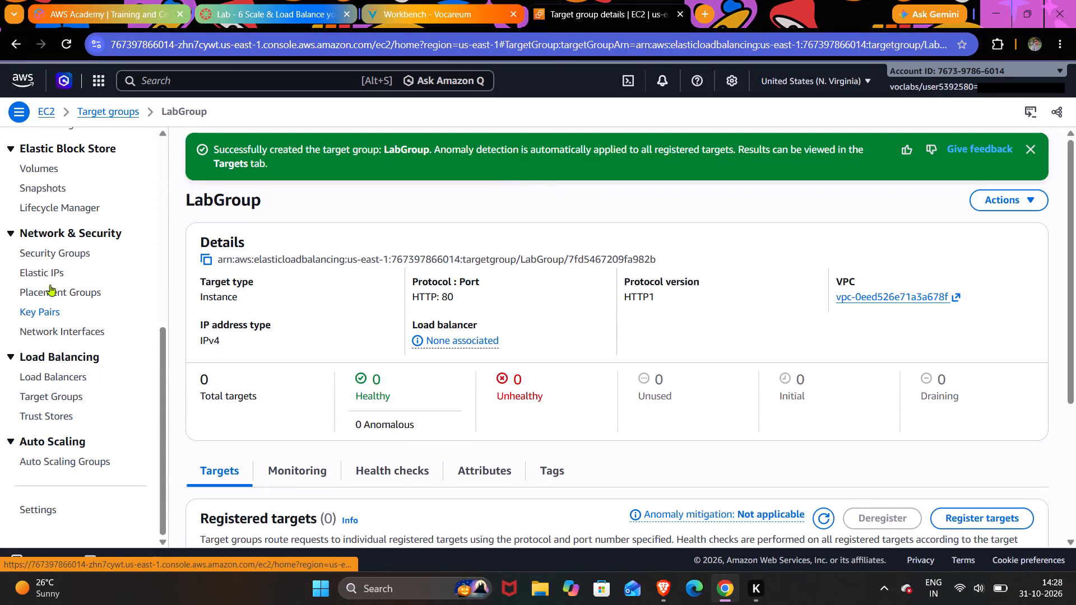
Open the Load Balancers page in EC2, then read the lab instructions for creating the load balancer.
click(52, 378)
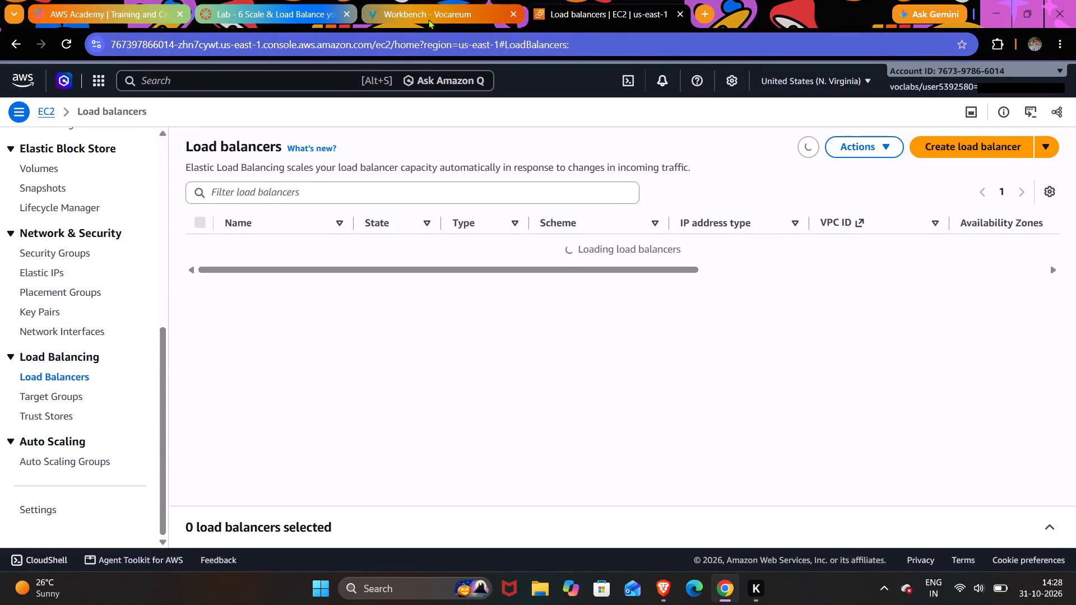
click(428, 19)
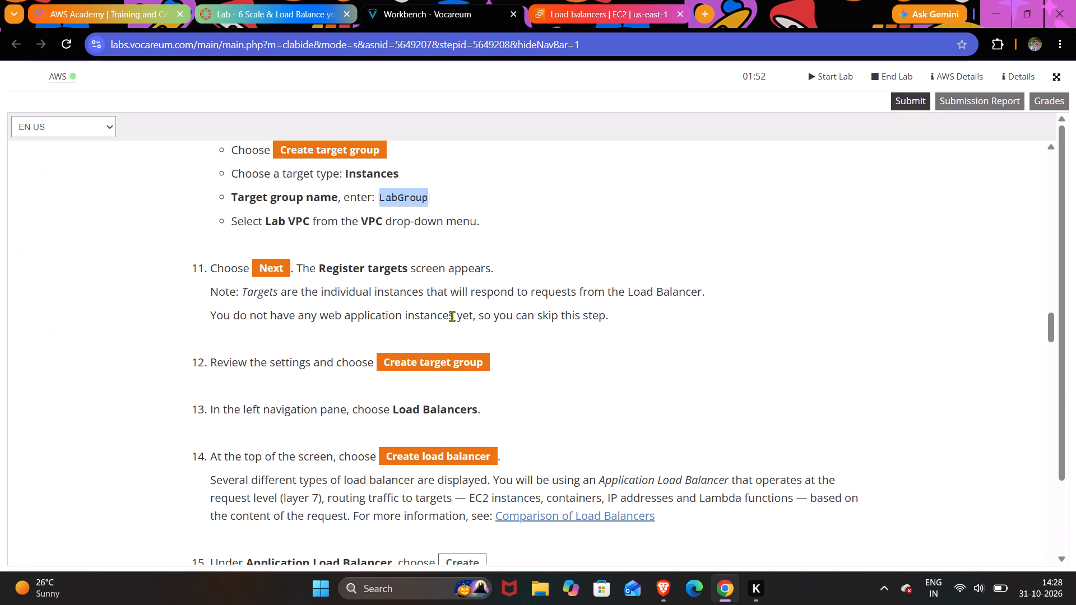
scroll(452, 316, down, 1)
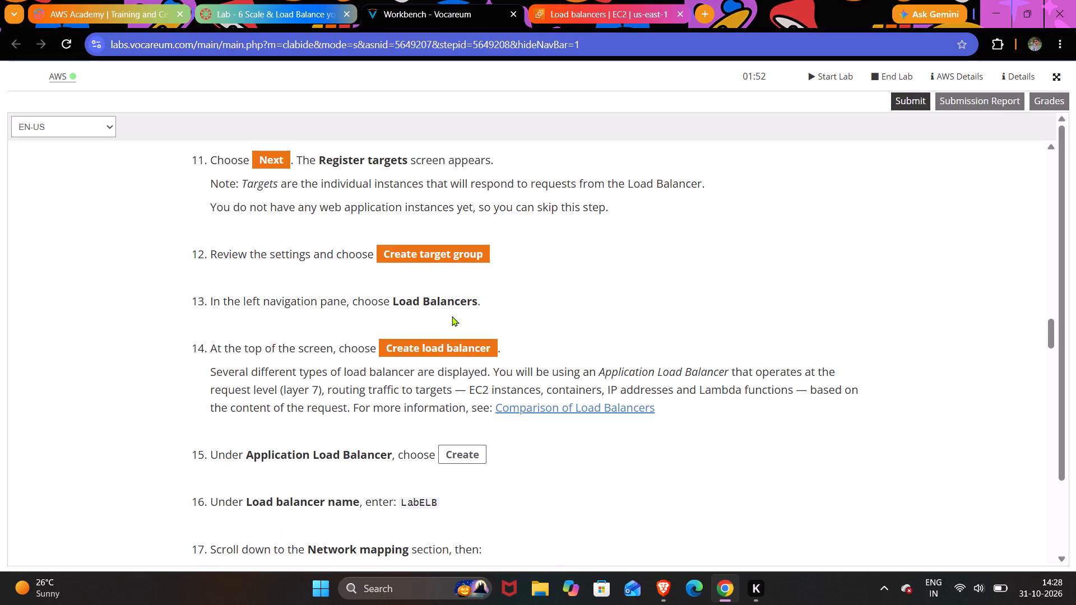
Start creating a load balancer in EC2 and choose the Application Load Balancer type.
click(613, 13)
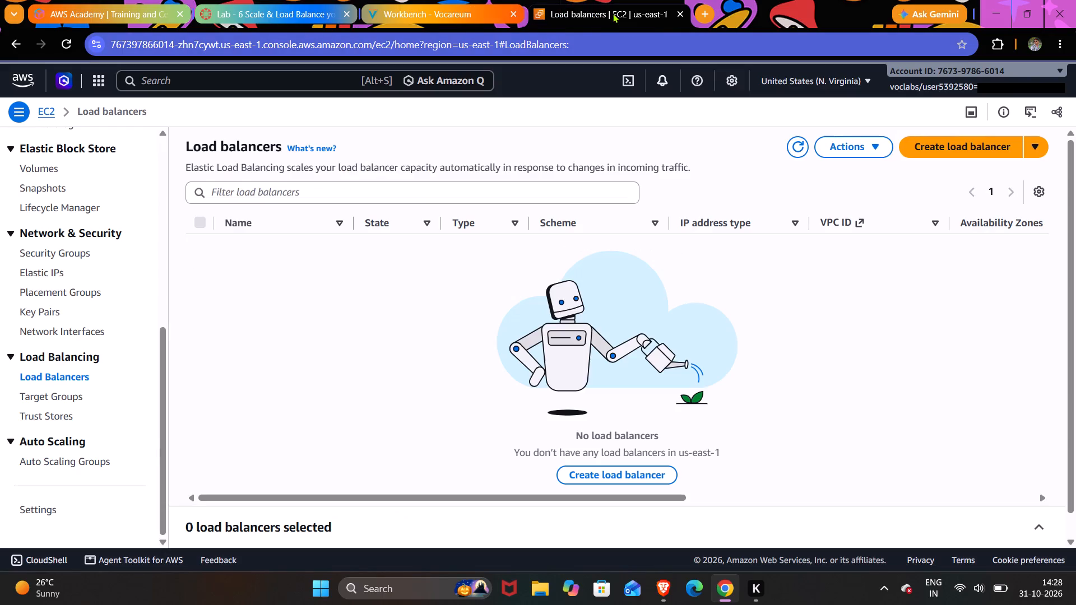
click(943, 142)
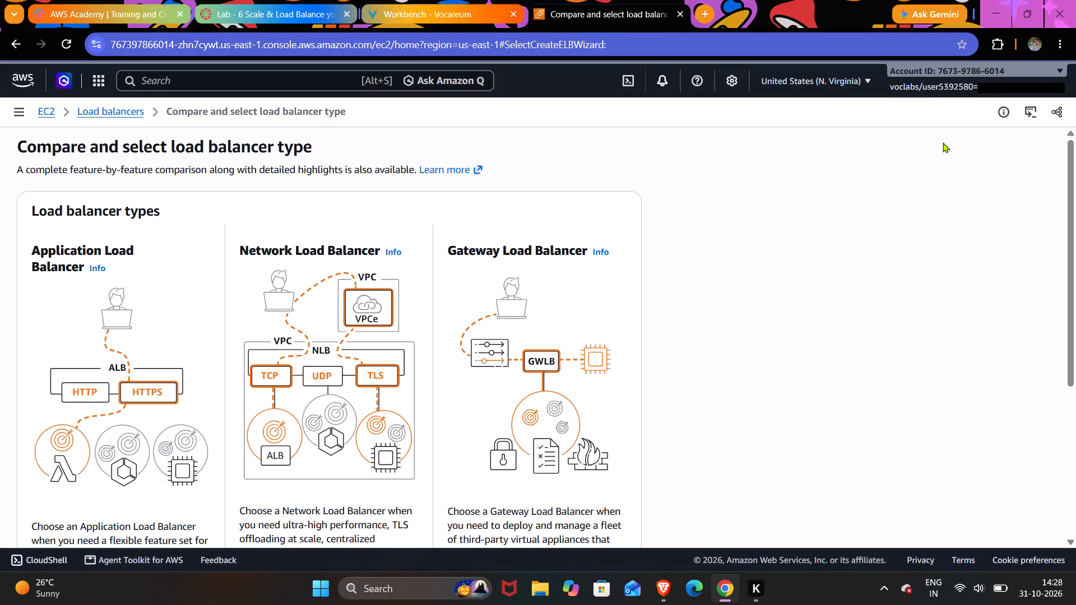
scroll(145, 334, right, 1)
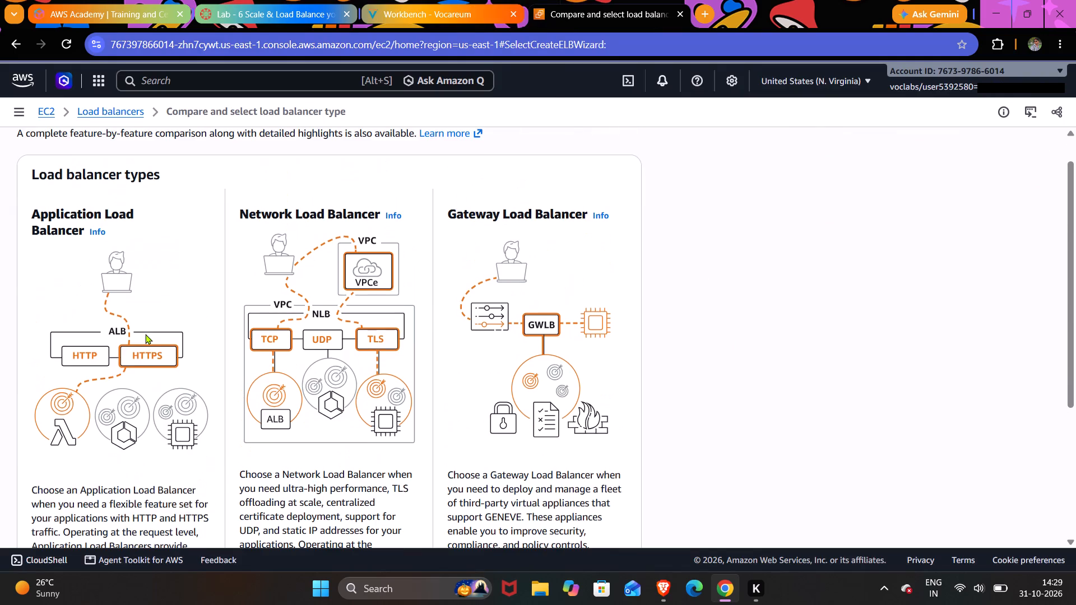
scroll(145, 334, right, 1)
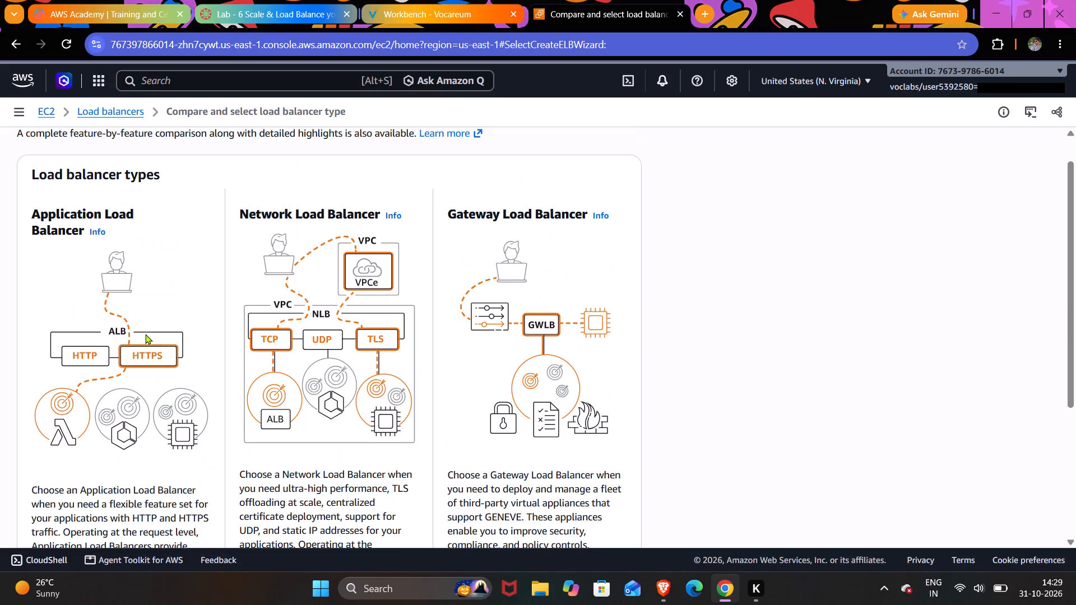
scroll(145, 334, right, 1)
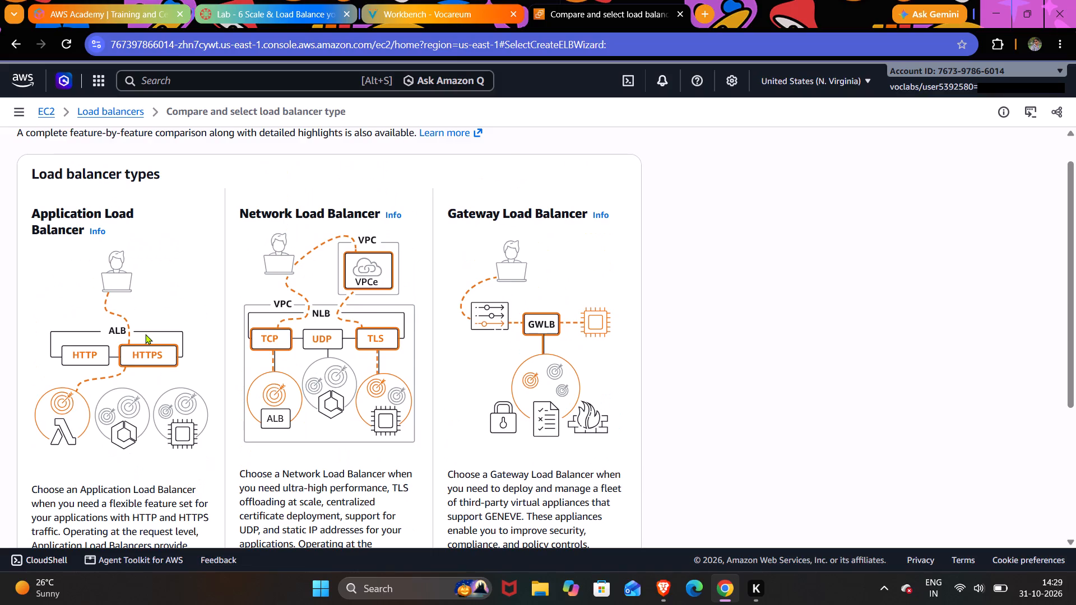
scroll(145, 334, right, 1)
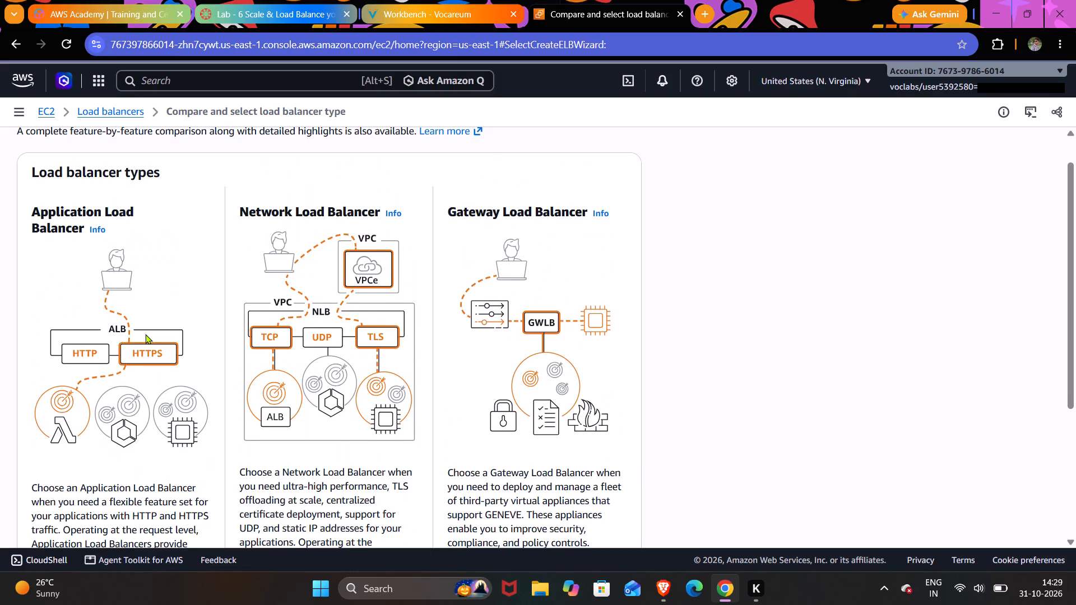
scroll(145, 334, down, 2)
click(54, 439)
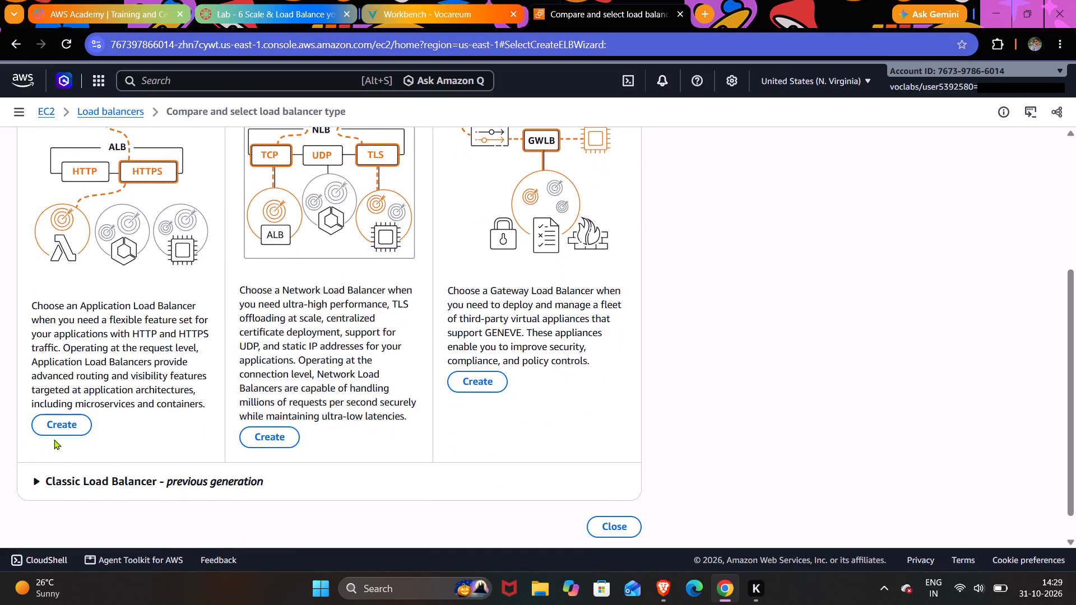
click(63, 431)
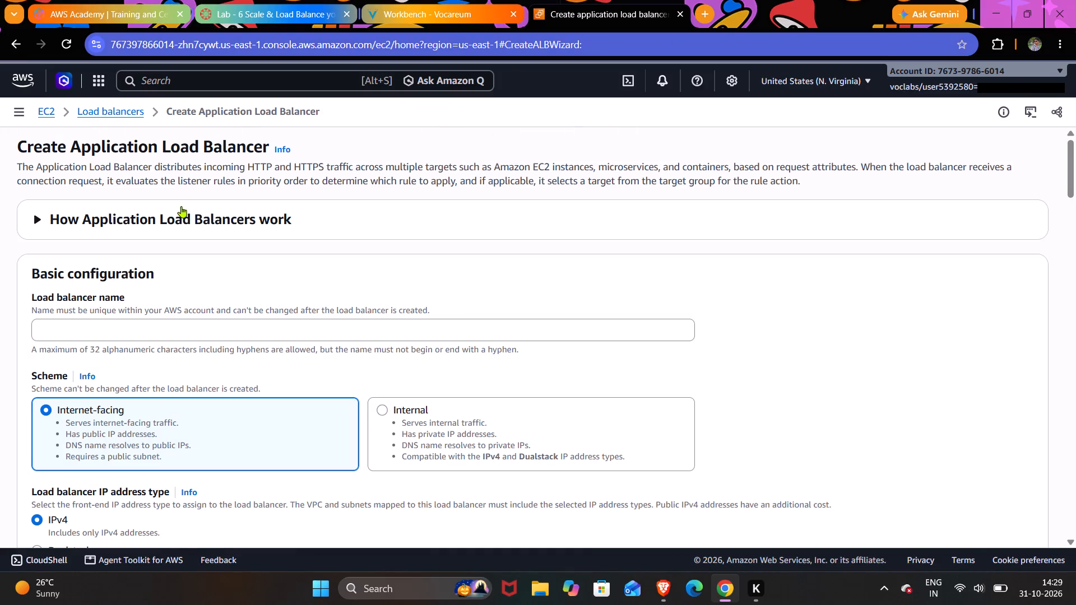
Copy the load balancer name from the lab instructions and name the new Application Load Balancer LabELB.
click(442, 13)
scroll(405, 314, down, 1)
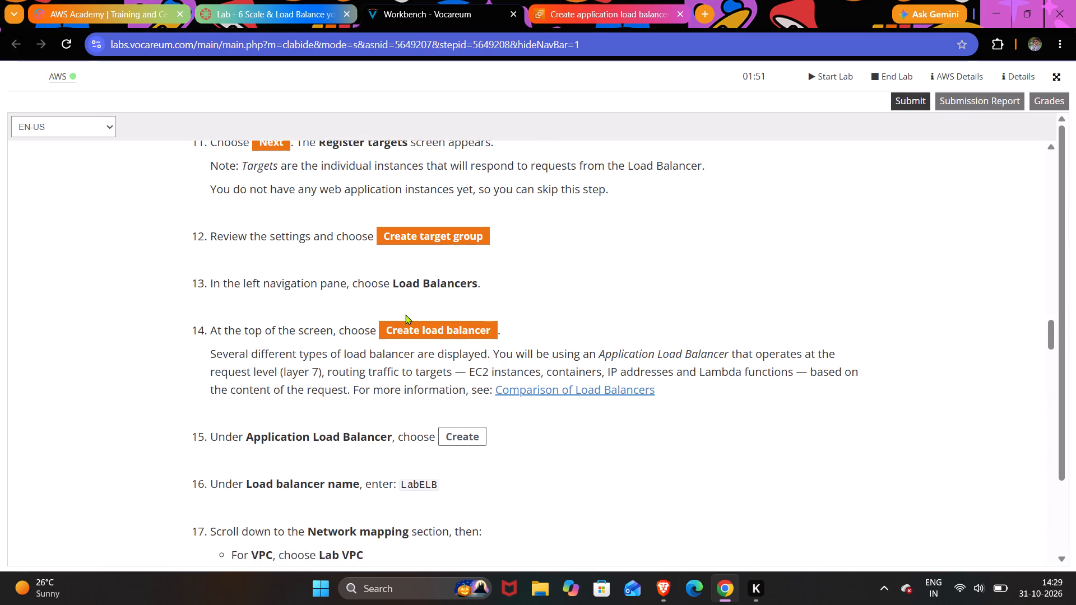
scroll(405, 314, down, 2)
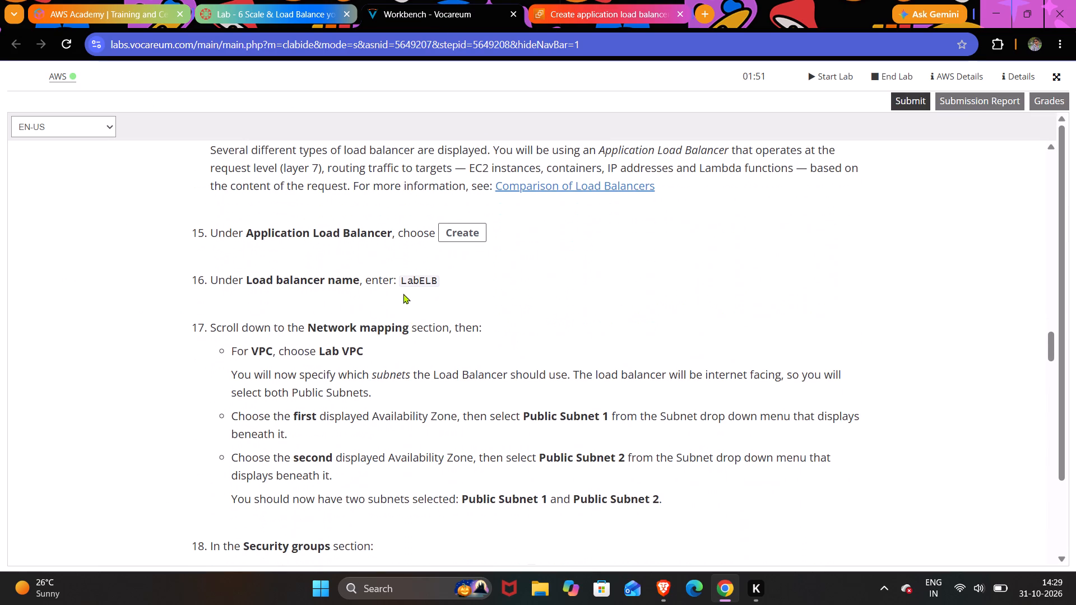
drag(402, 275, 446, 278)
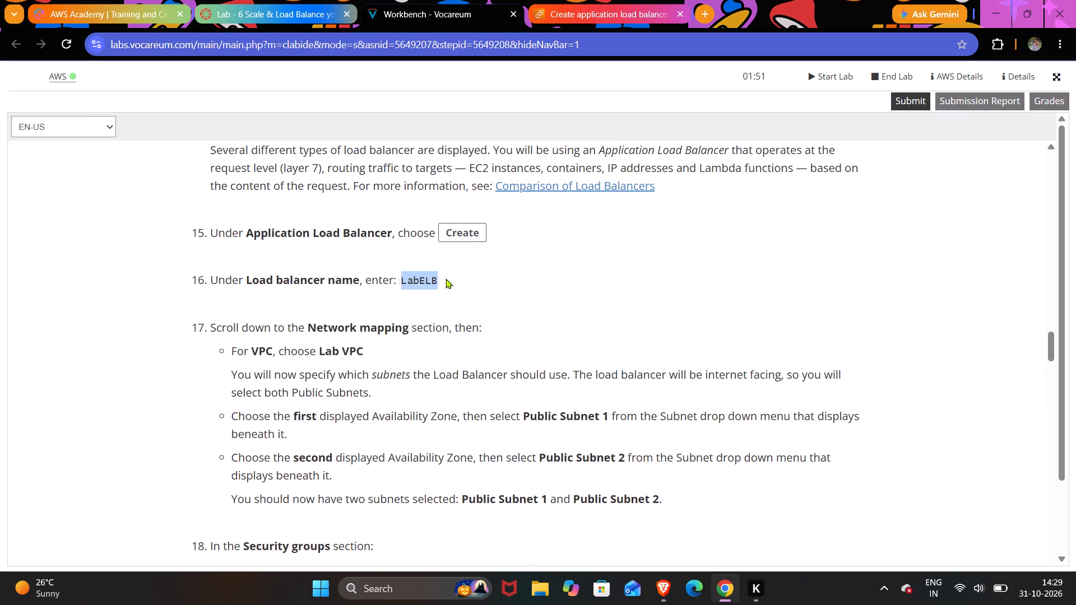
key(ctrl+c)
key(ctrl+c)
key(ctrl+c)
key(ctrl+c)
key(ctrl+c)
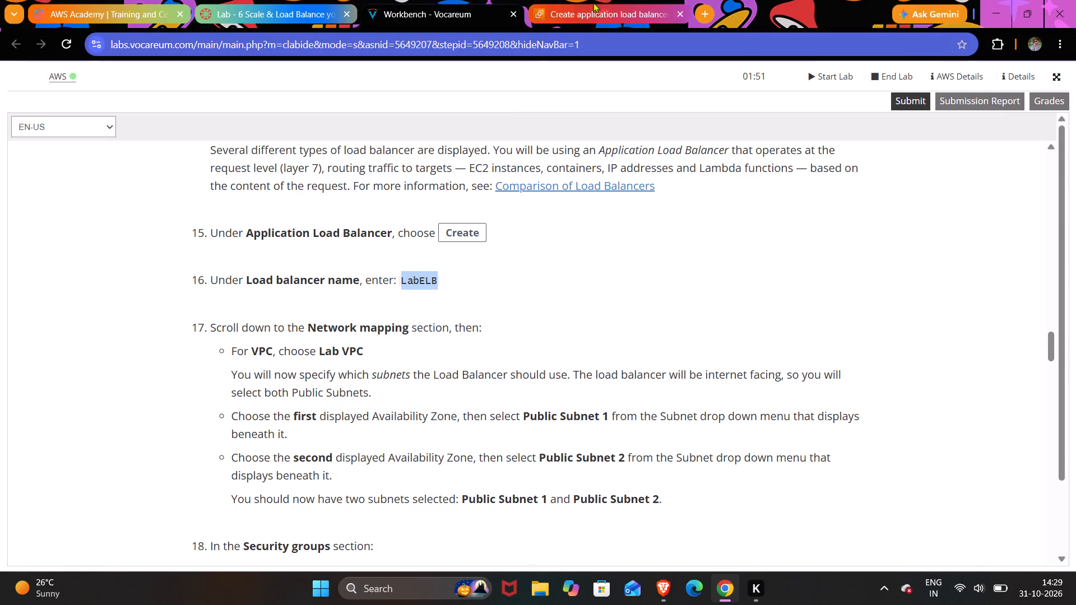
click(591, 16)
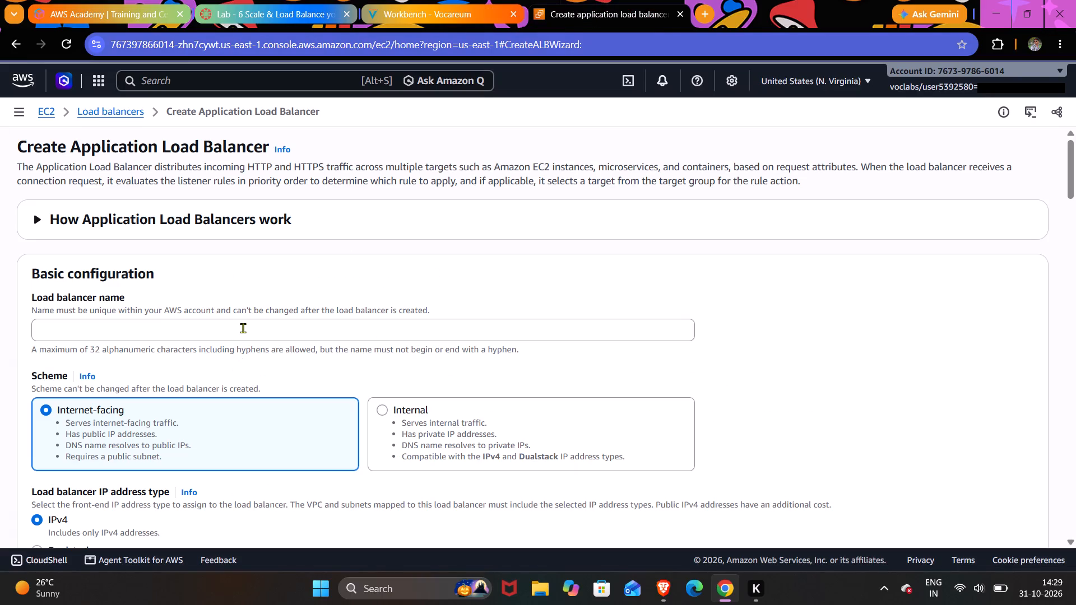
click(242, 327)
key(ctrl+v)
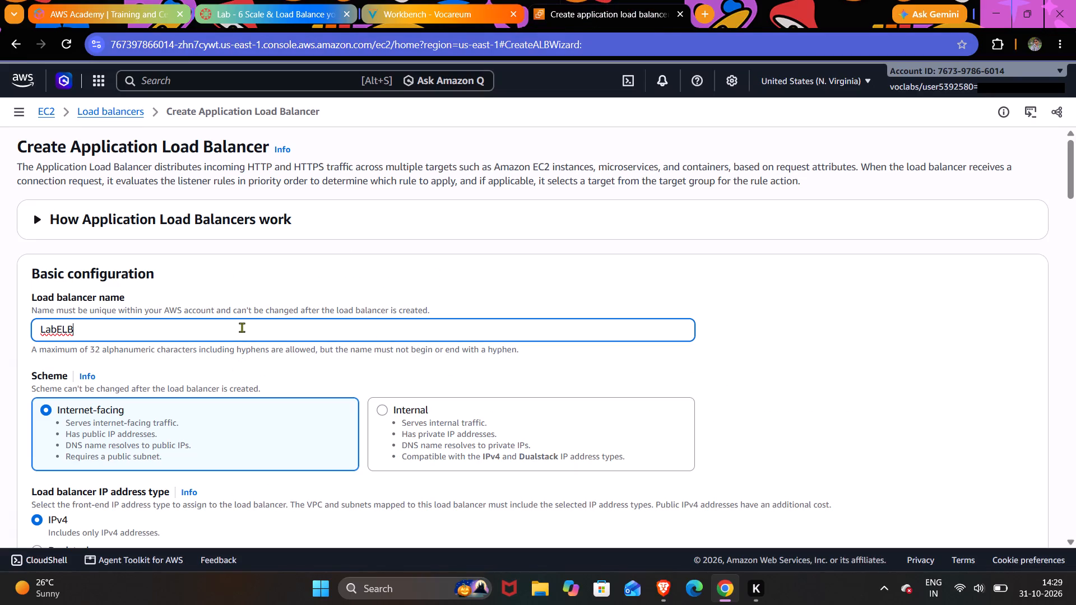
Map the load balancer to Lab VPC, enabling us-east-1a with Public Subnet 1 and us-east-1b with Public Subnet 2.
scroll(242, 327, down, 2)
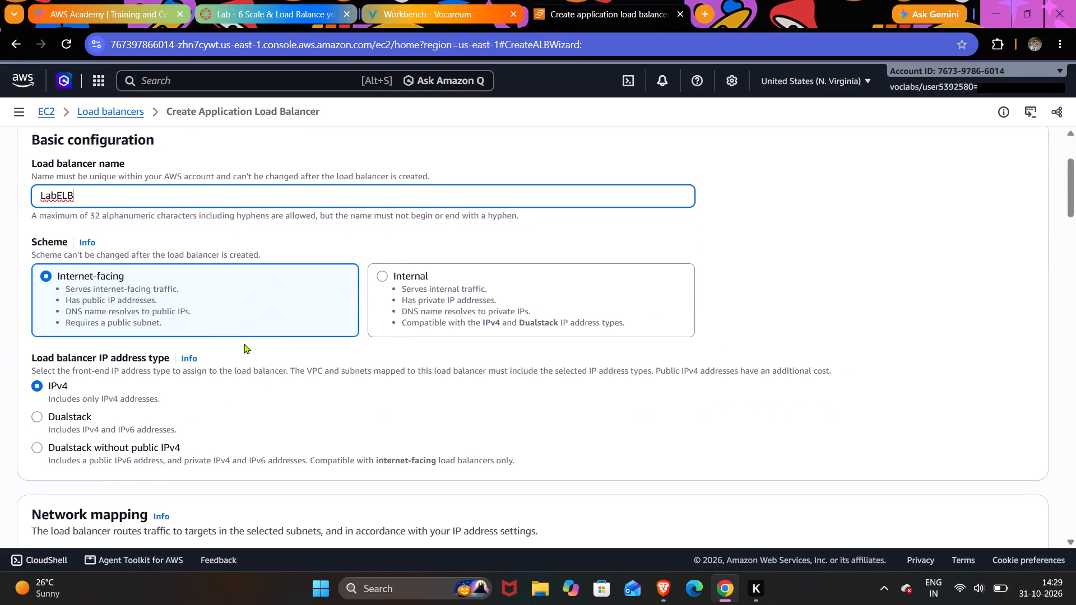
click(402, 20)
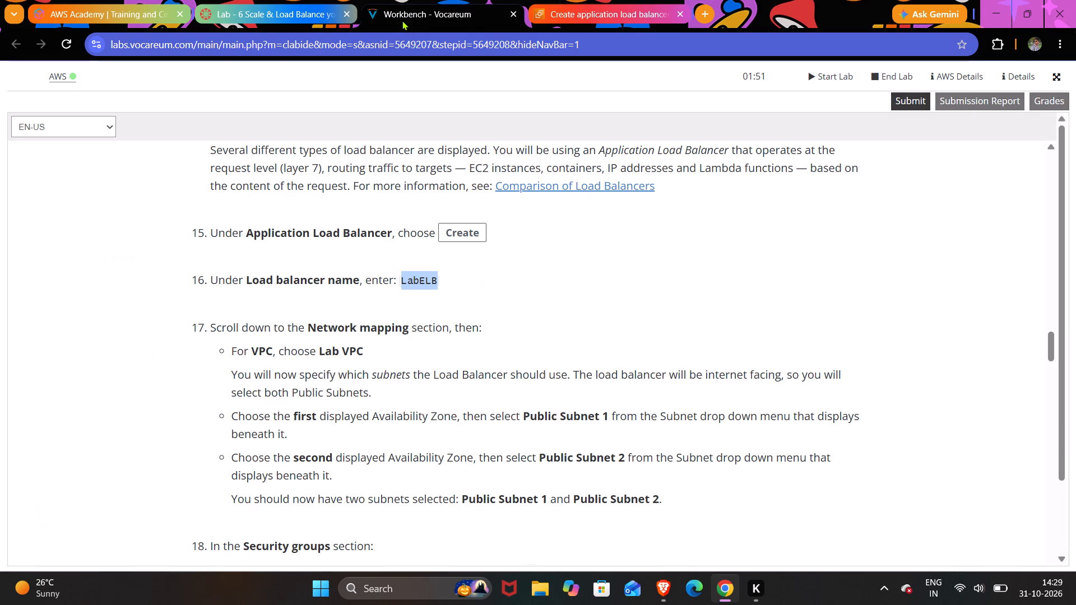
click(583, 18)
scroll(375, 236, down, 1)
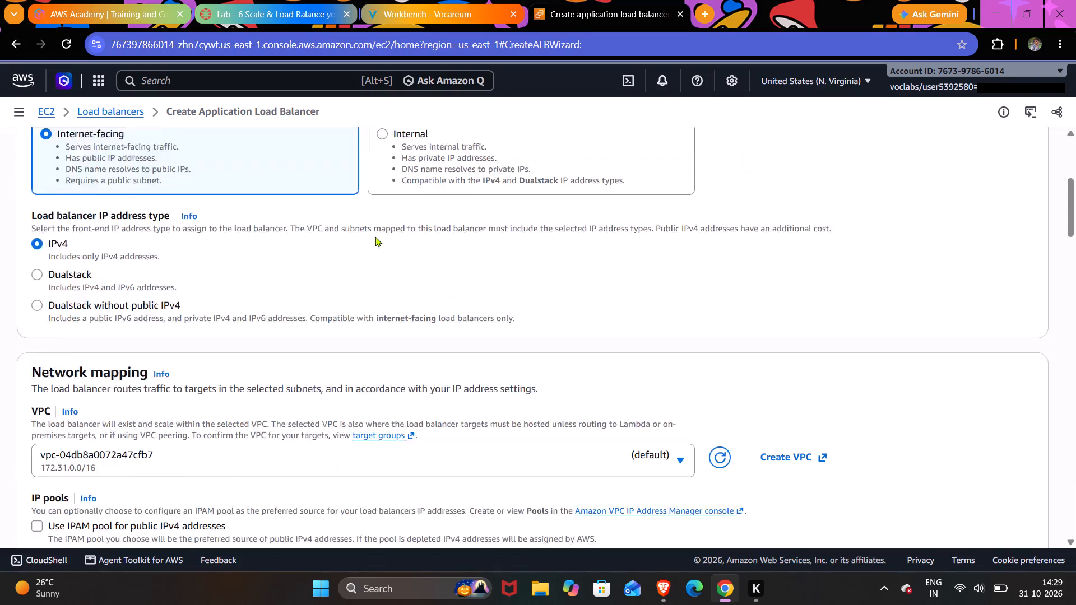
scroll(375, 236, down, 2)
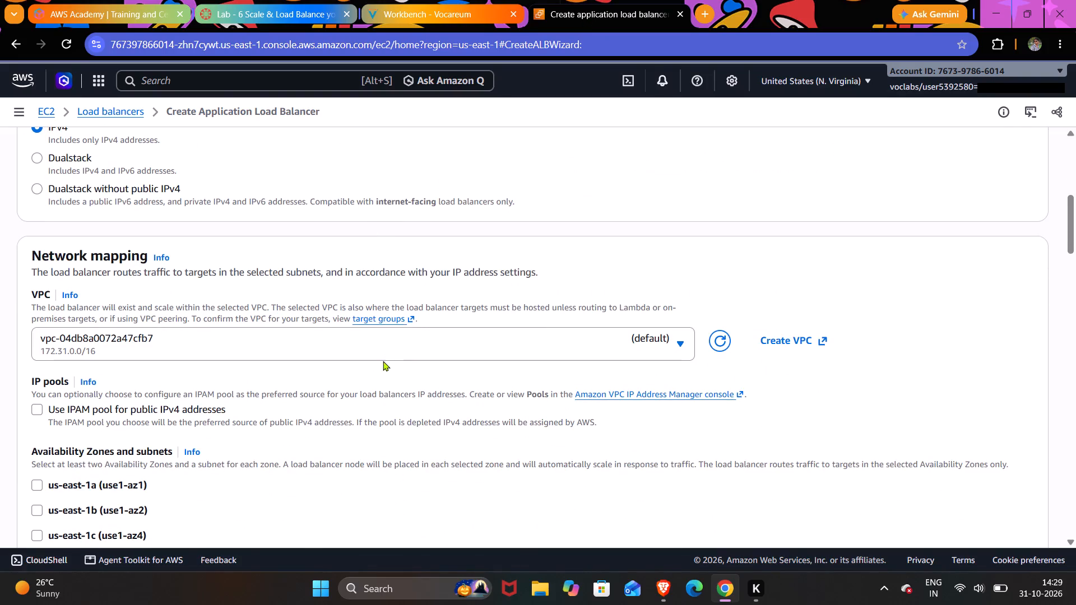
click(395, 343)
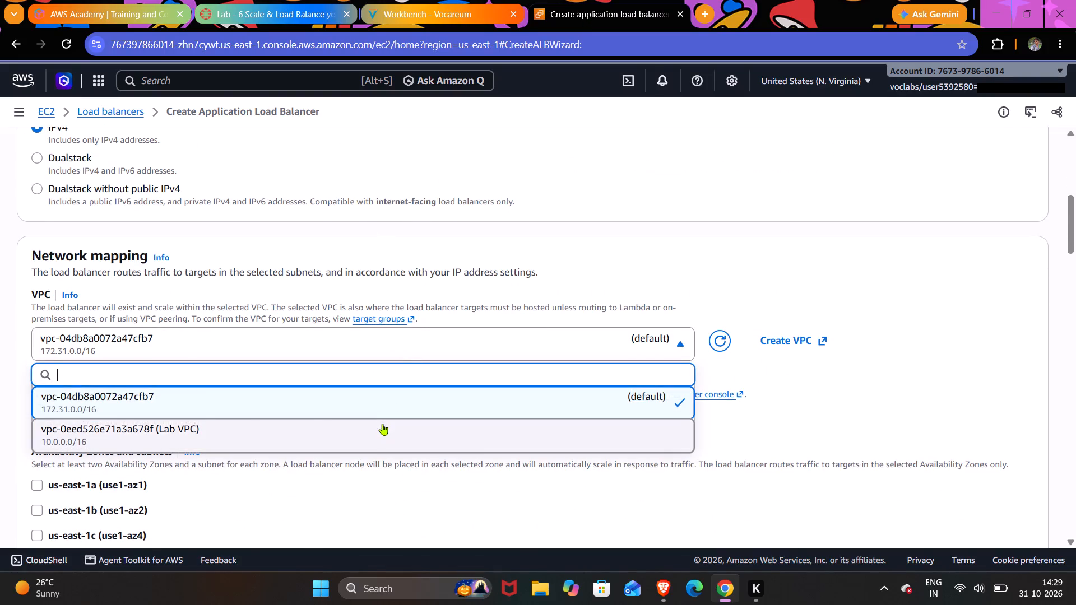
click(381, 426)
scroll(381, 426, down, 1)
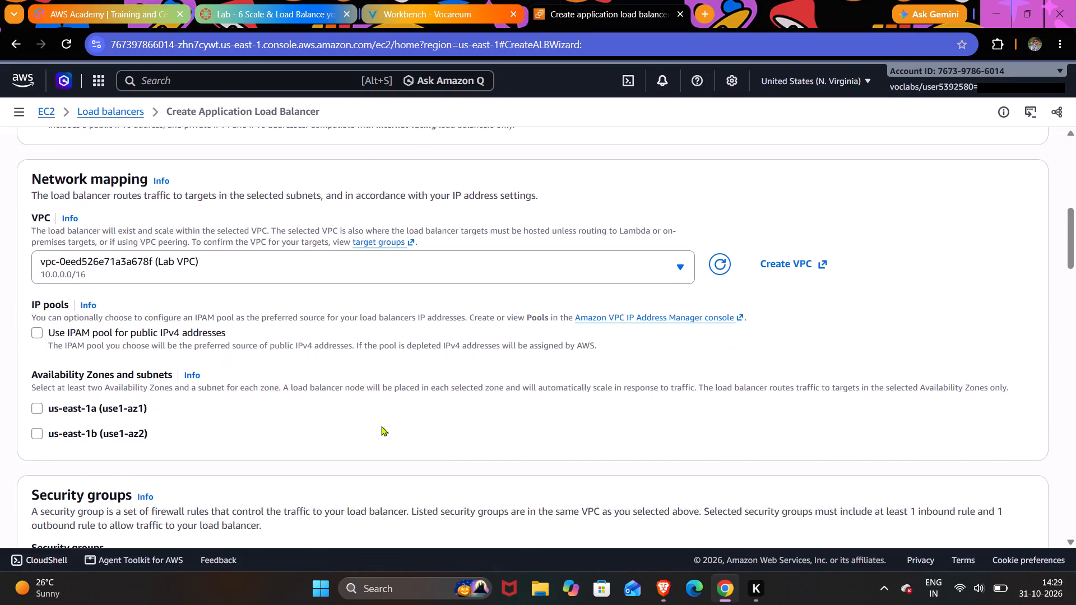
click(36, 408)
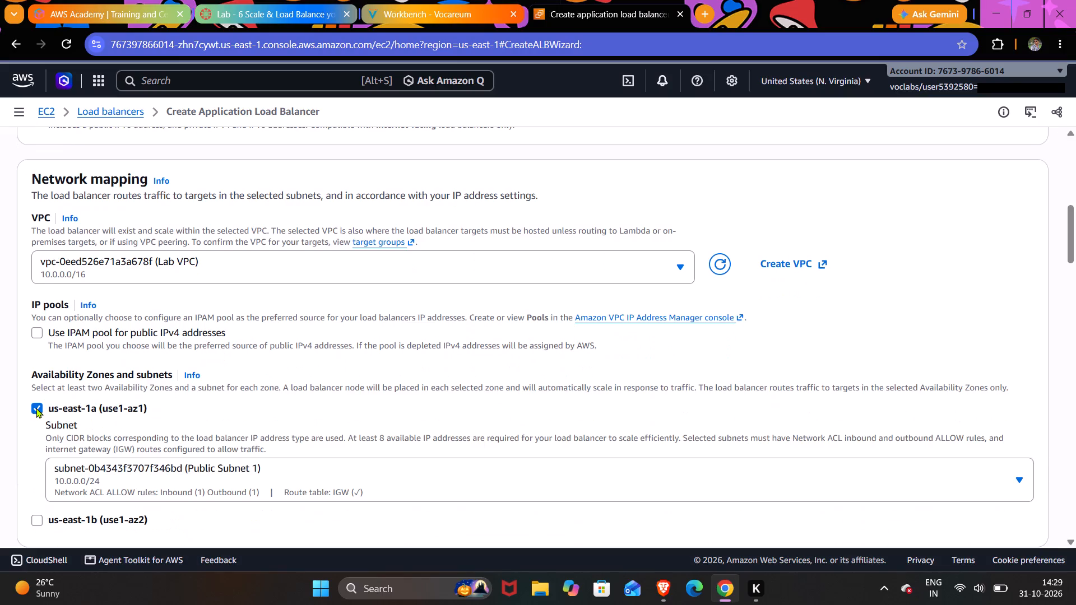
scroll(36, 408, down, 1)
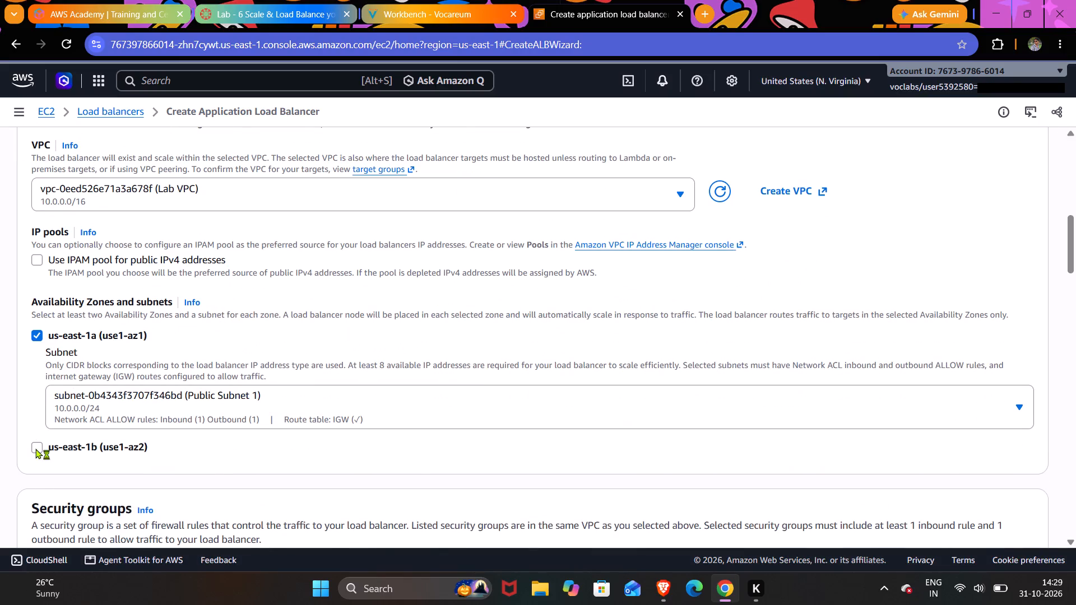
click(35, 448)
Assign Web Security Group to the load balancer and deselect the default security group.
scroll(35, 448, down, 2)
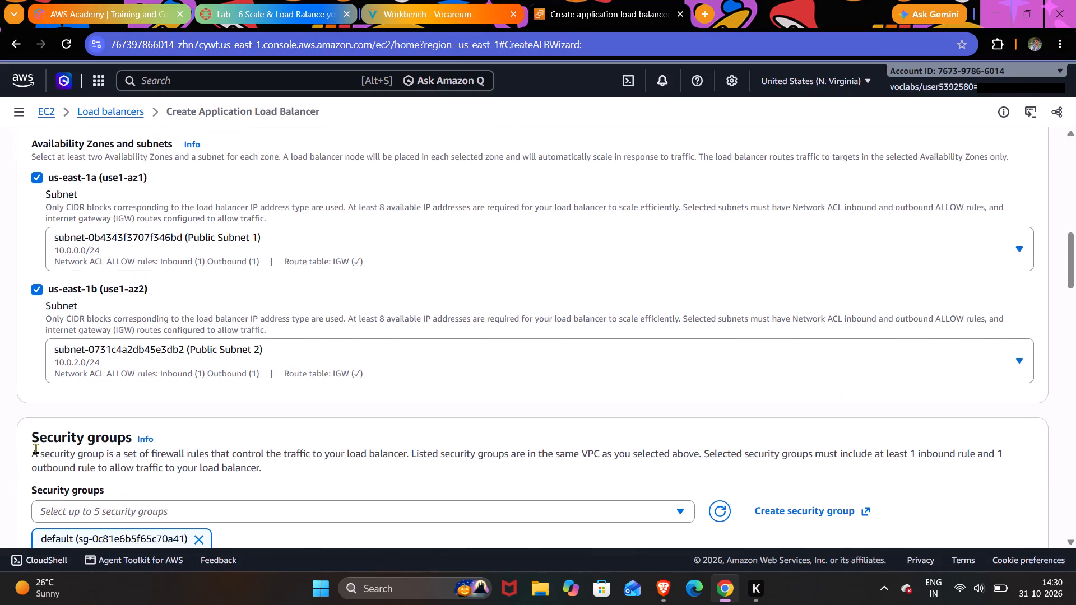
scroll(35, 448, down, 1)
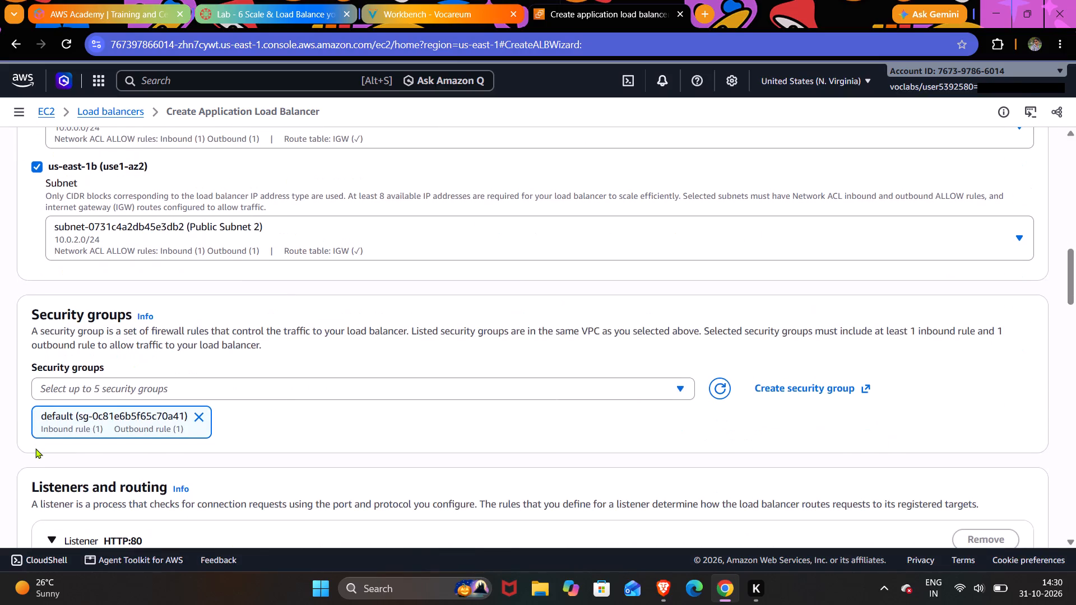
click(130, 390)
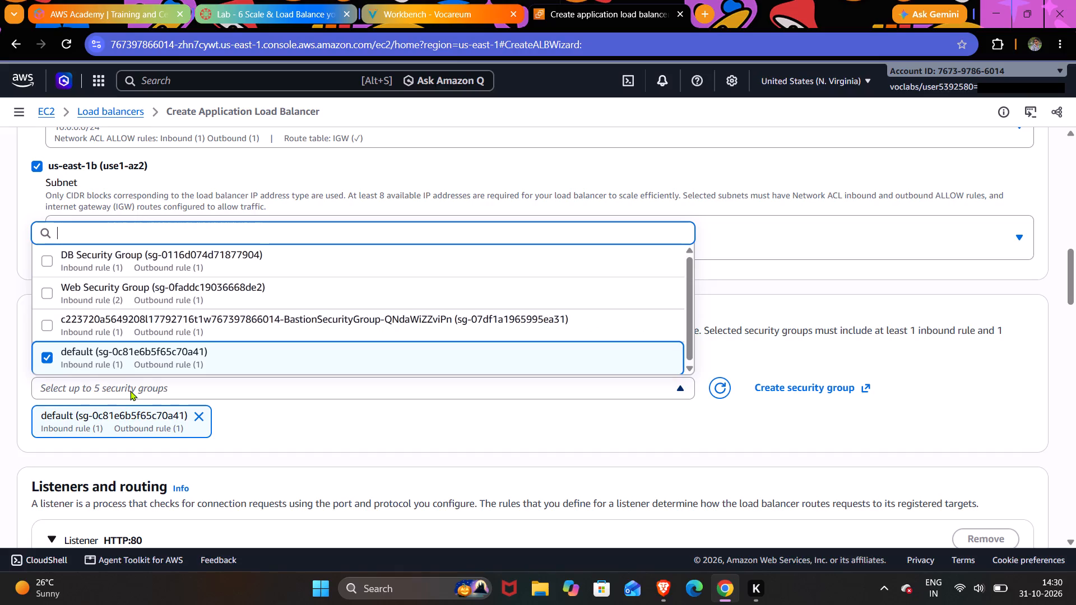
click(149, 291)
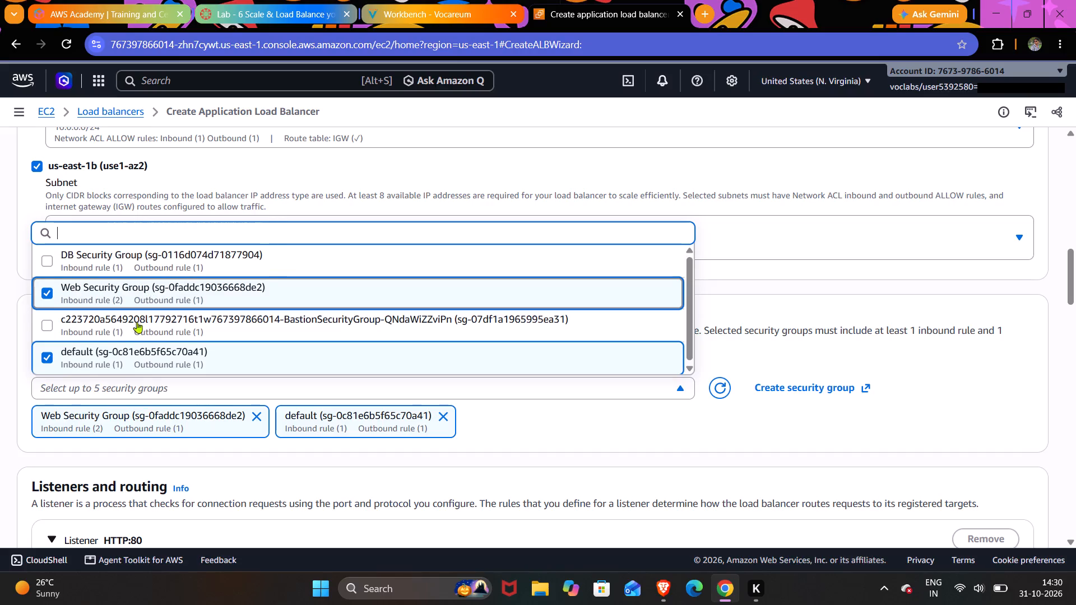
click(47, 356)
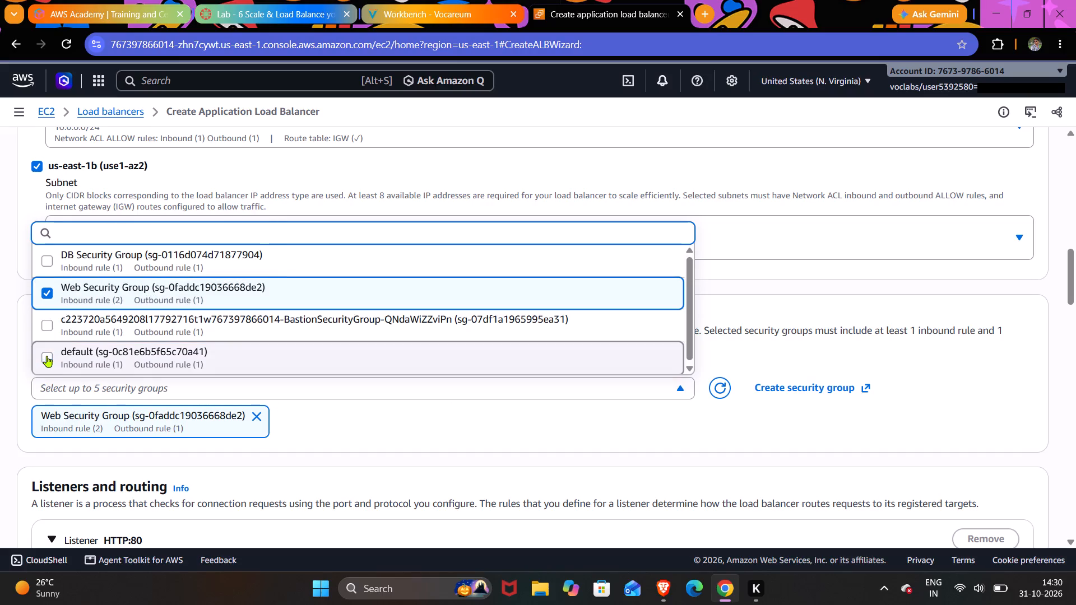
click(315, 428)
Set the HTTP:80 listener's default action to forward to the LabGroup target group.
scroll(315, 428, down, 1)
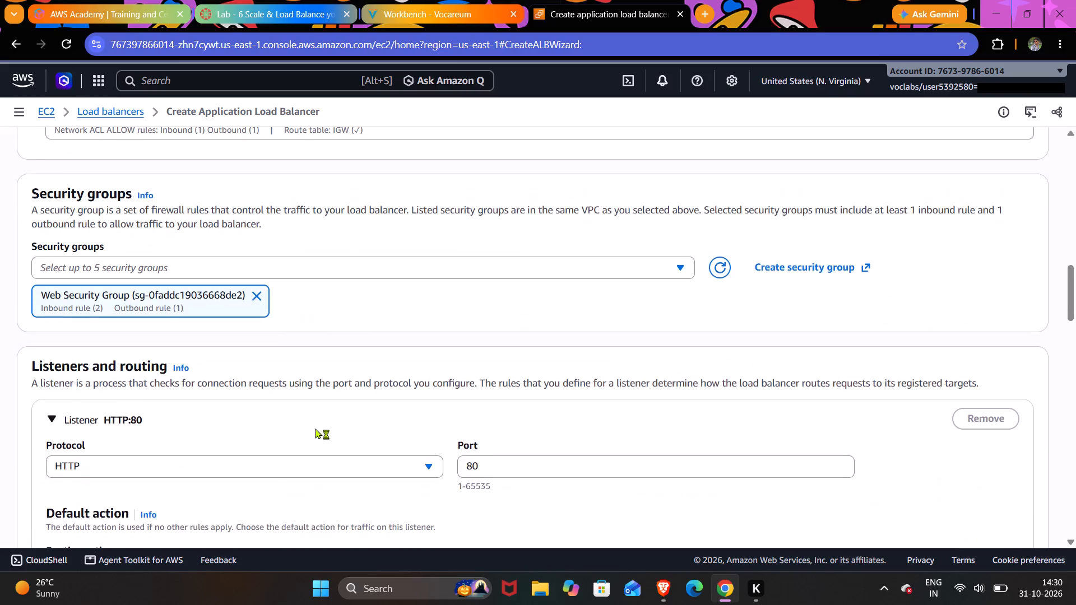
scroll(315, 428, down, 3)
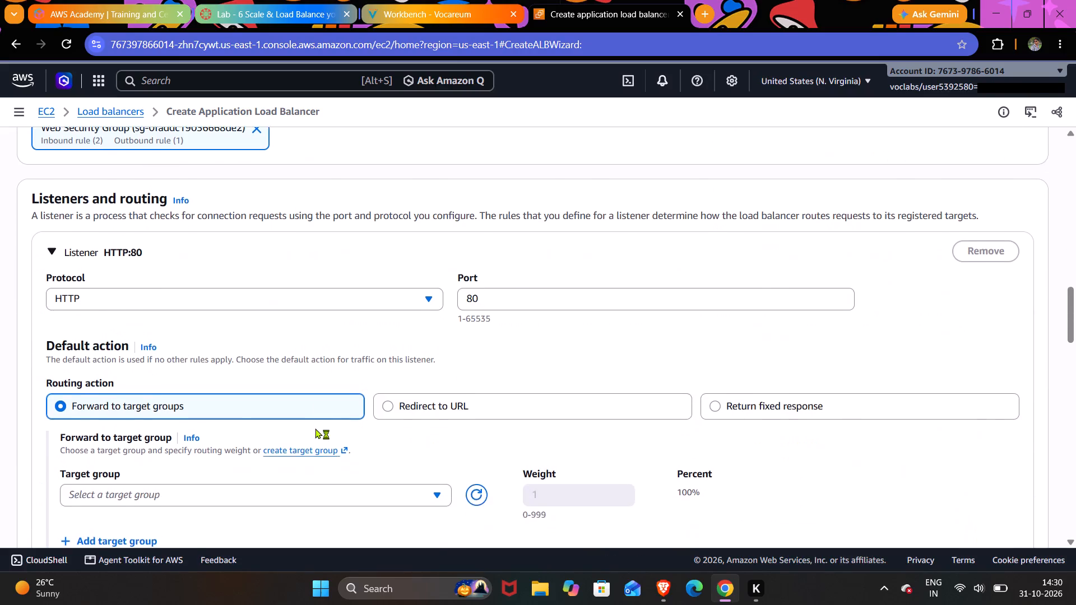
scroll(315, 428, down, 2)
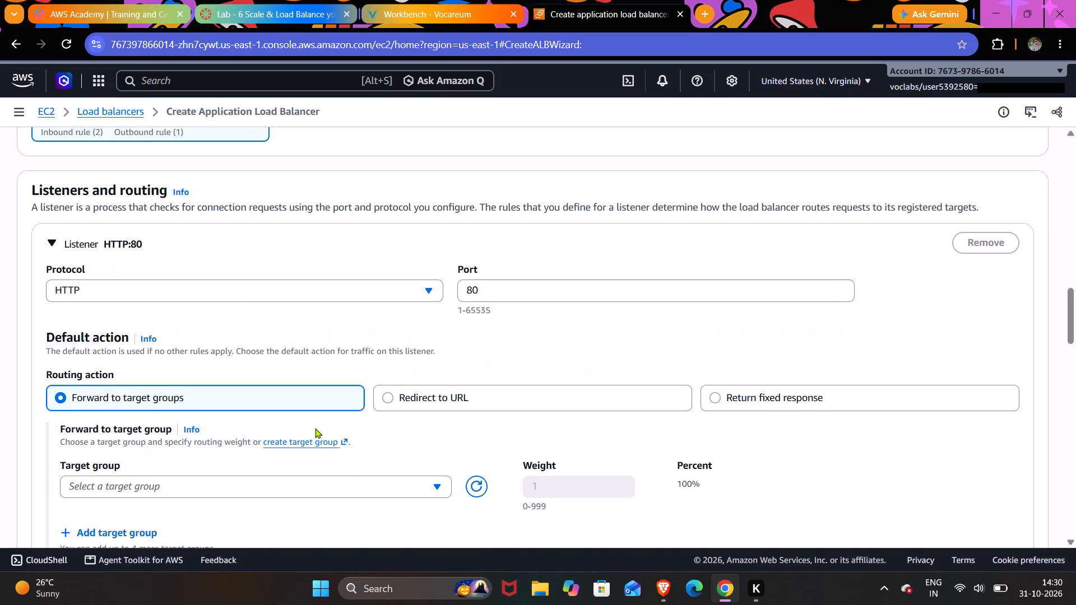
scroll(315, 428, down, 1)
click(306, 448)
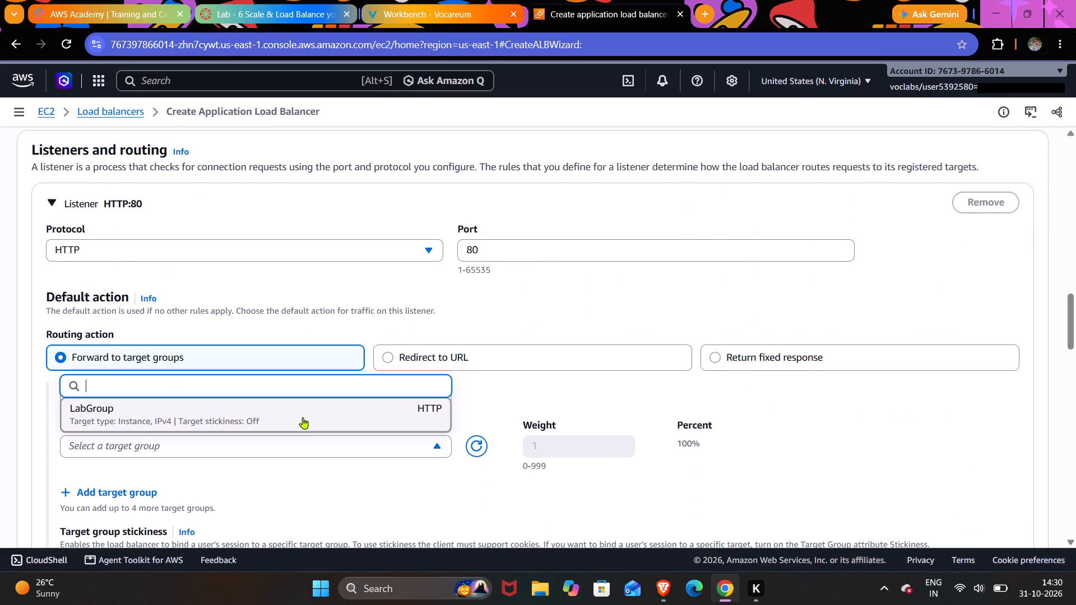
click(303, 417)
Check the remaining load balancer instructions in the lab guide, create the LabELB load balancer and dismiss the creation notice.
scroll(303, 417, down, 1)
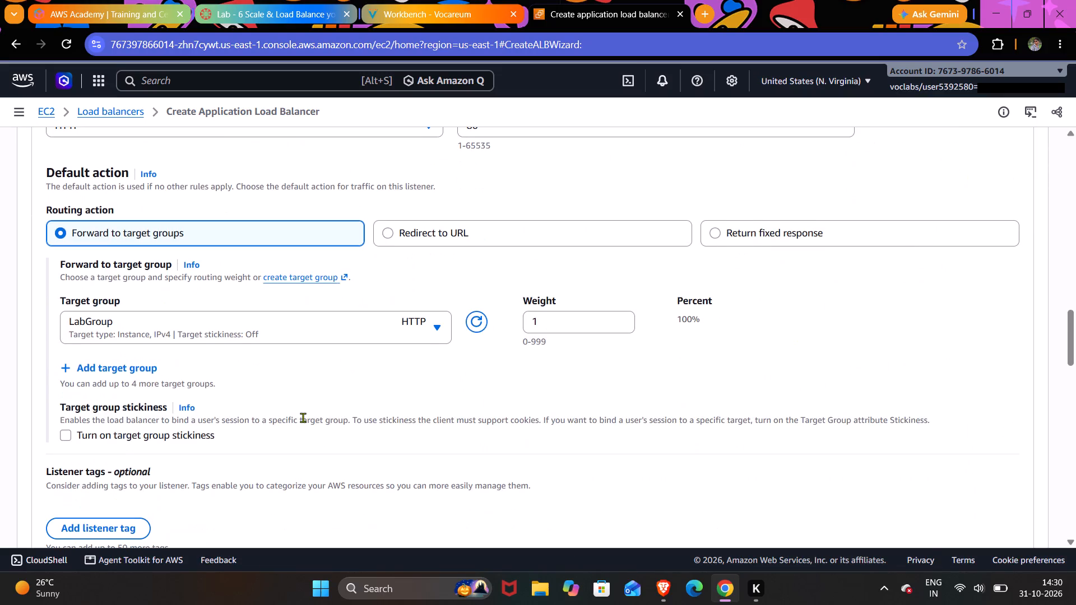
scroll(303, 417, down, 2)
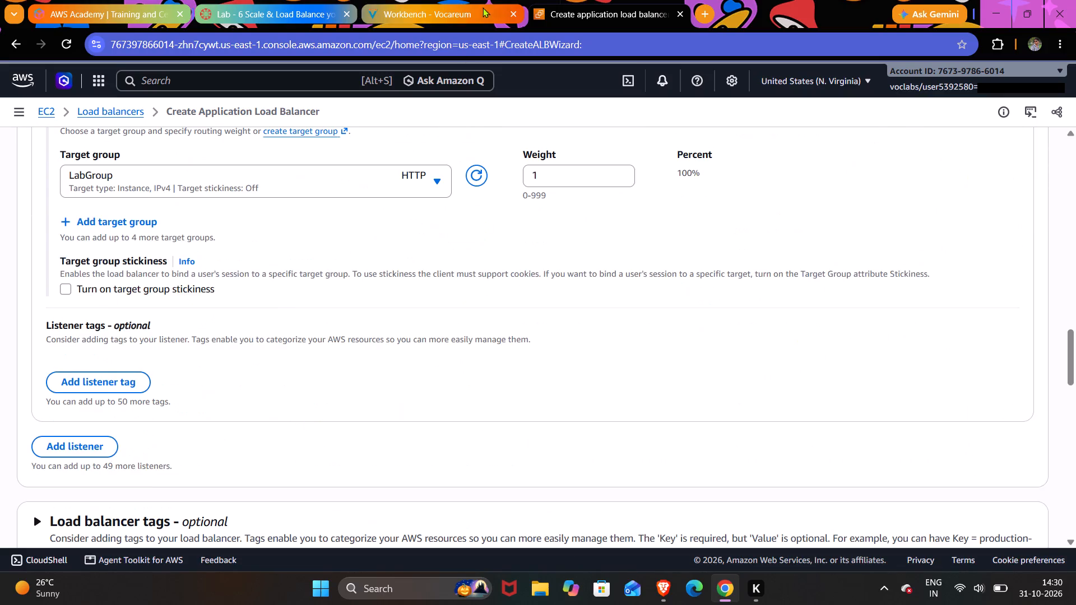
click(470, 15)
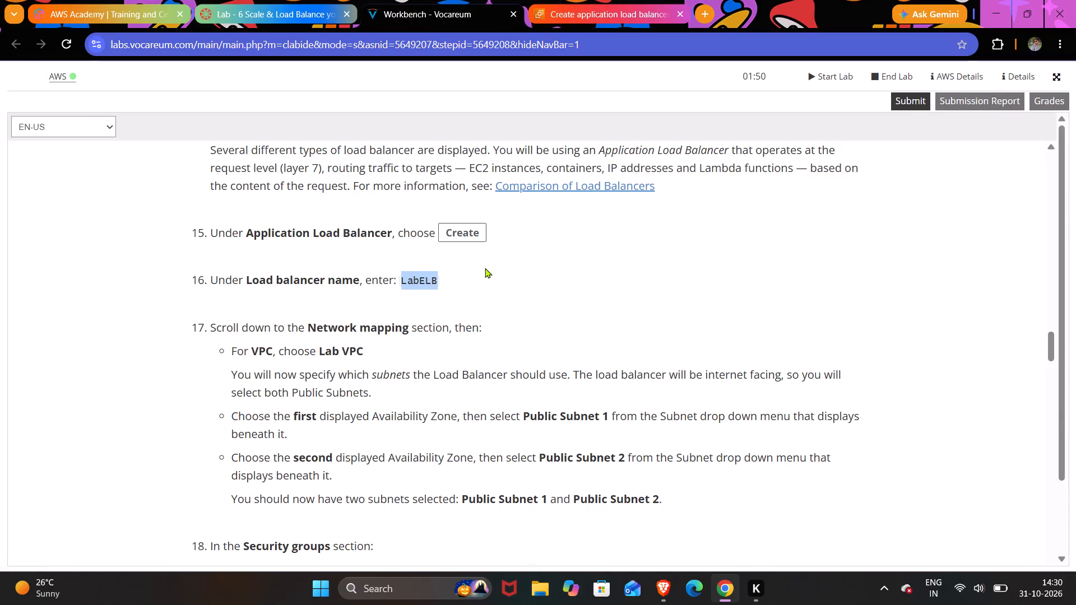
scroll(486, 406, down, 2)
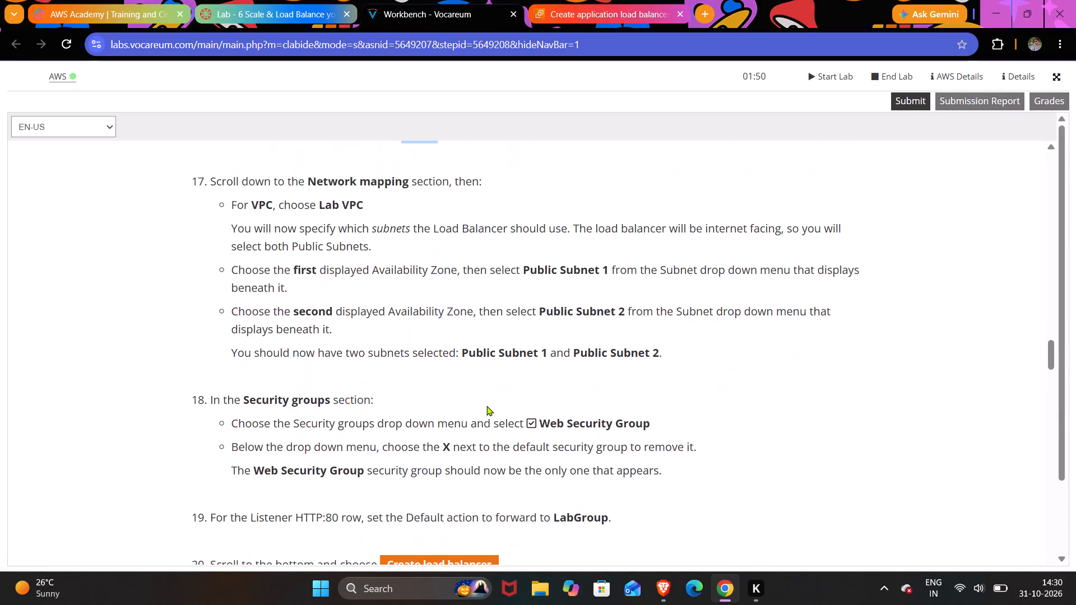
scroll(486, 406, down, 1)
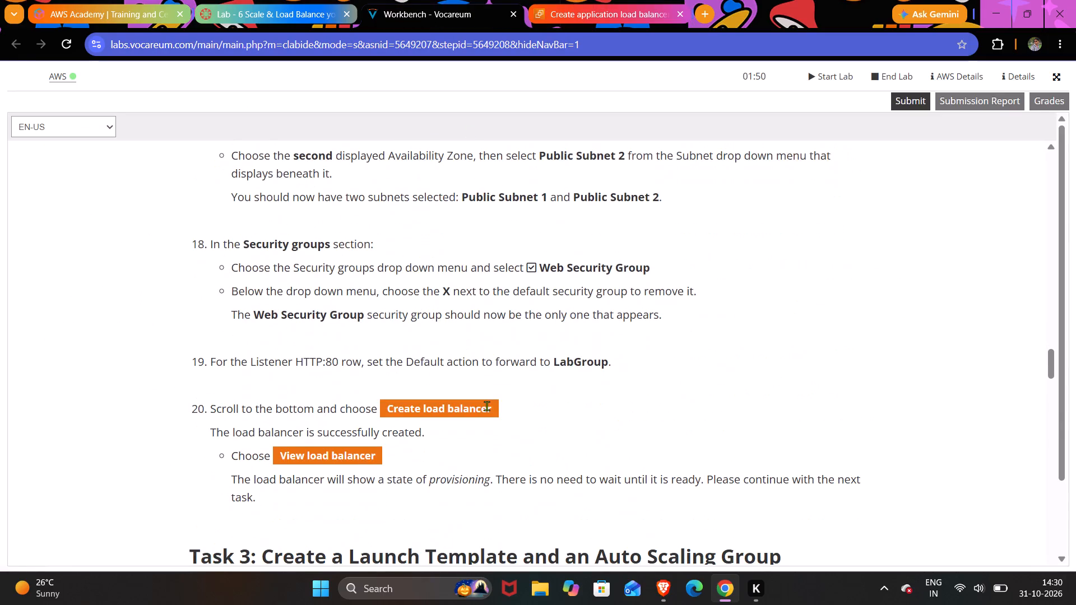
scroll(486, 406, down, 1)
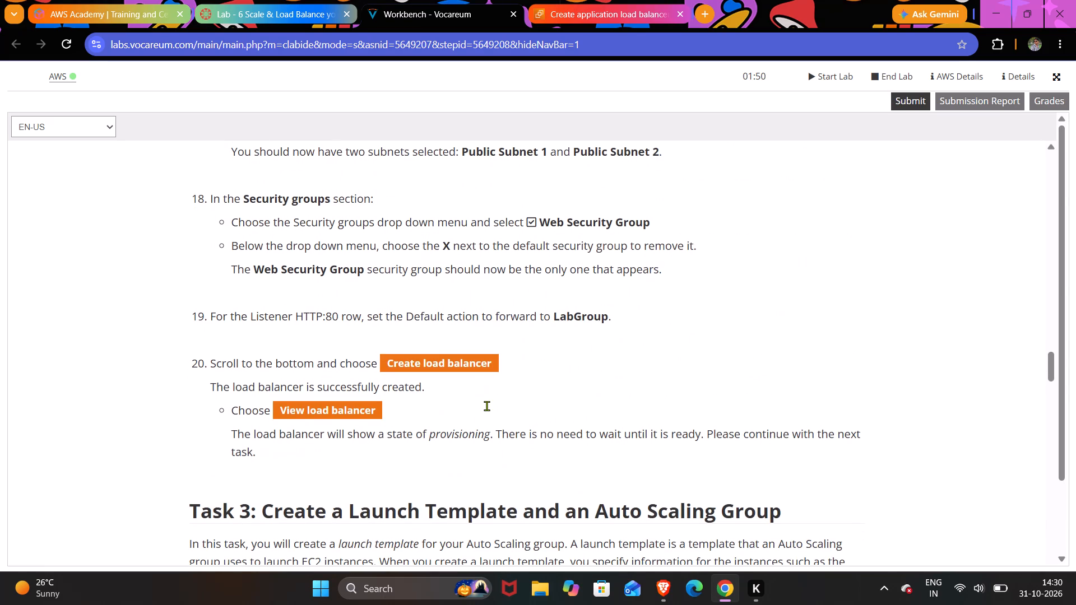
scroll(486, 406, down, 1)
click(585, 12)
scroll(709, 458, down, 1)
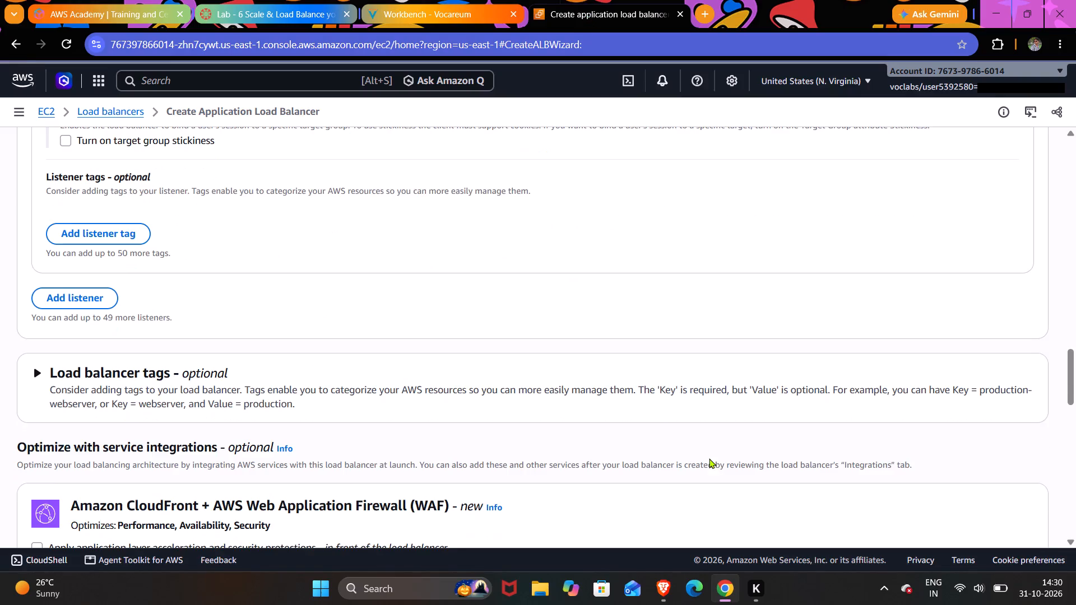
scroll(709, 458, down, 11)
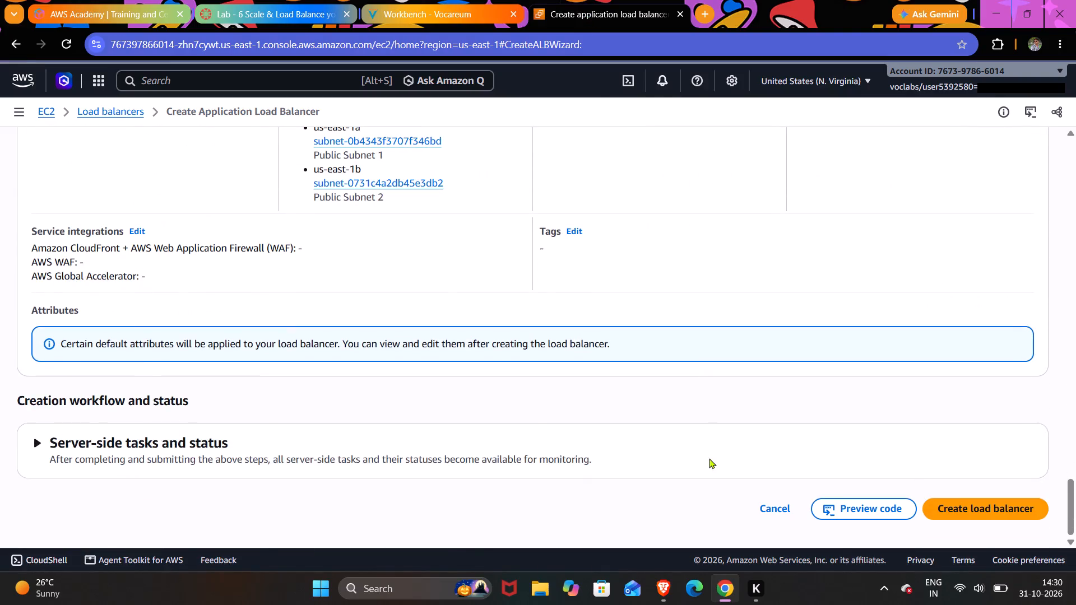
click(973, 506)
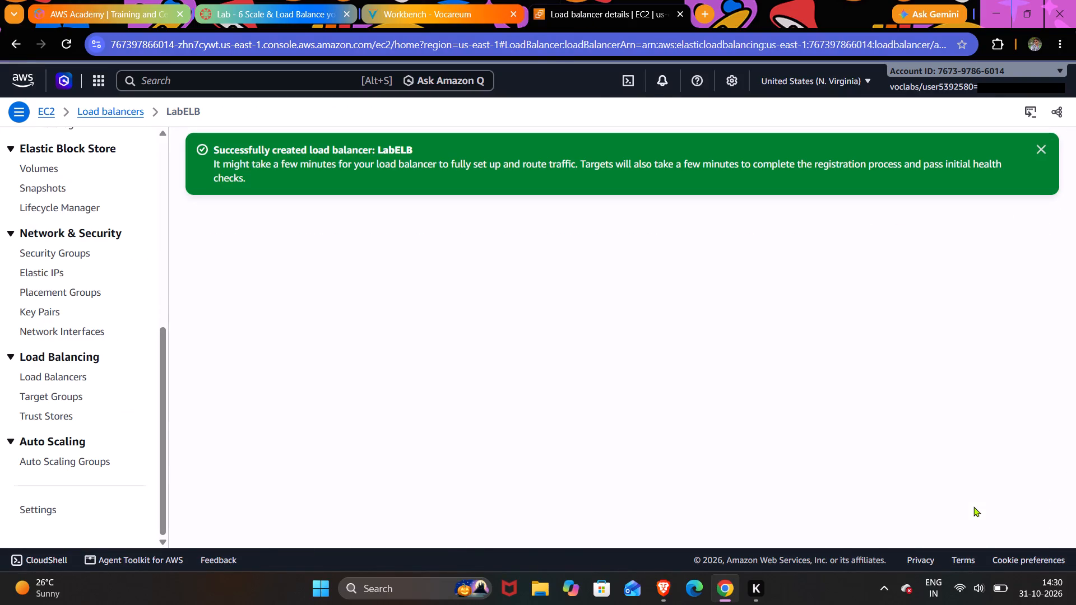
click(1034, 147)
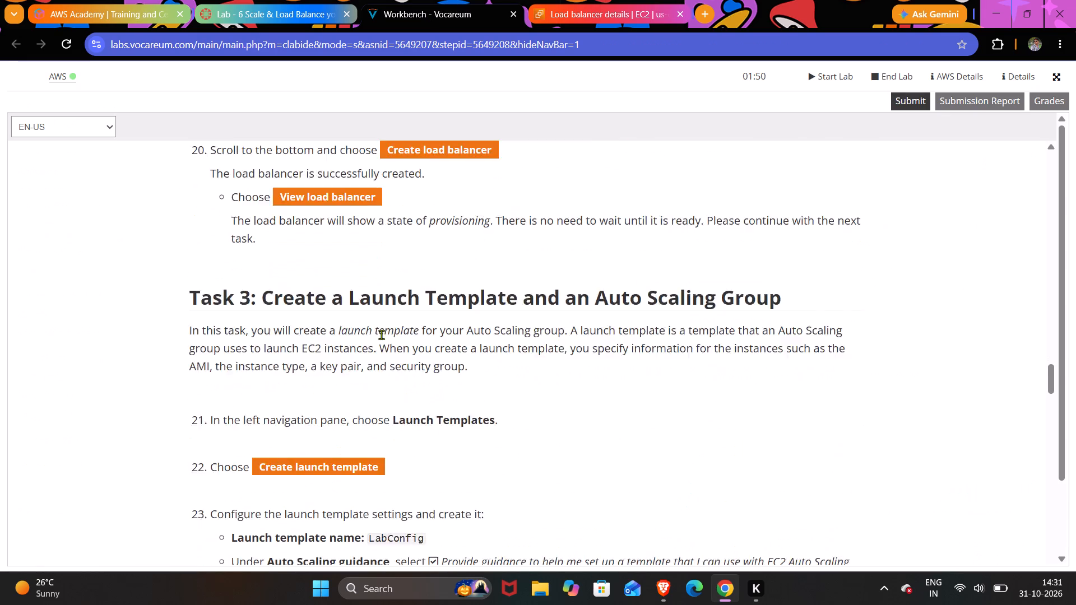
scroll(381, 334, down, 1)
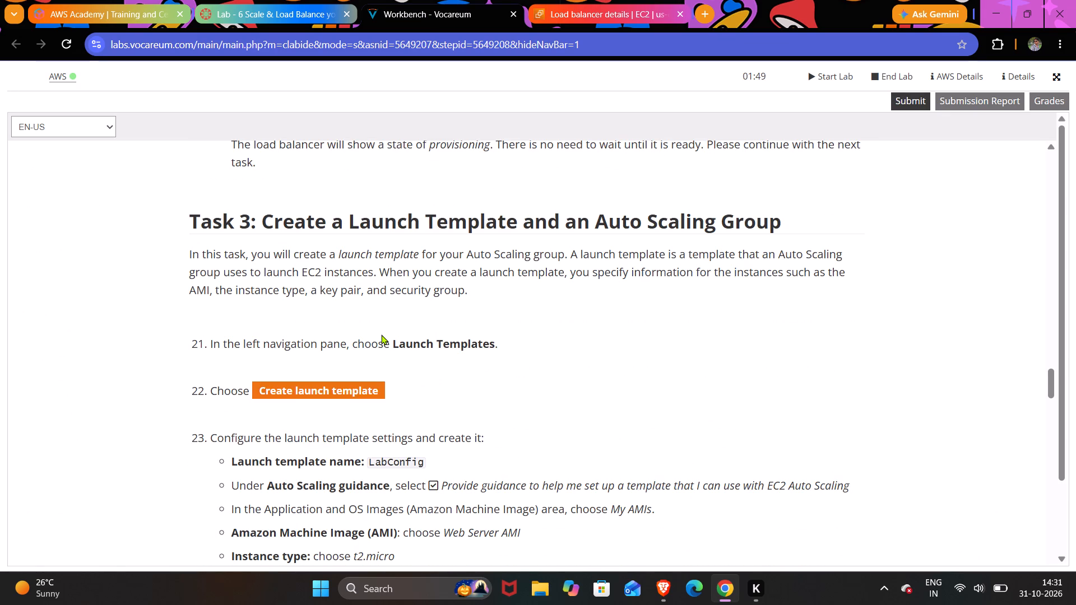
click(591, 17)
scroll(46, 342, up, 3)
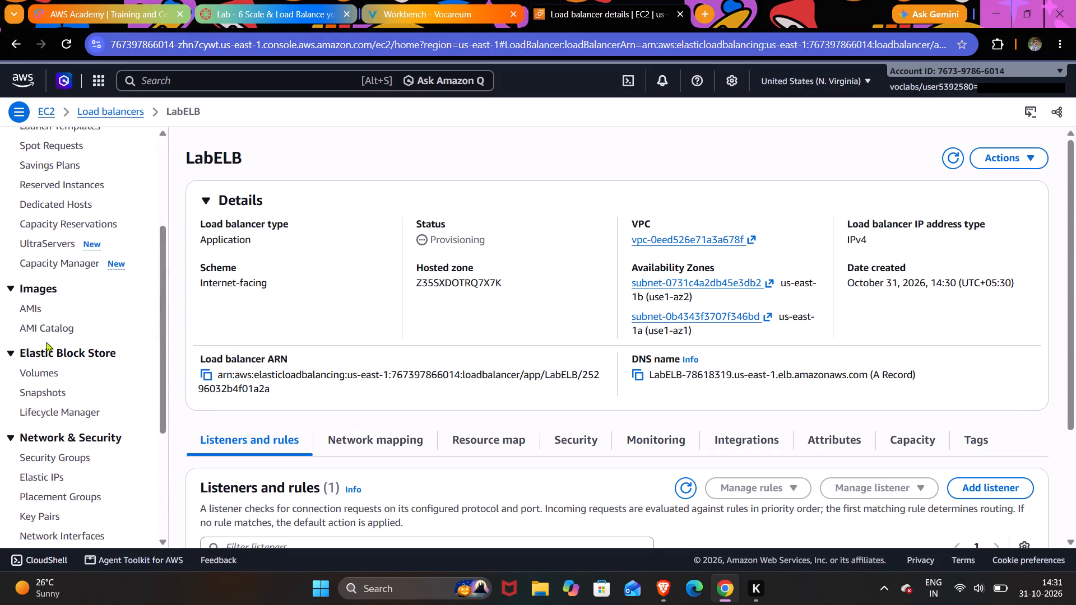
scroll(46, 342, up, 3)
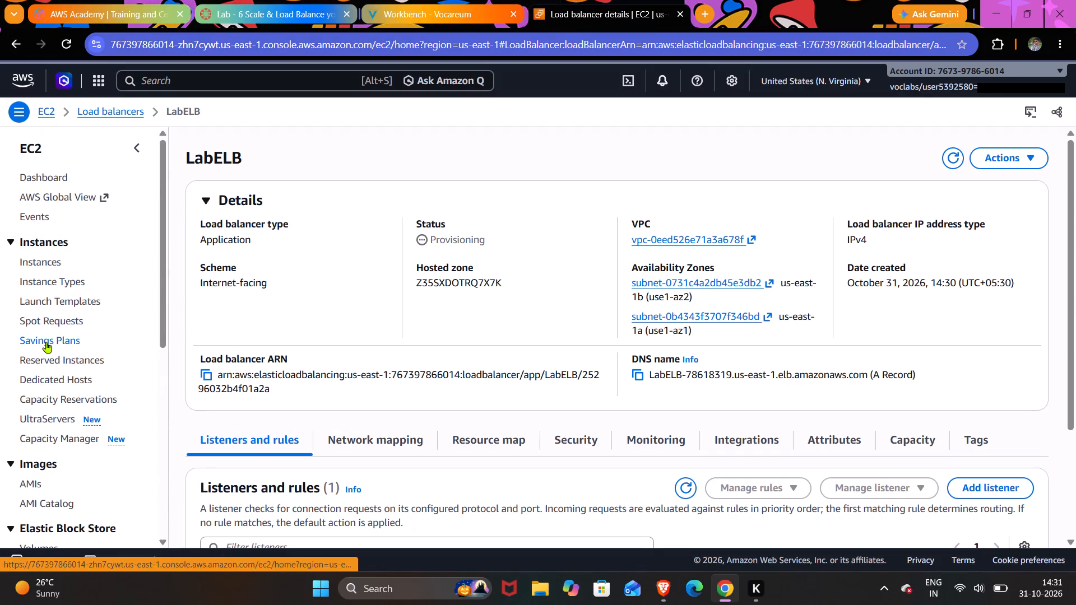
click(85, 291)
click(80, 296)
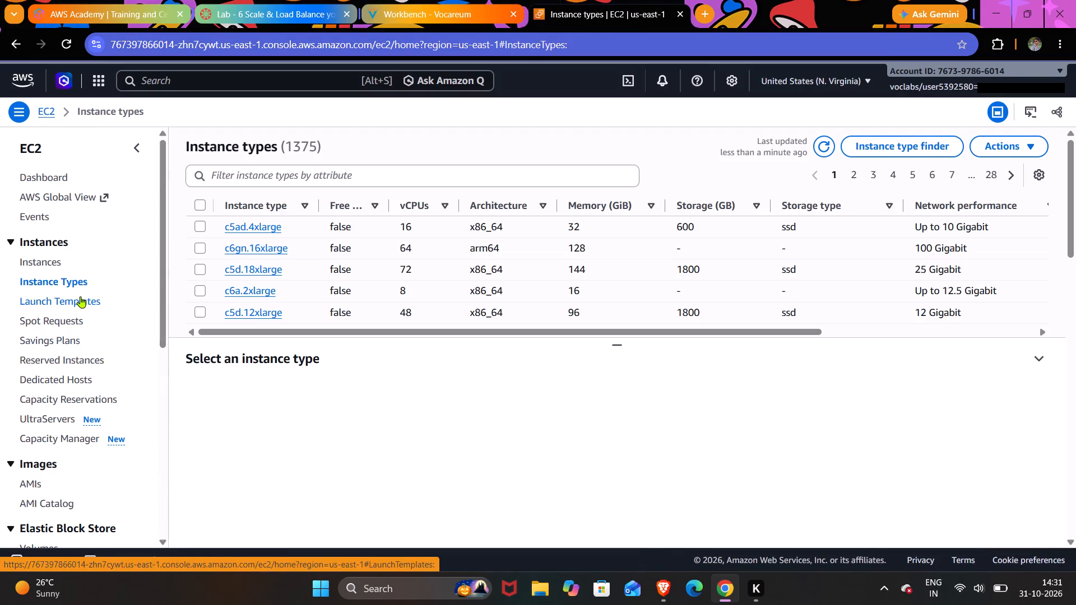
click(80, 296)
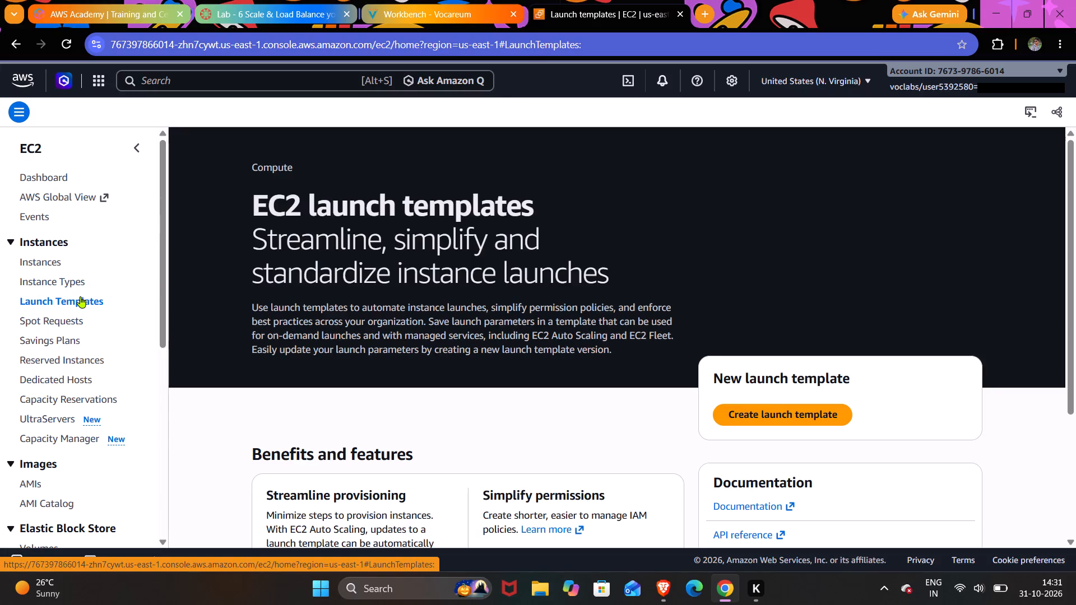
scroll(387, 366, down, 2)
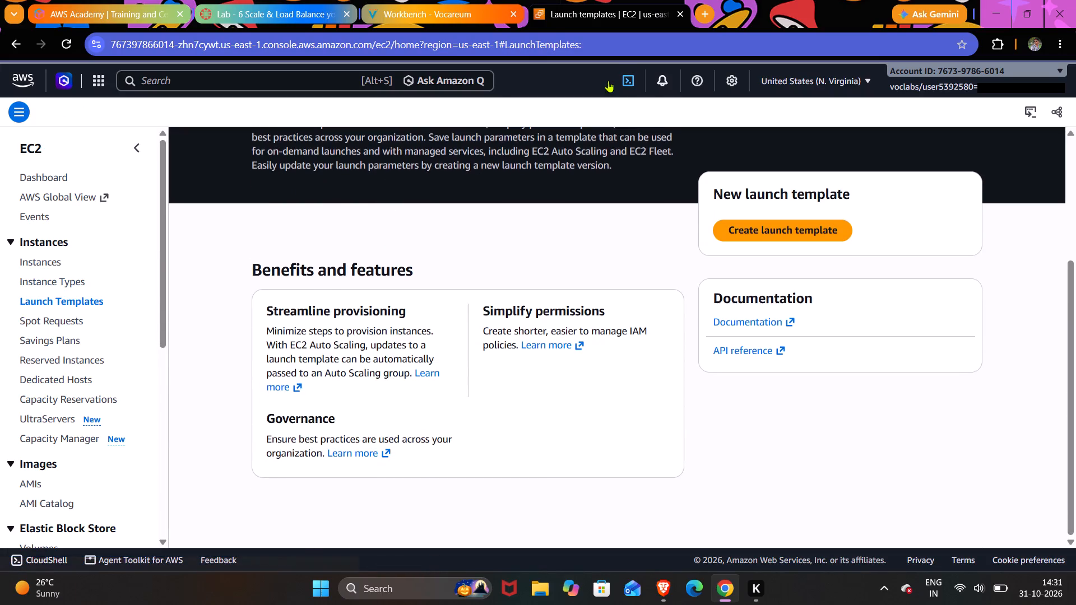
Read the launch template settings in the lab guide, start a new launch template and name it LabConfig, copied from the guide.
click(481, 15)
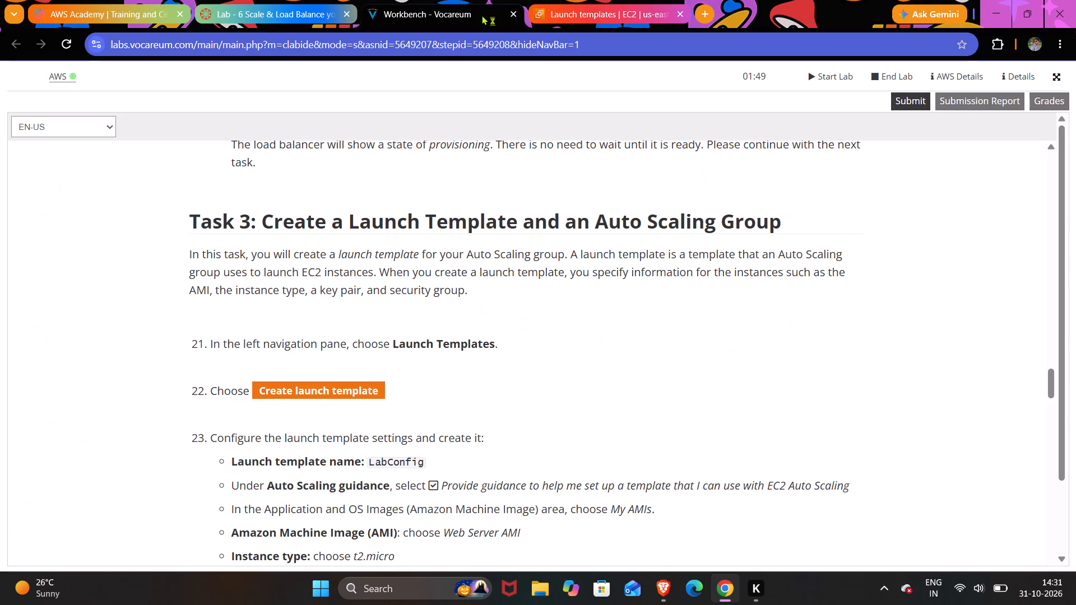
scroll(496, 287, down, 1)
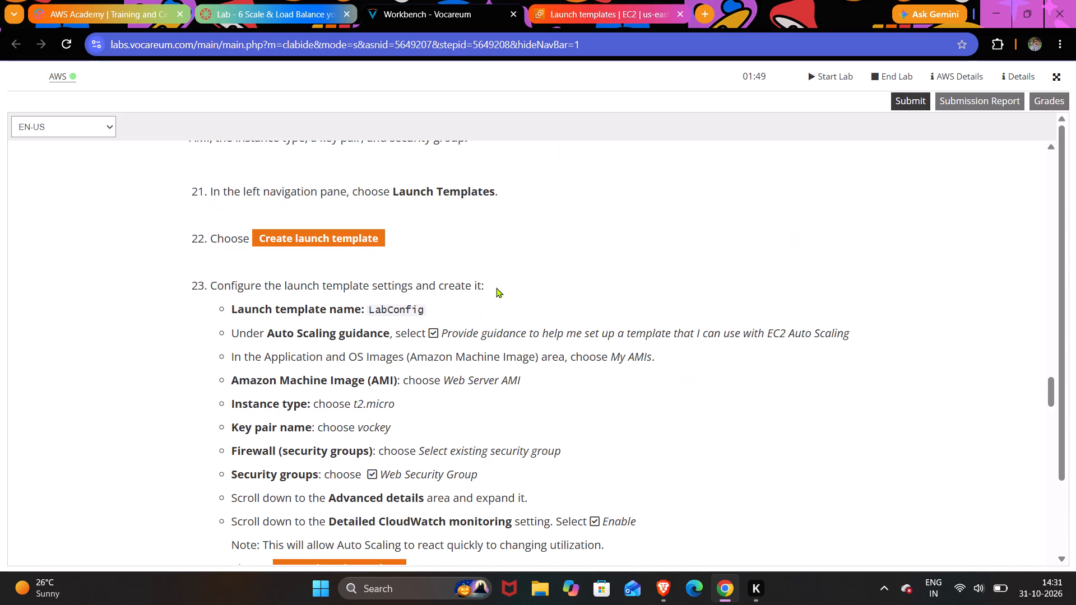
scroll(496, 287, down, 1)
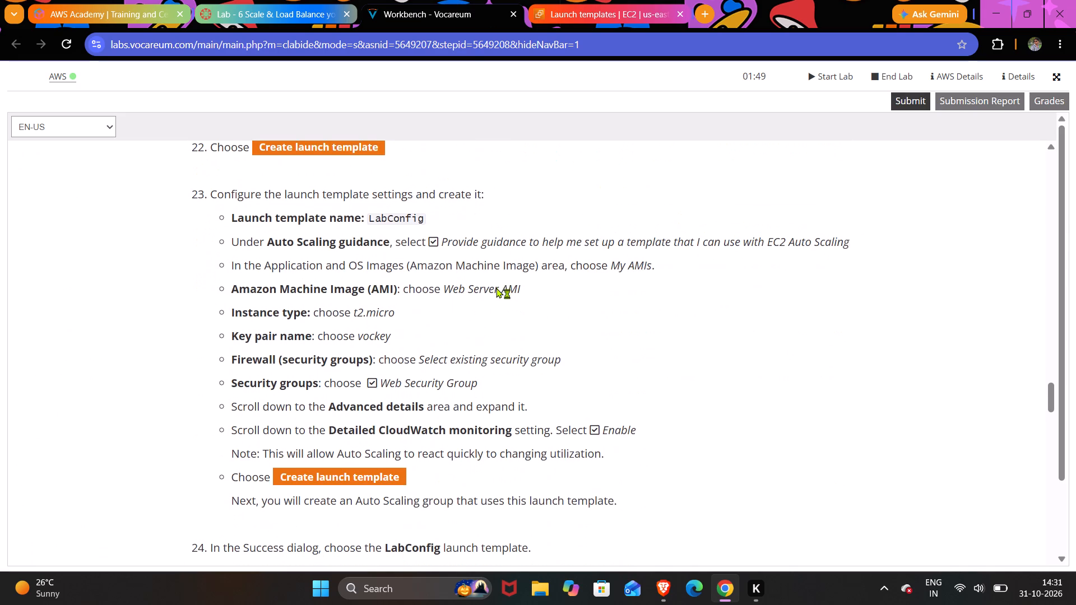
scroll(496, 287, down, 1)
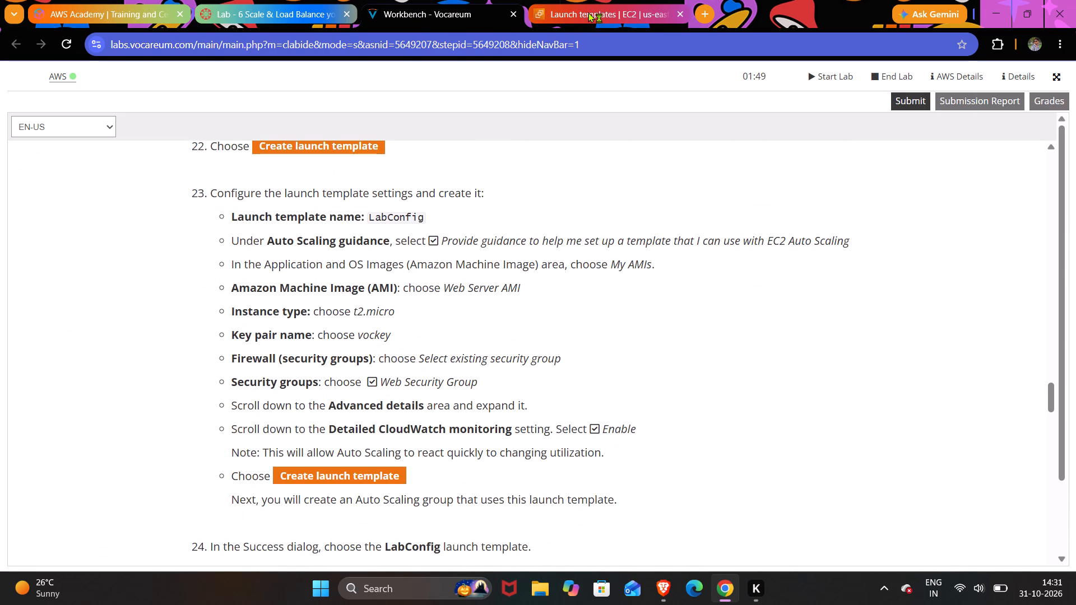
click(588, 12)
click(727, 235)
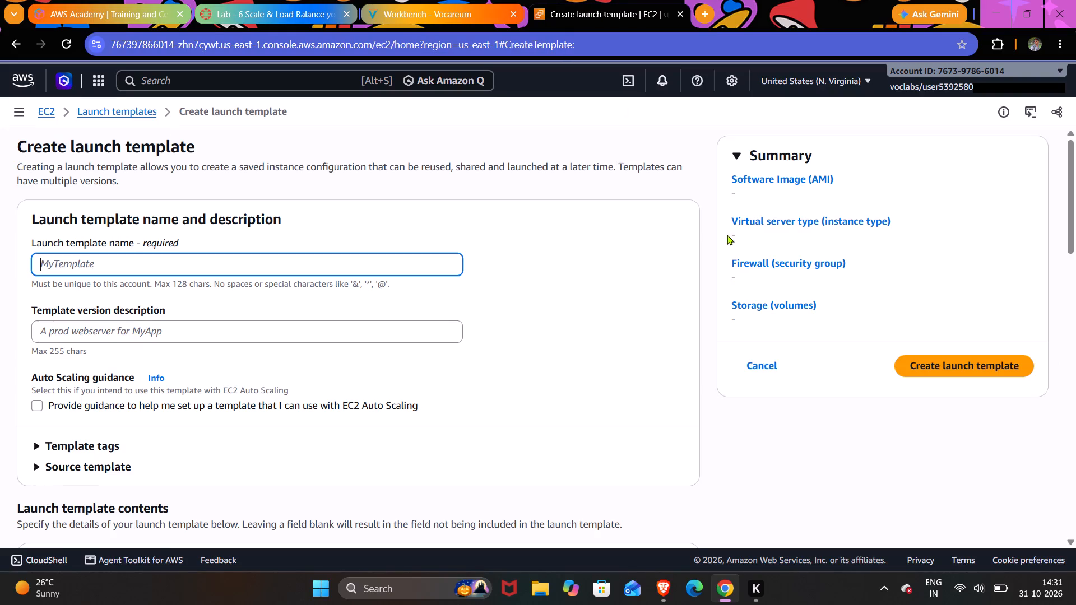
click(458, 13)
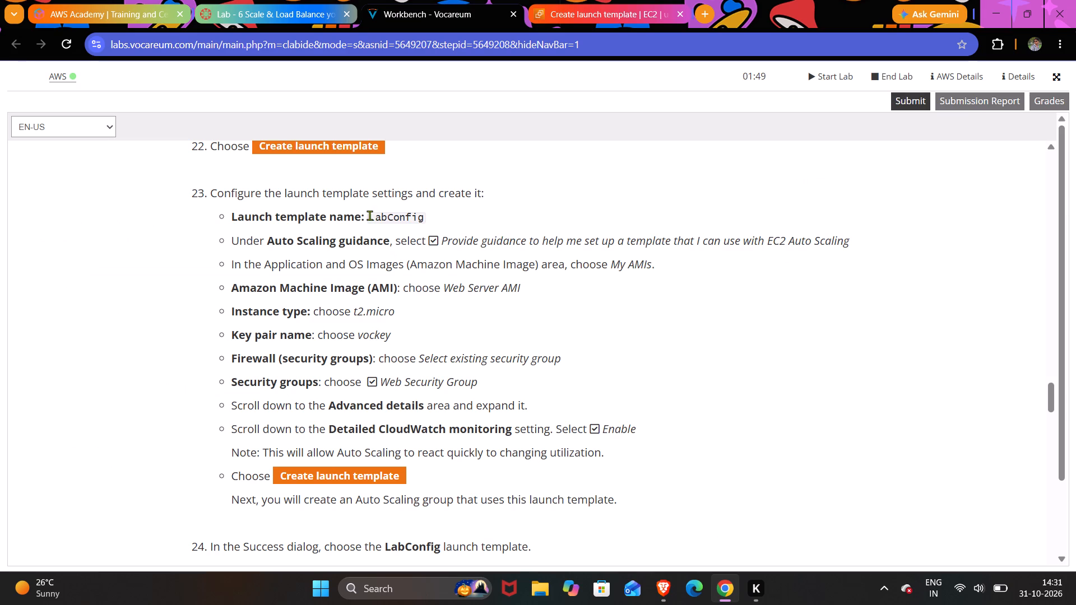
drag(369, 212, 448, 224)
key(ctrl+c)
click(600, 20)
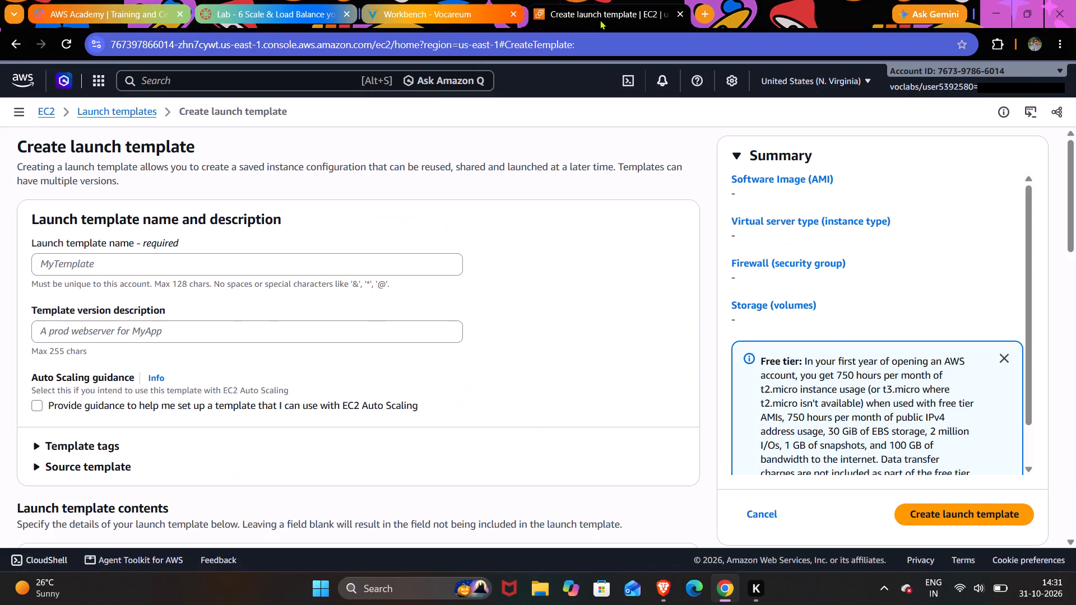
click(256, 259)
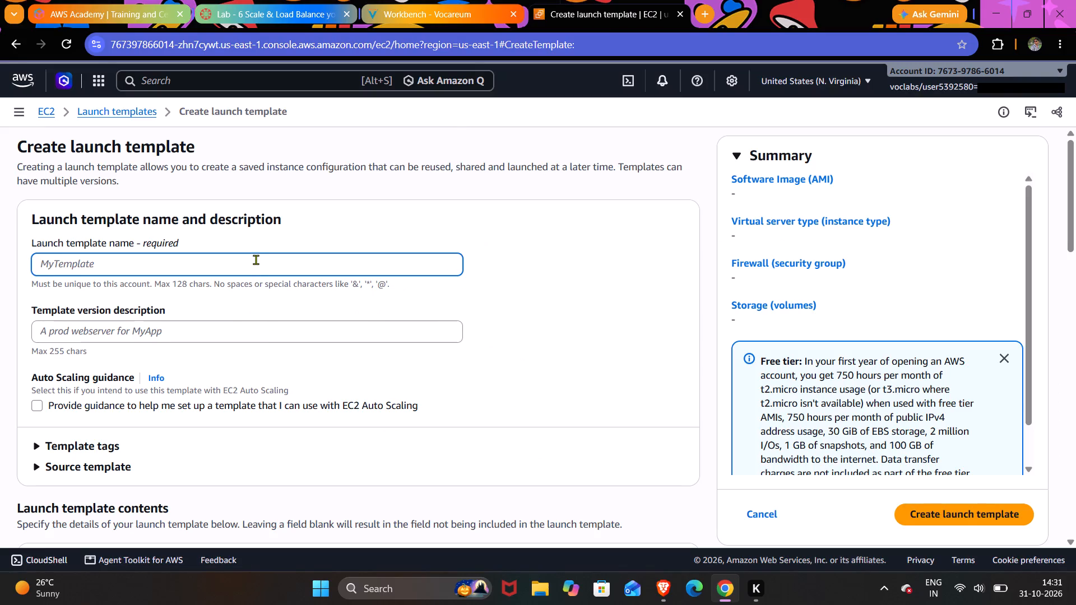
key(ctrl+v)
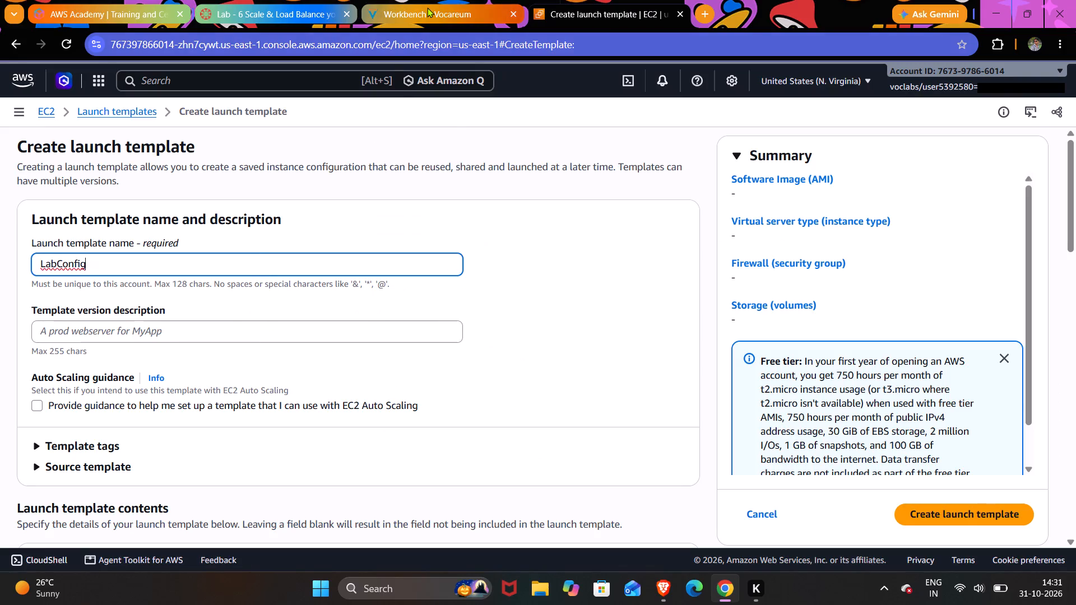
Check the lab guide and enable the EC2 Auto Scaling guidance option for the LabConfig launch template.
click(427, 7)
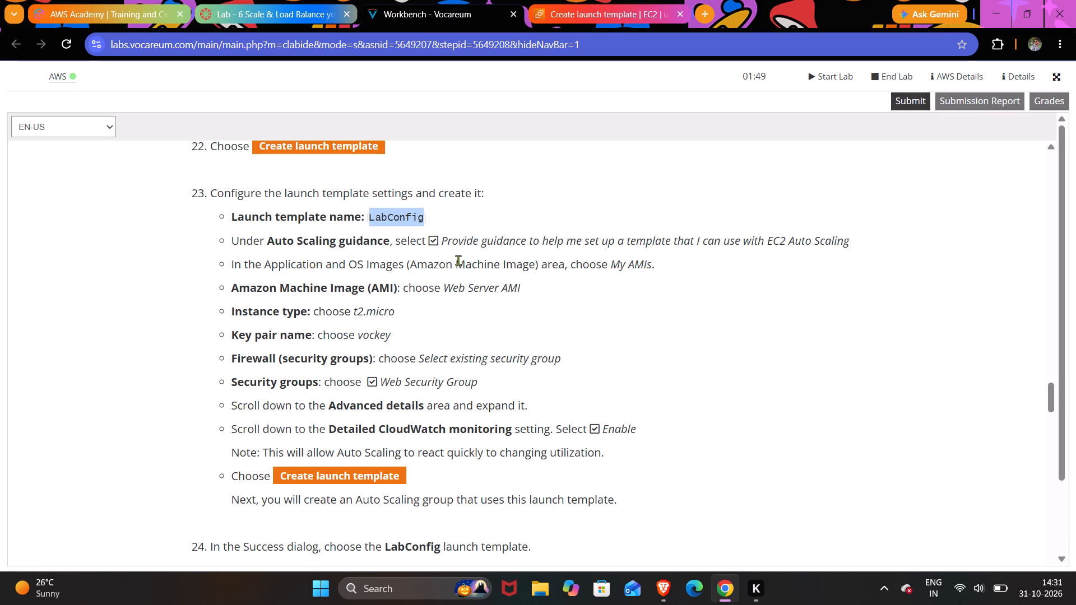
click(598, 11)
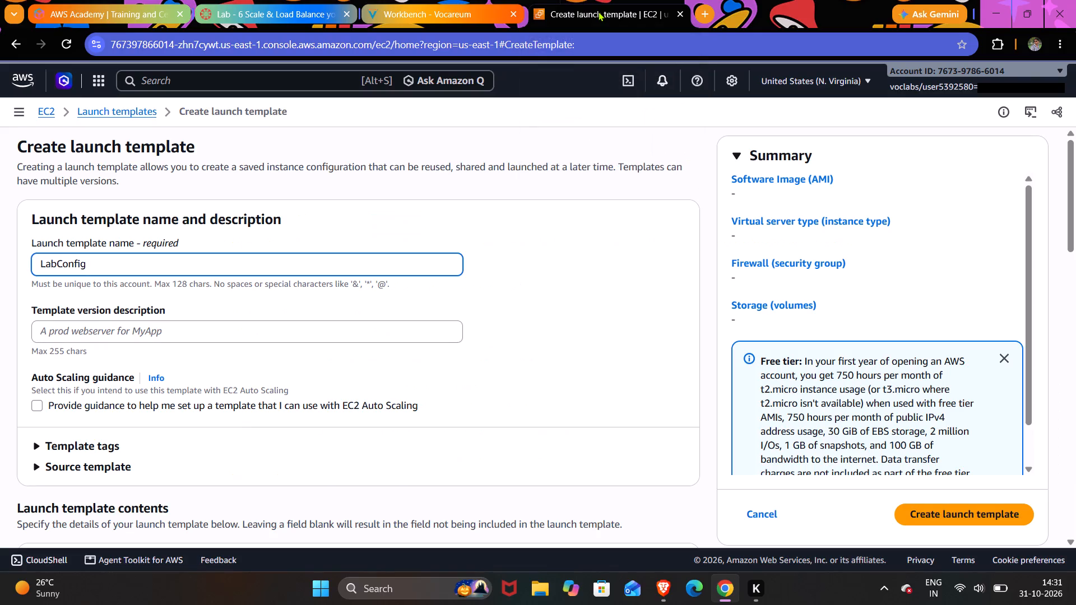
click(38, 402)
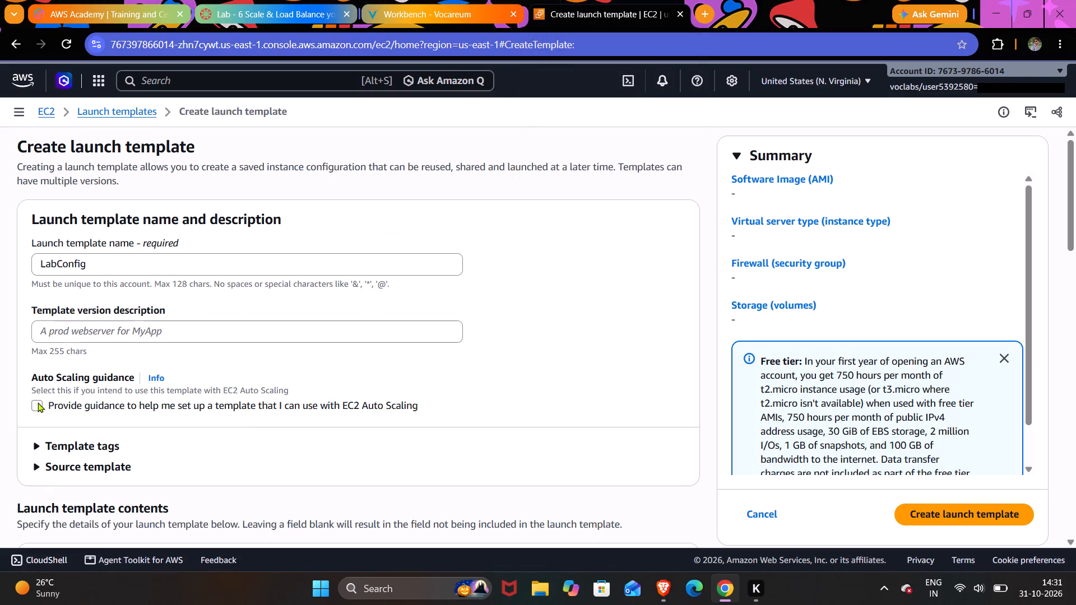
Compare the lab guide's AMI, instance type and security settings with the sections of the LabConfig launch template form.
click(418, 20)
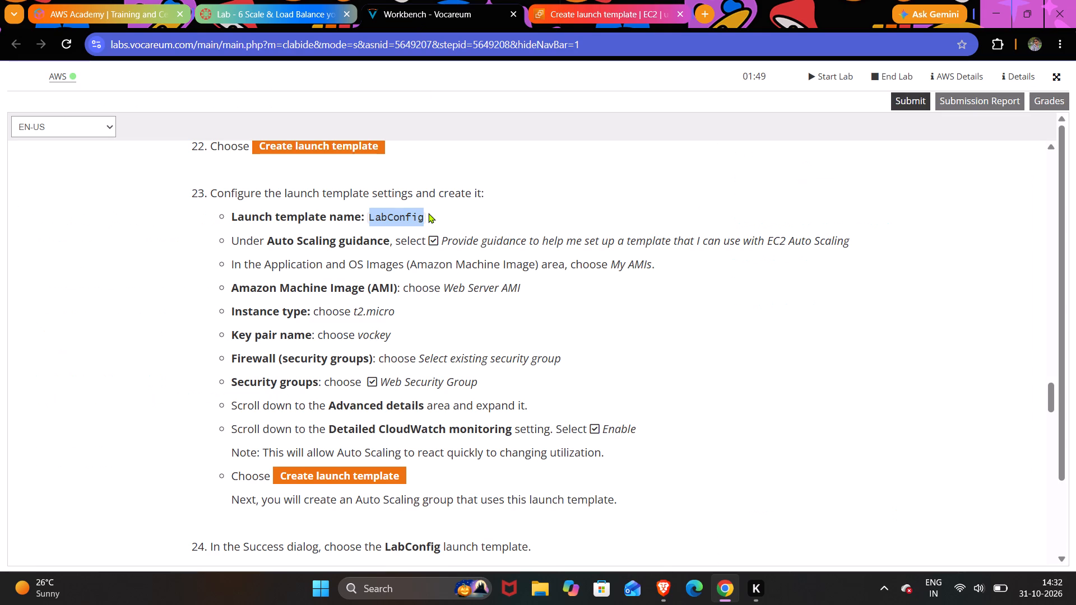
scroll(428, 213, right, 1)
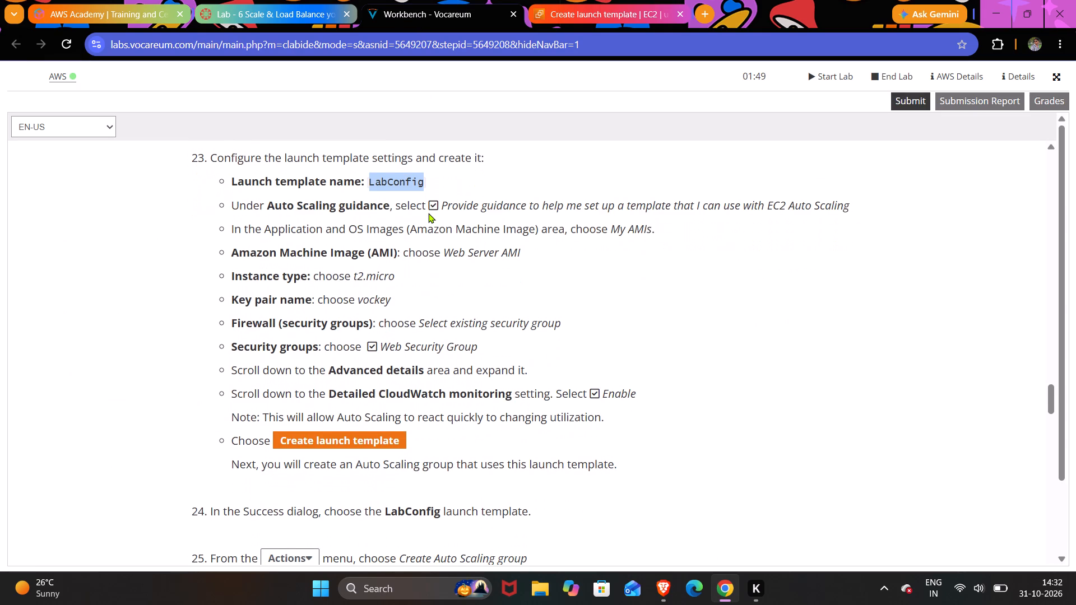
scroll(428, 213, right, 1)
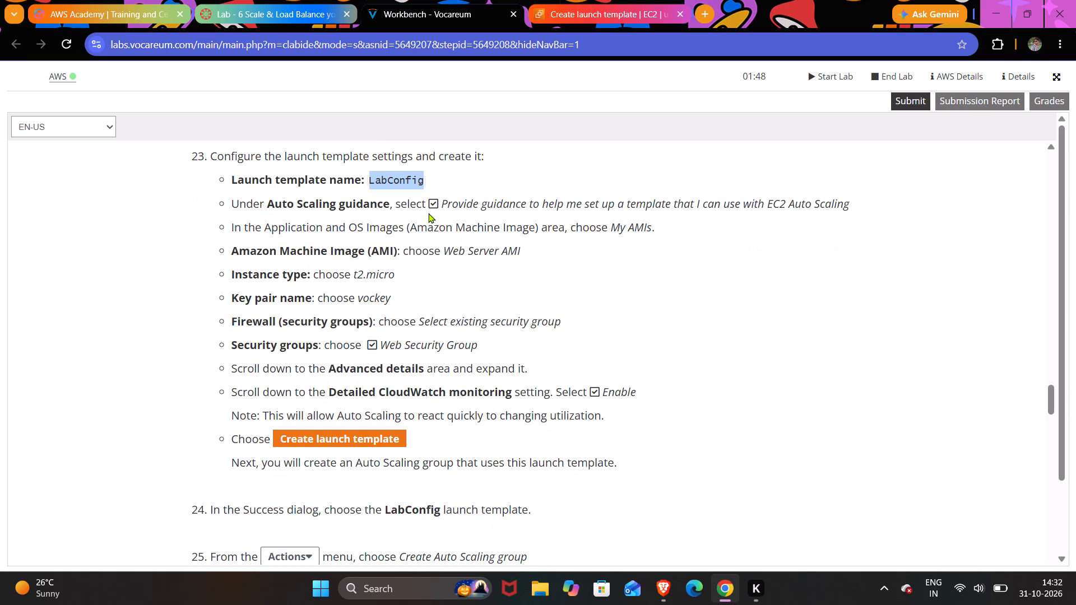
scroll(428, 213, right, 1)
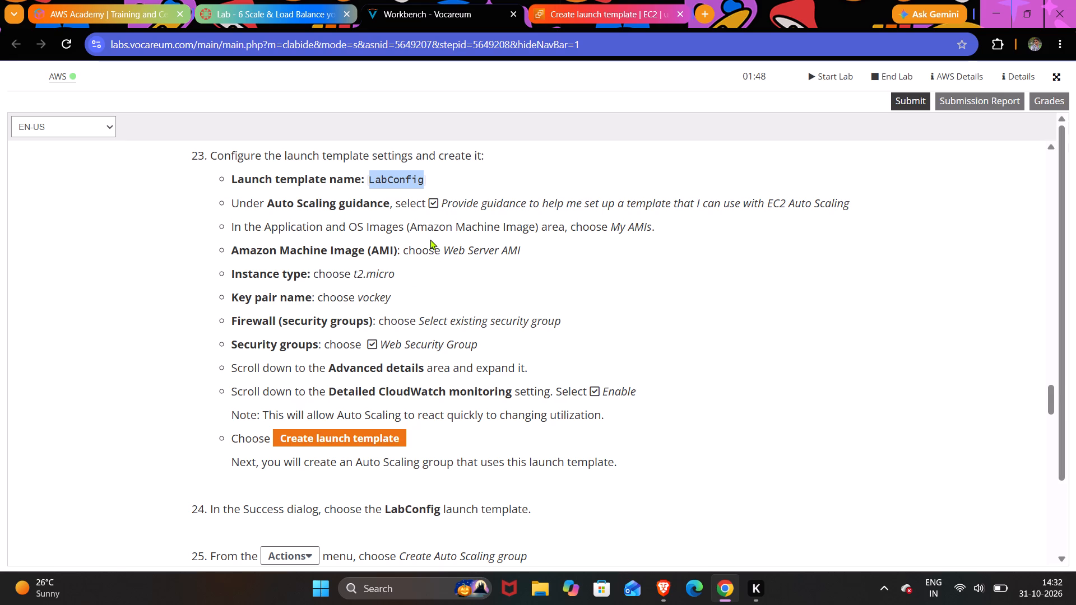
click(586, 15)
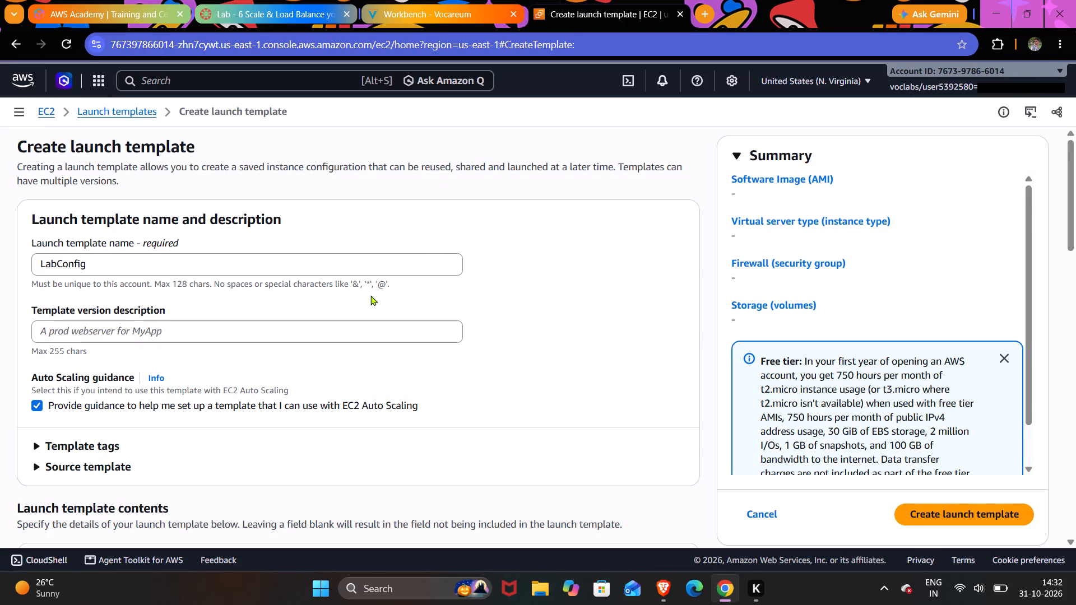
scroll(370, 295, down, 2)
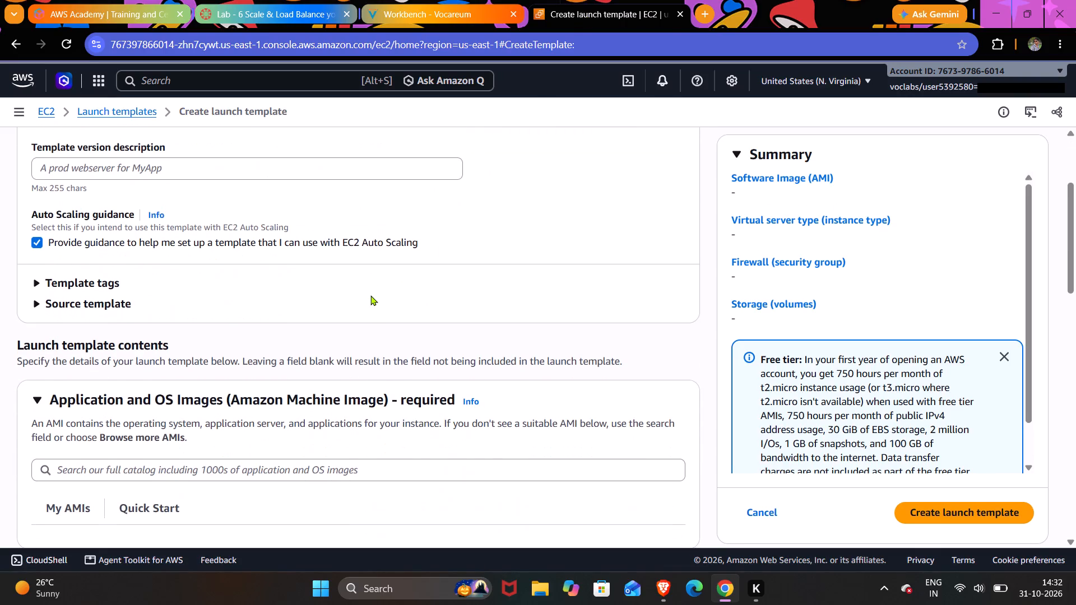
scroll(370, 295, down, 1)
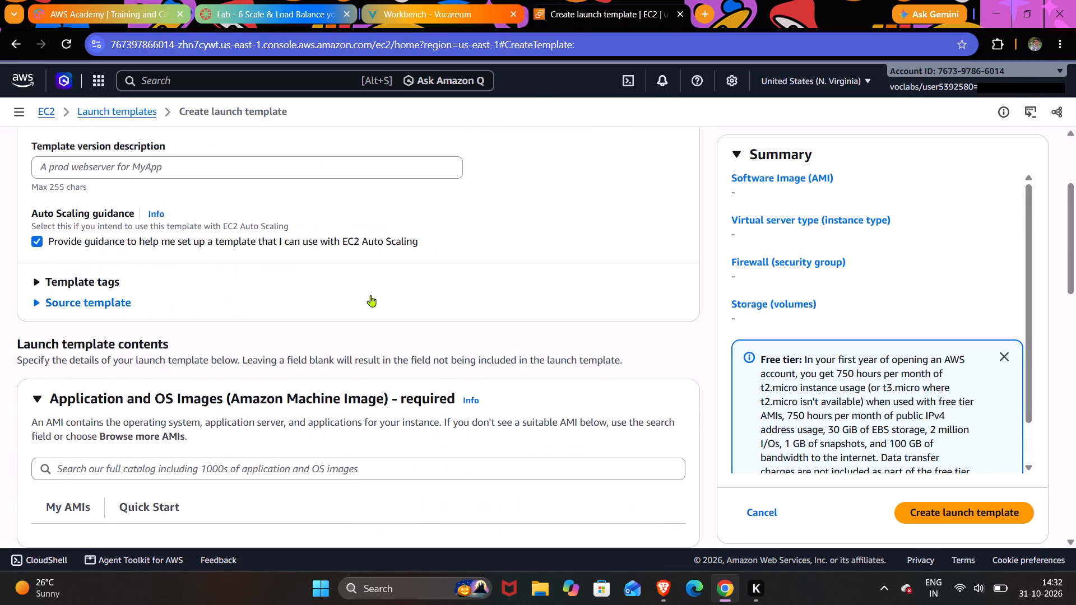
scroll(370, 295, down, 1)
click(237, 414)
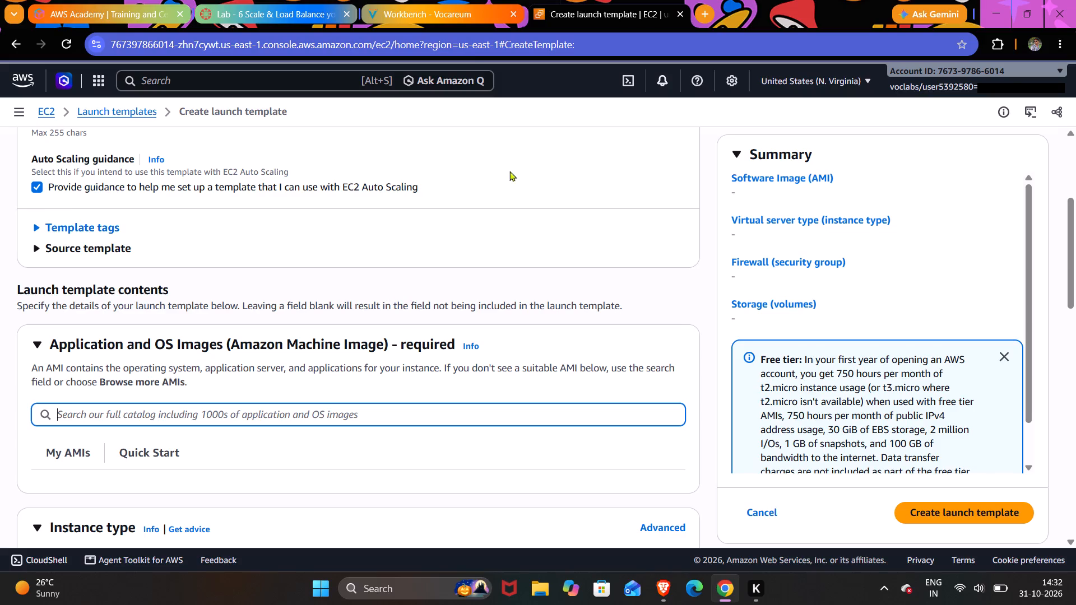
click(457, 15)
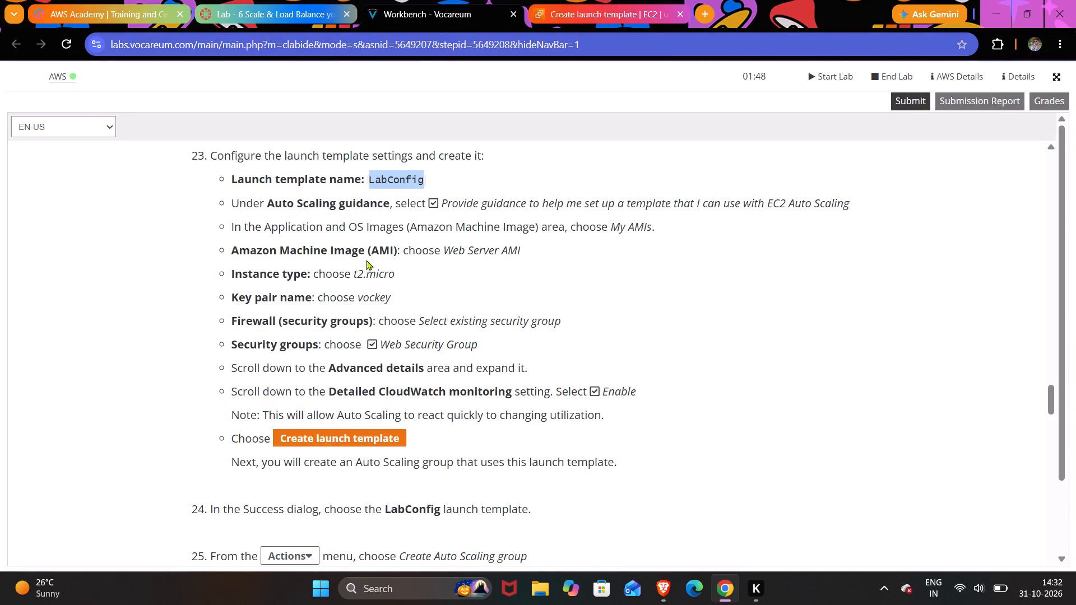
scroll(366, 260, down, 2)
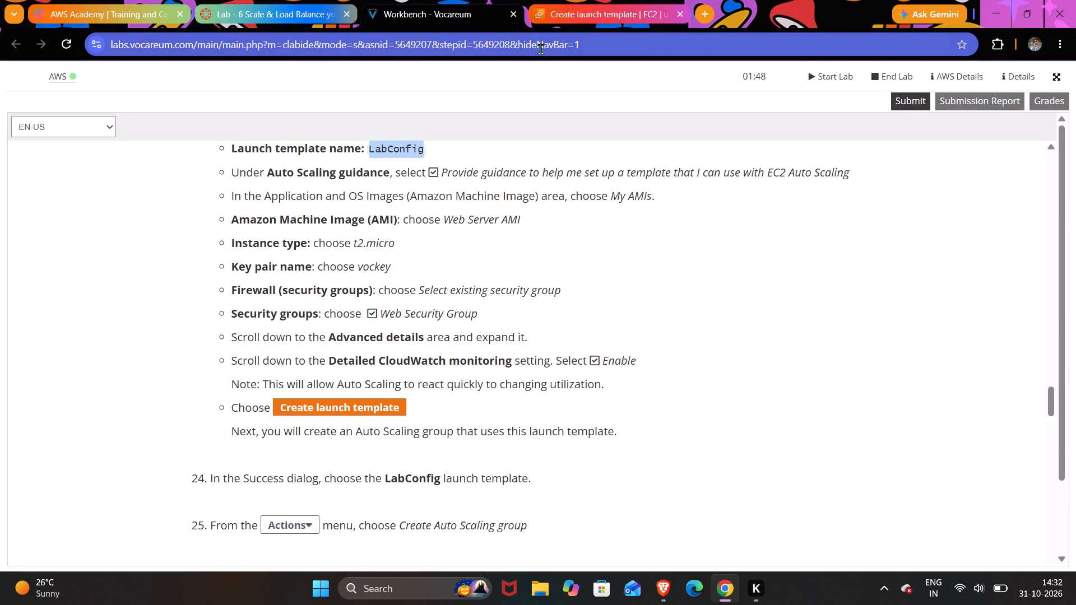
click(591, 15)
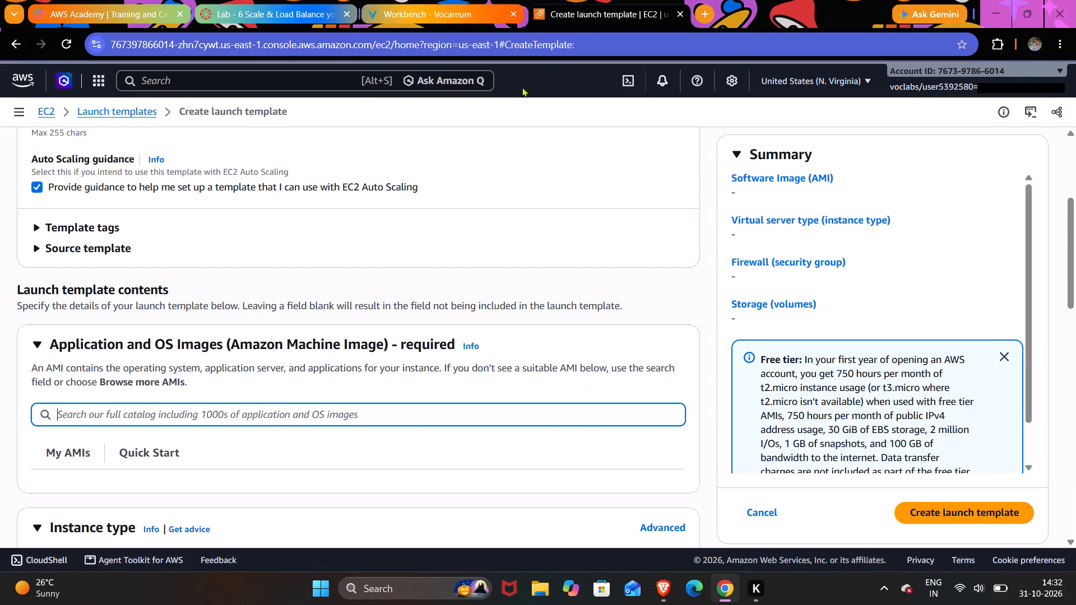
scroll(377, 218, up, 2)
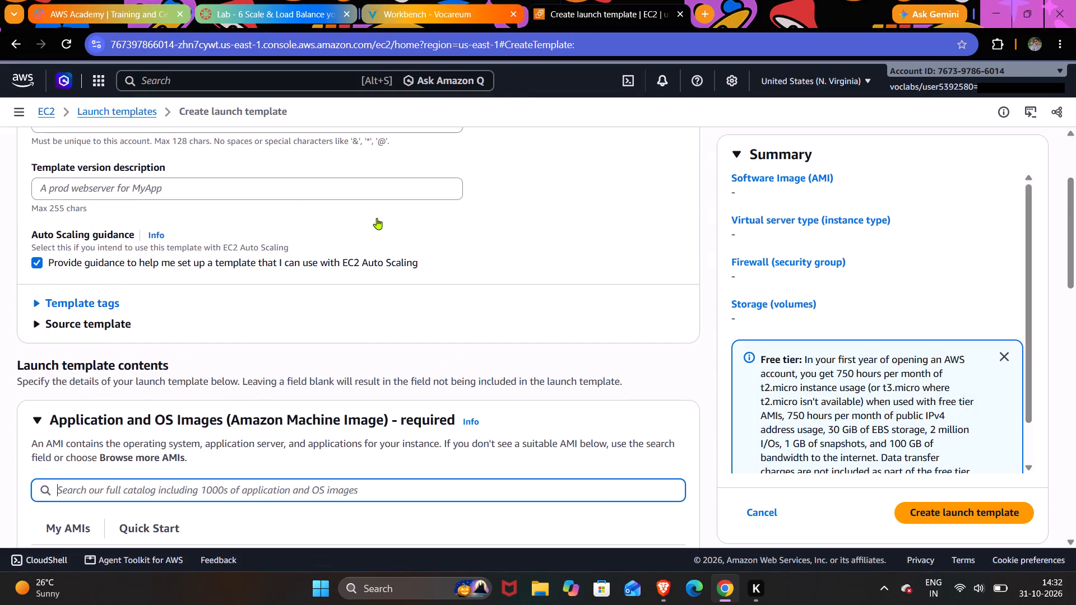
scroll(377, 218, up, 1)
click(341, 250)
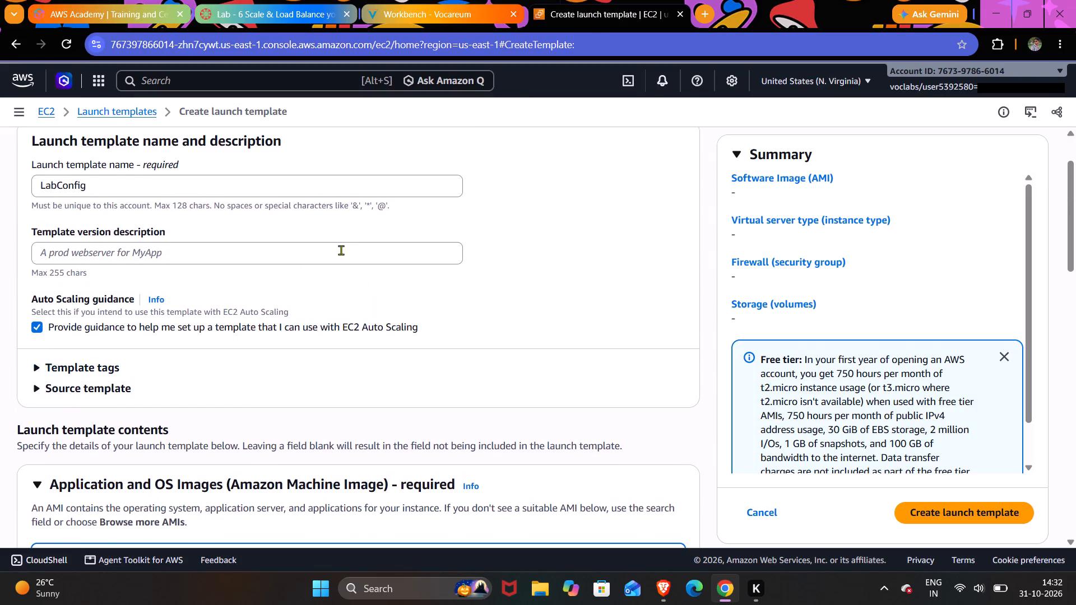
Set the LabConfig launch template's instance type to t2.micro.
scroll(258, 306, down, 1)
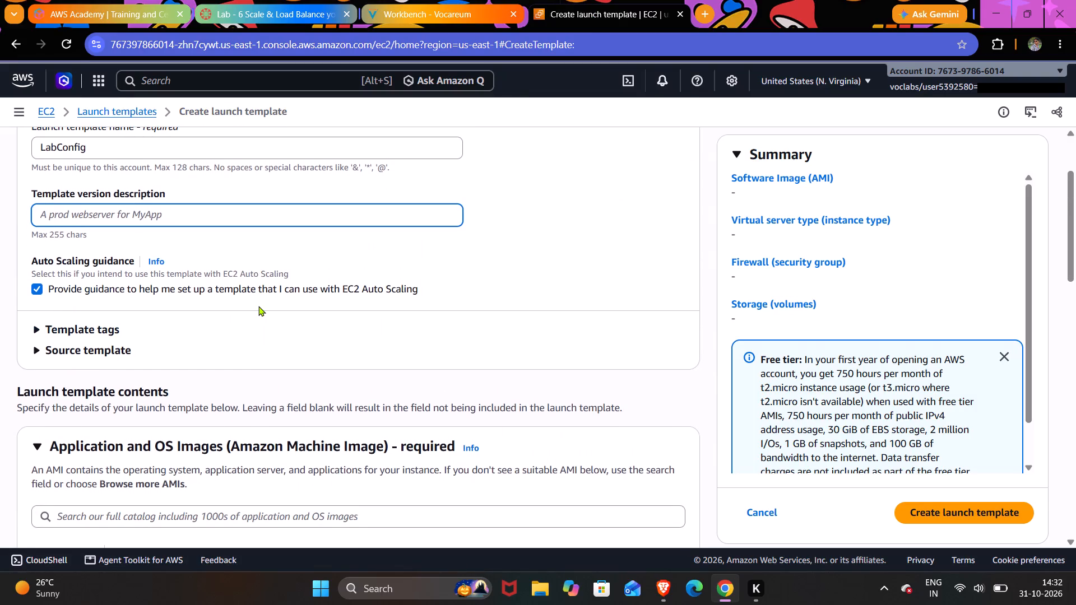
scroll(258, 306, down, 1)
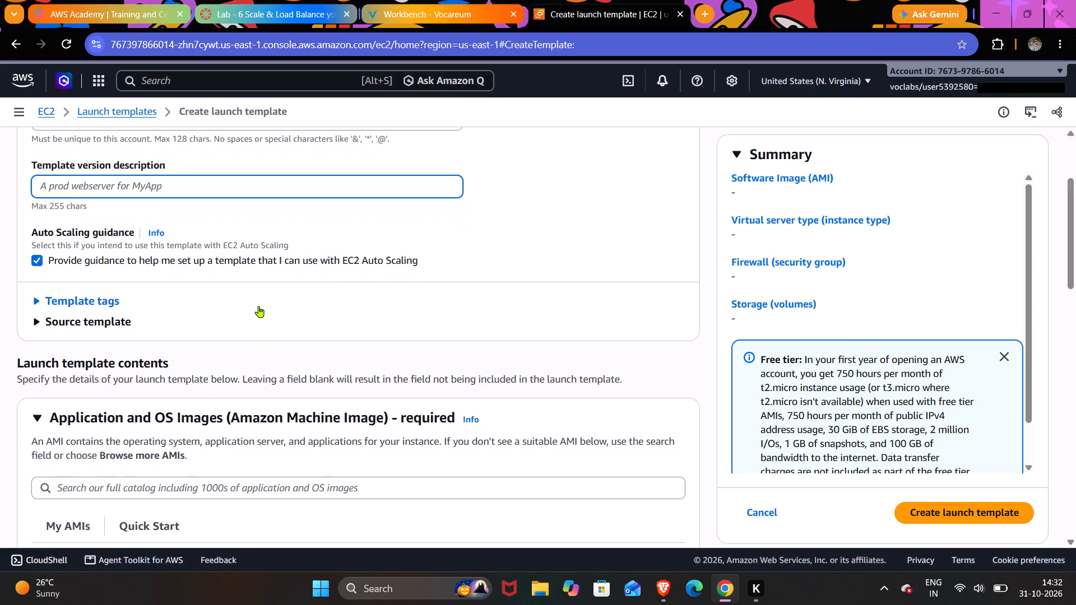
scroll(258, 306, down, 2)
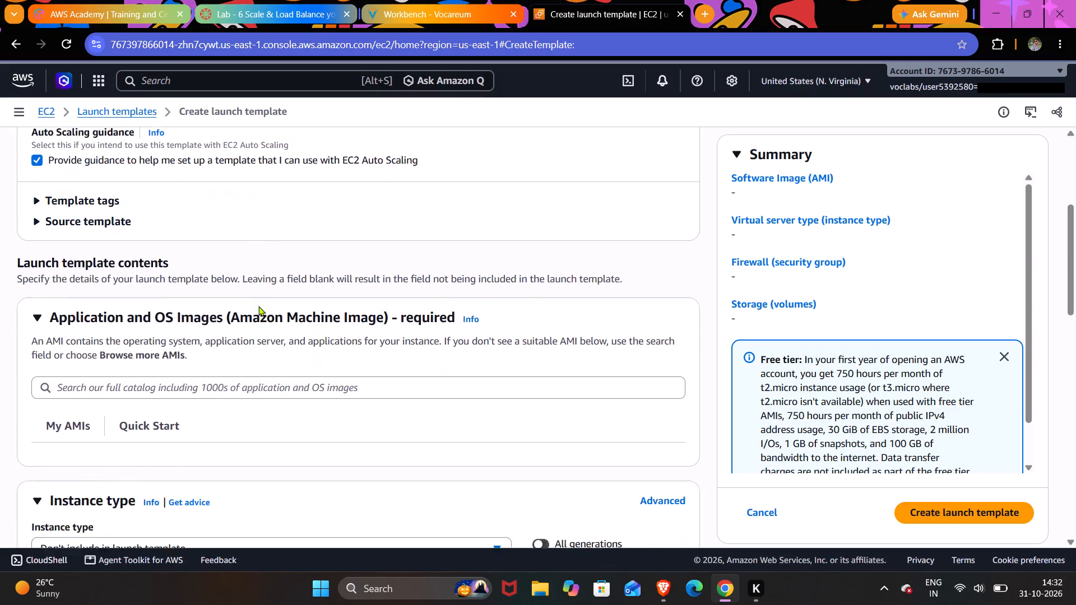
scroll(258, 306, down, 2)
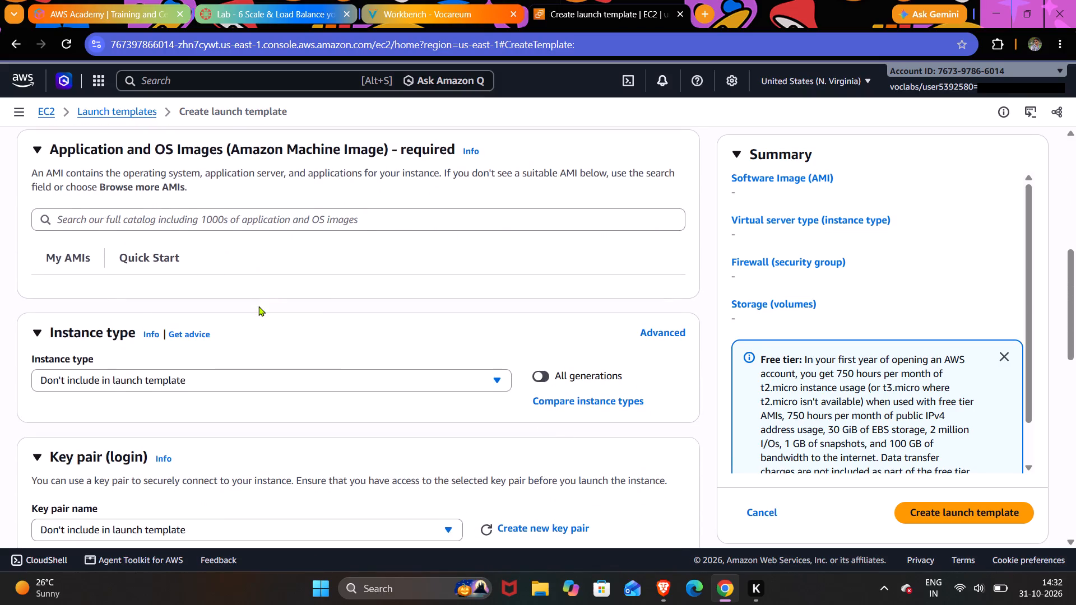
click(252, 377)
click(256, 390)
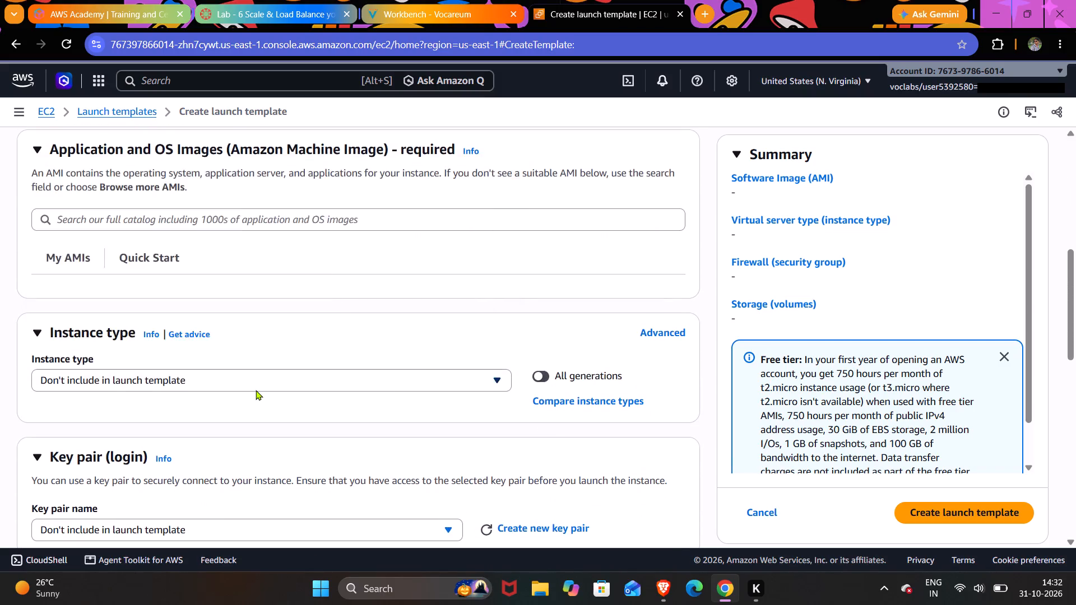
click(256, 390)
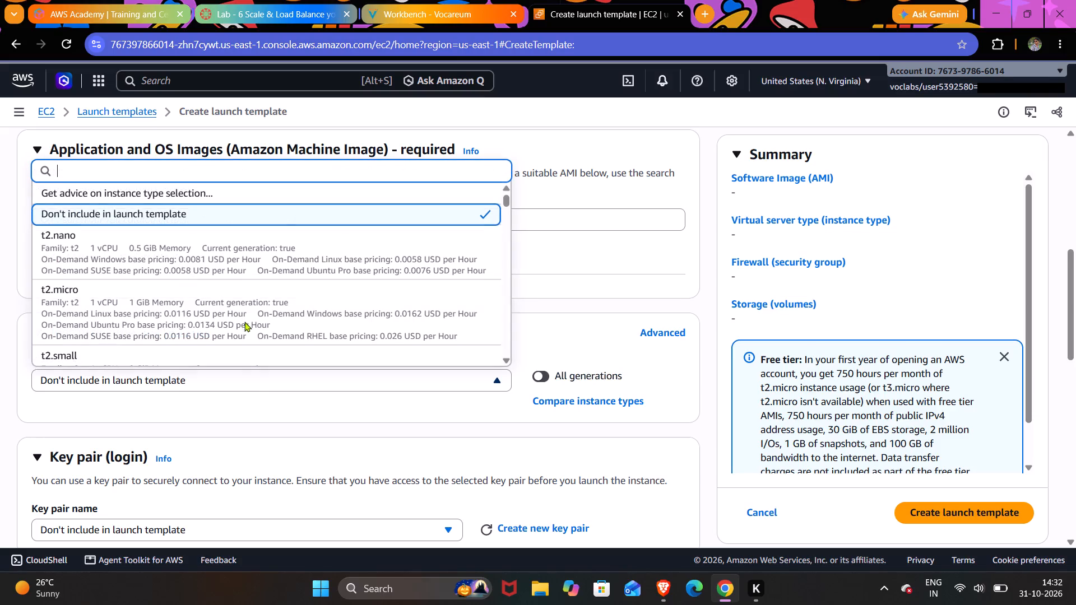
click(240, 311)
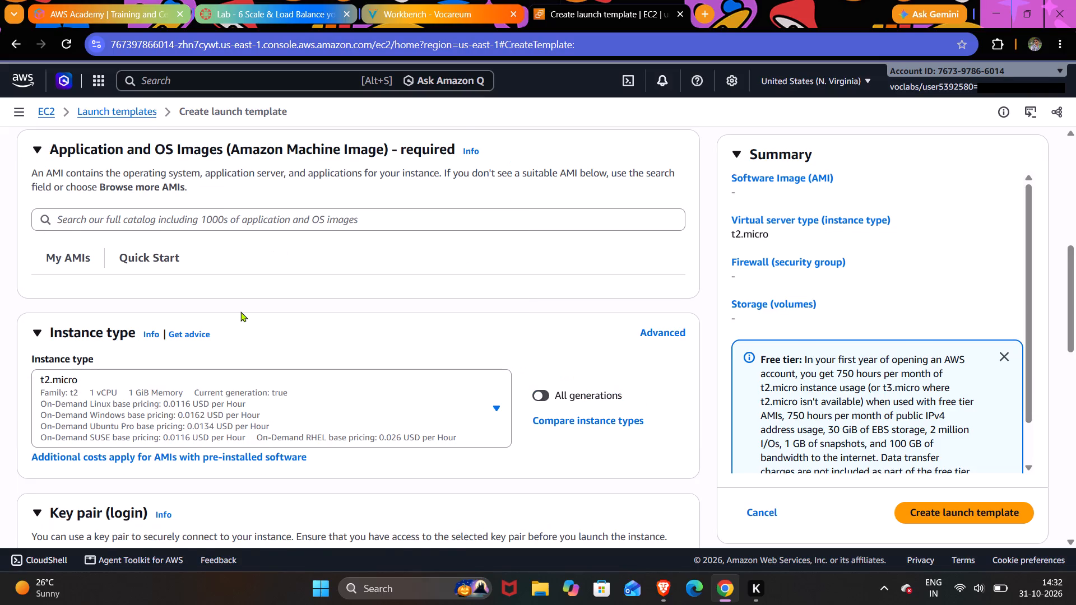
Check the AMI setting in the lab guide and use WebServerAMI from My AMIs as the template's machine image.
click(455, 26)
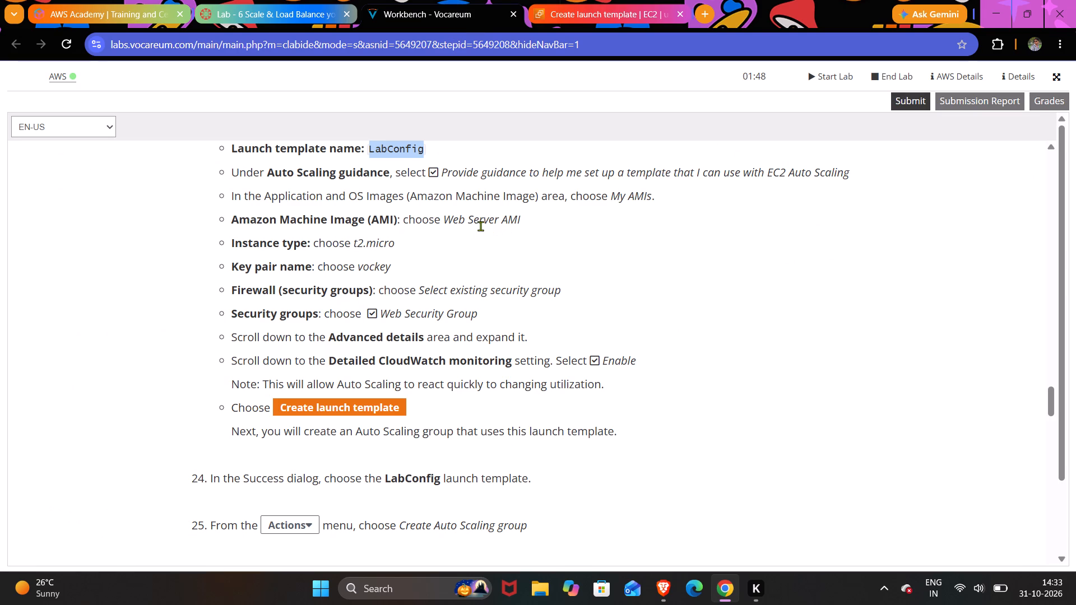
click(618, 8)
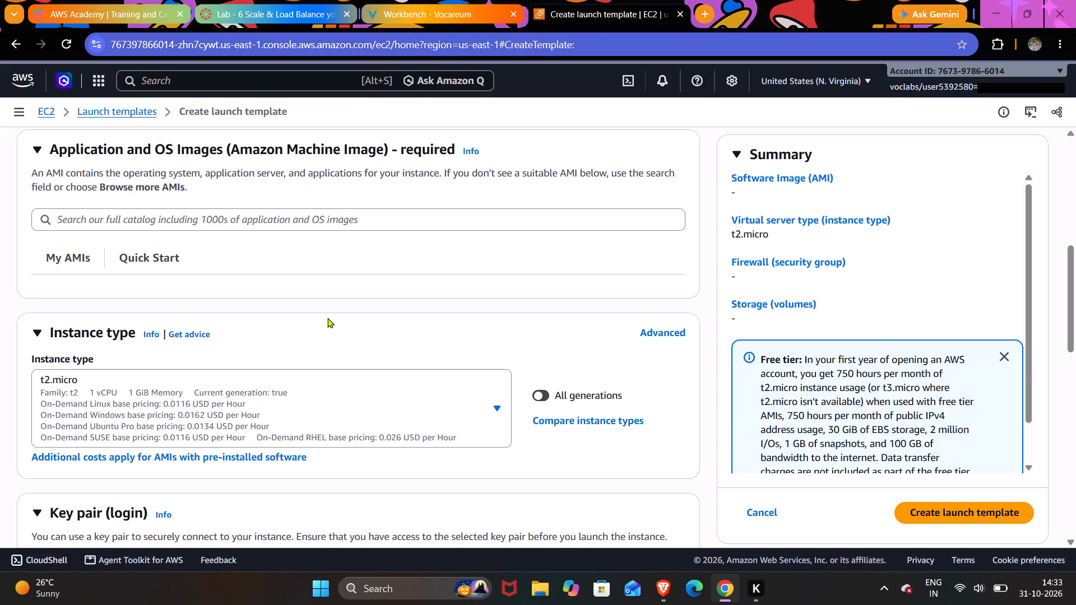
click(66, 262)
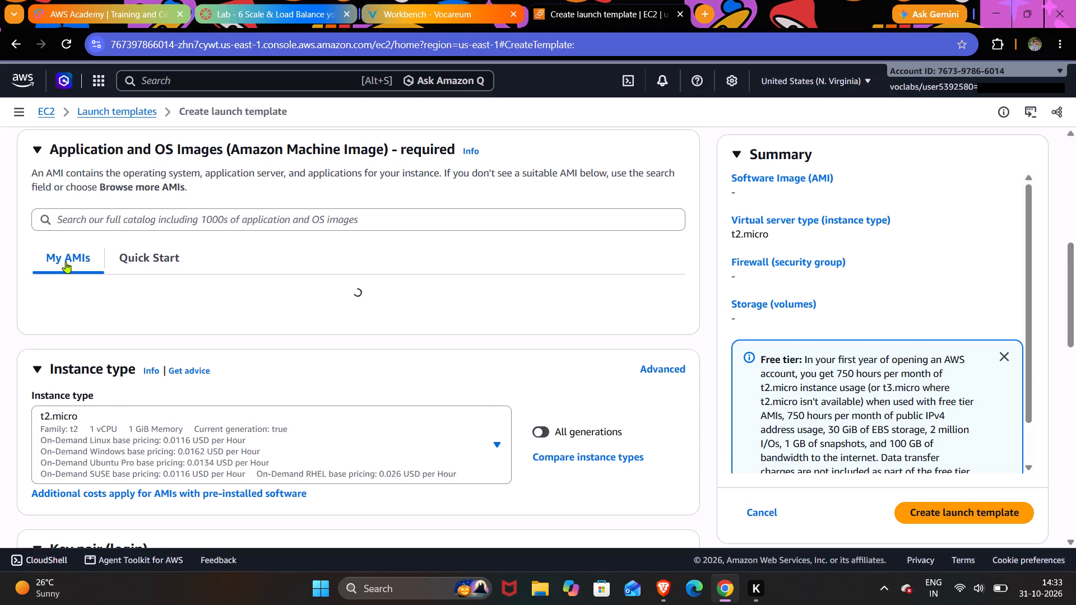
click(151, 224)
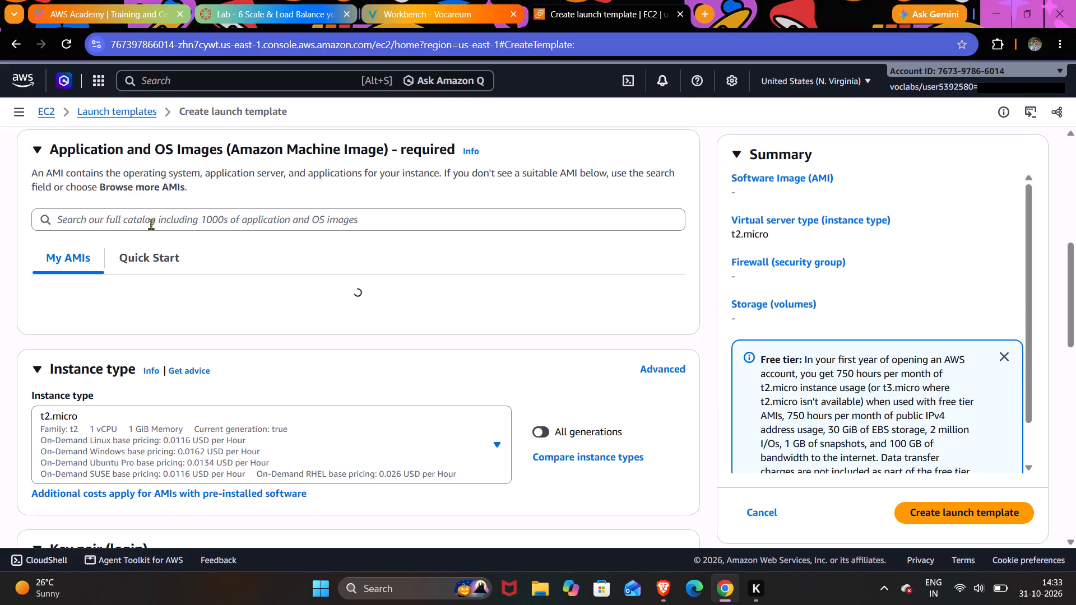
scroll(151, 224, right, 2)
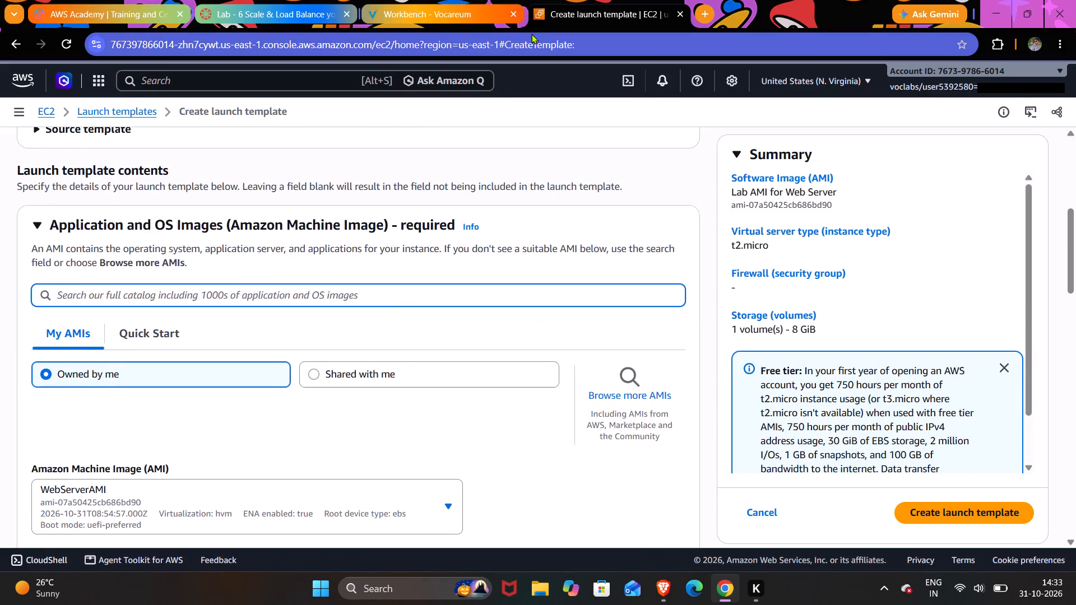
Browse the full AMI catalog's Quick Start images and compare them with the lab guide's AMI setting.
click(459, 19)
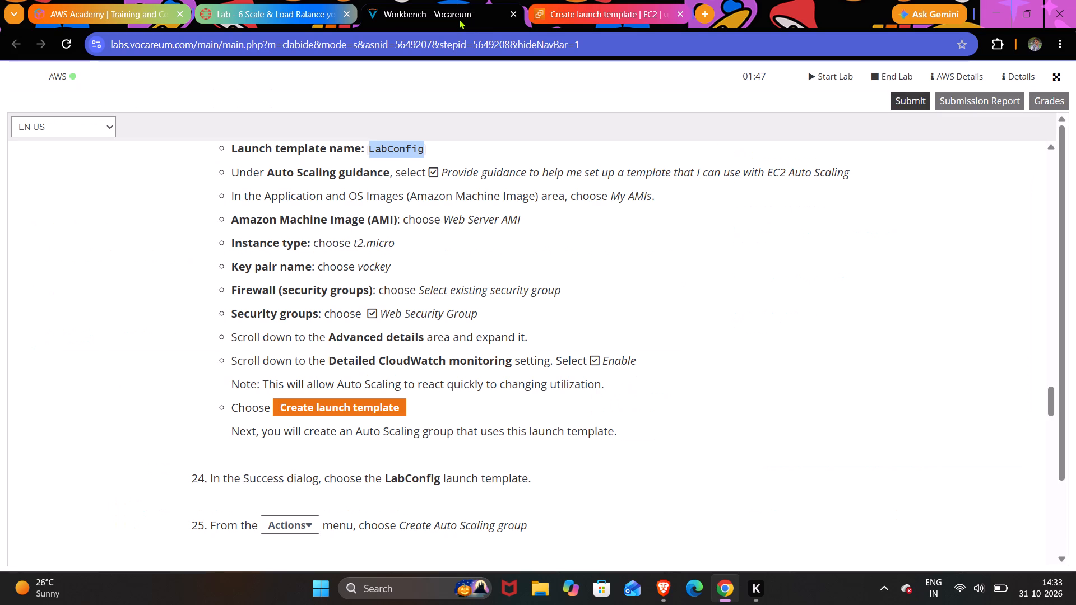
click(624, 17)
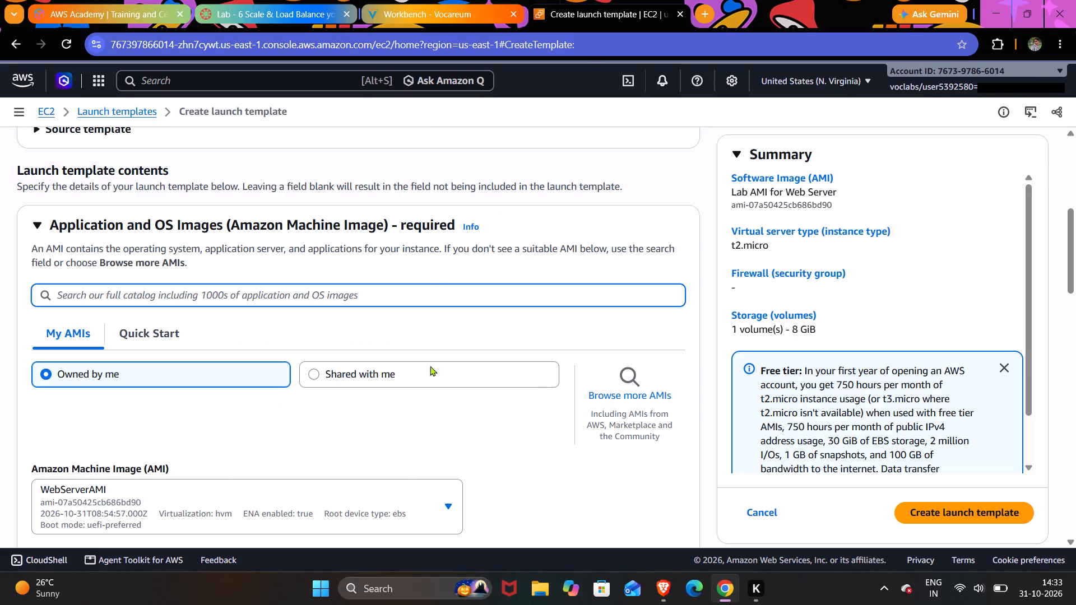
click(618, 386)
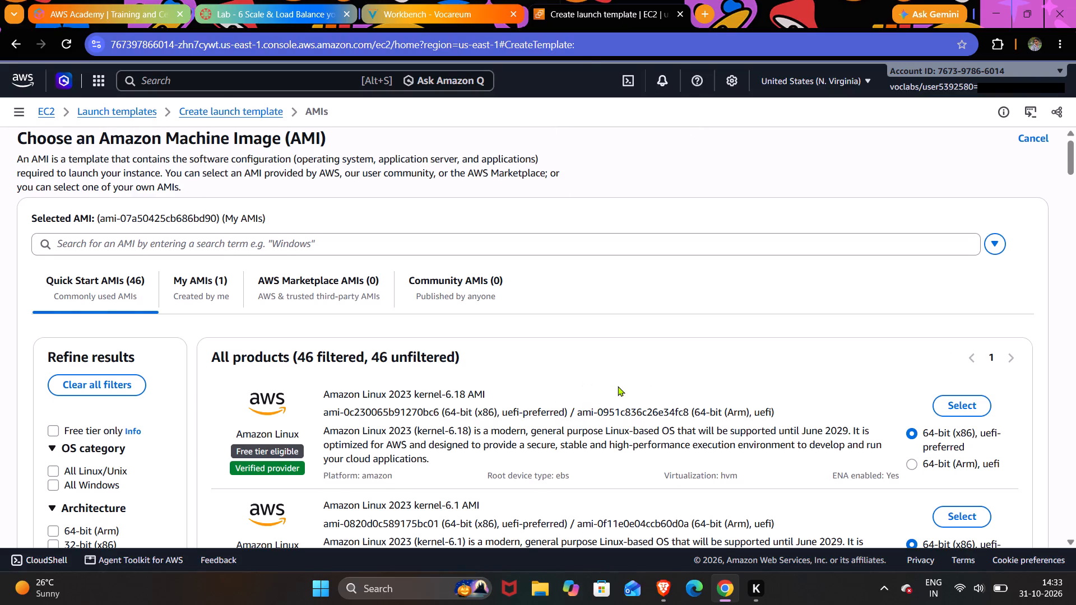
scroll(618, 386, down, 2)
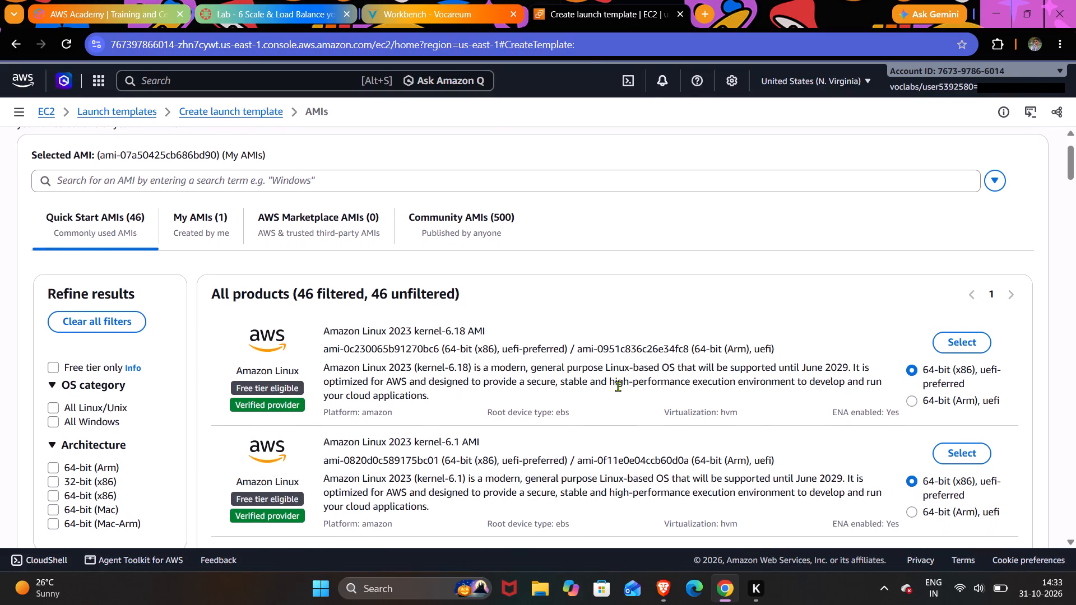
scroll(466, 351, down, 2)
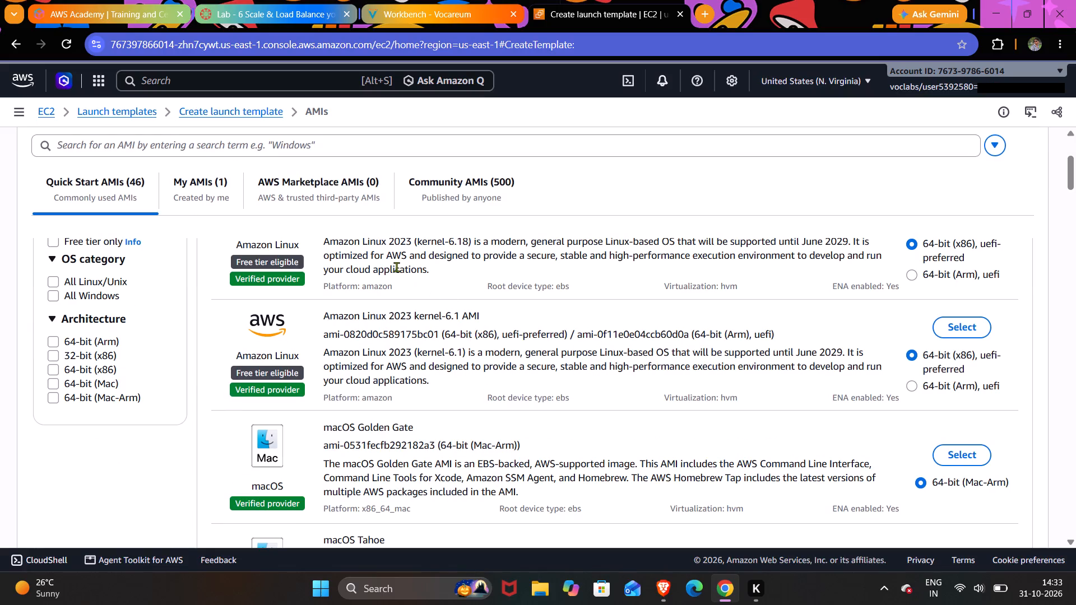
scroll(396, 267, up, 2)
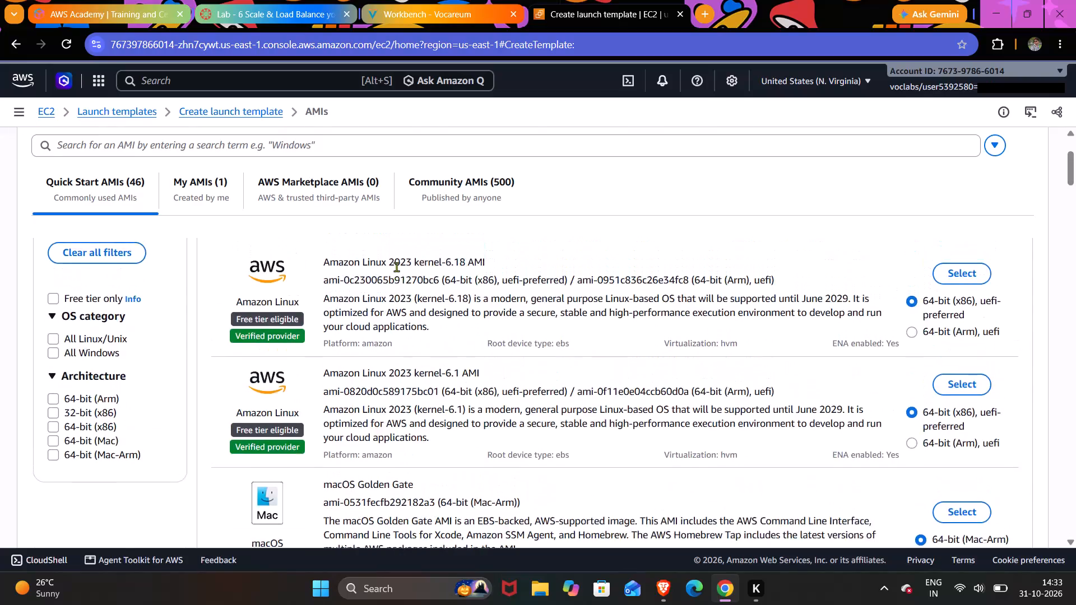
scroll(396, 267, up, 2)
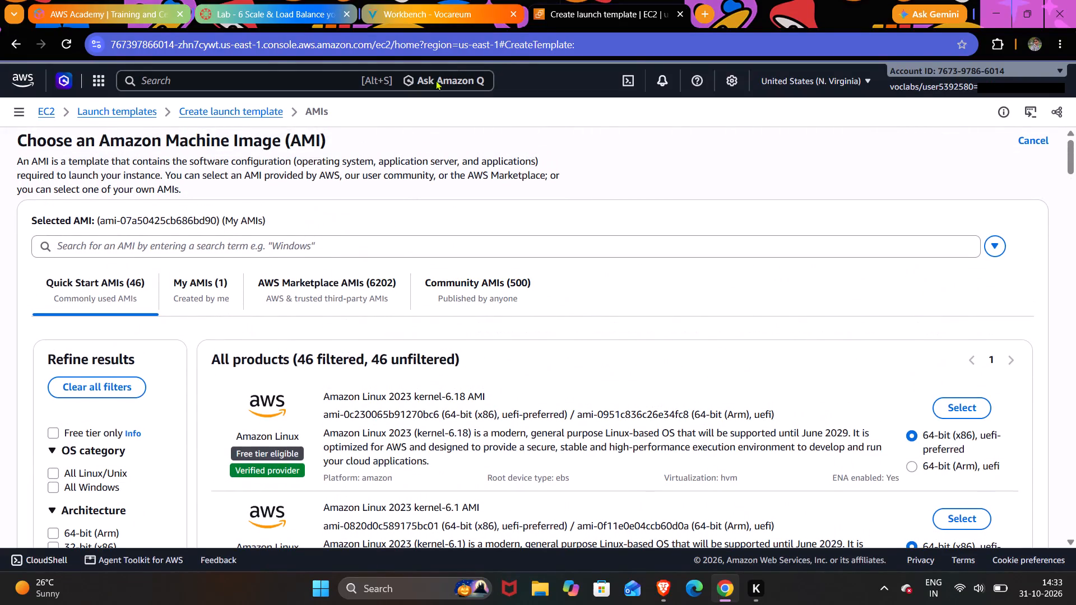
click(443, 8)
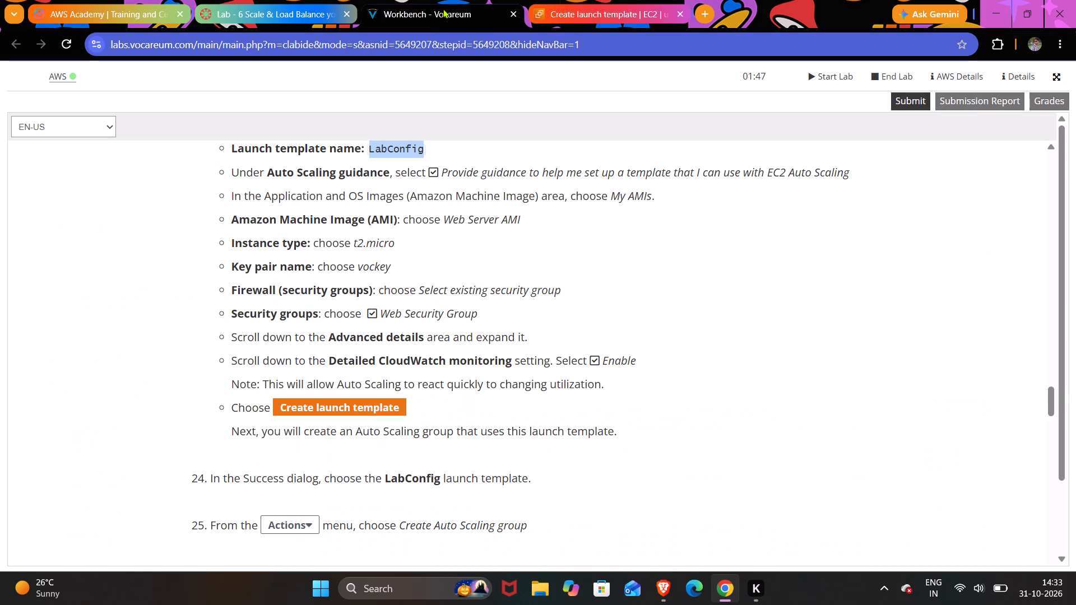
click(601, 13)
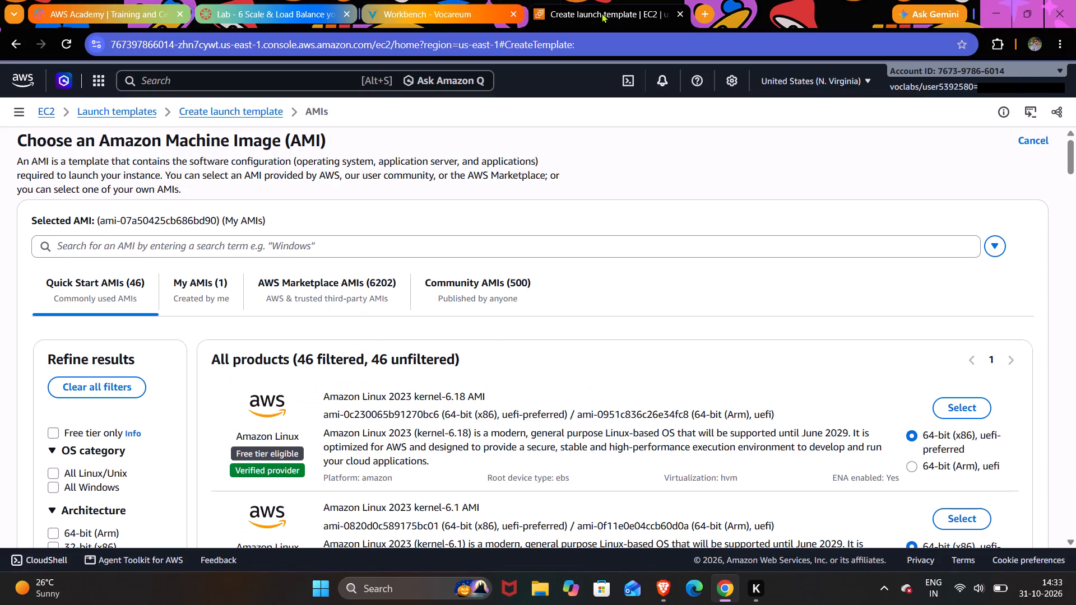
scroll(469, 411, right, 1)
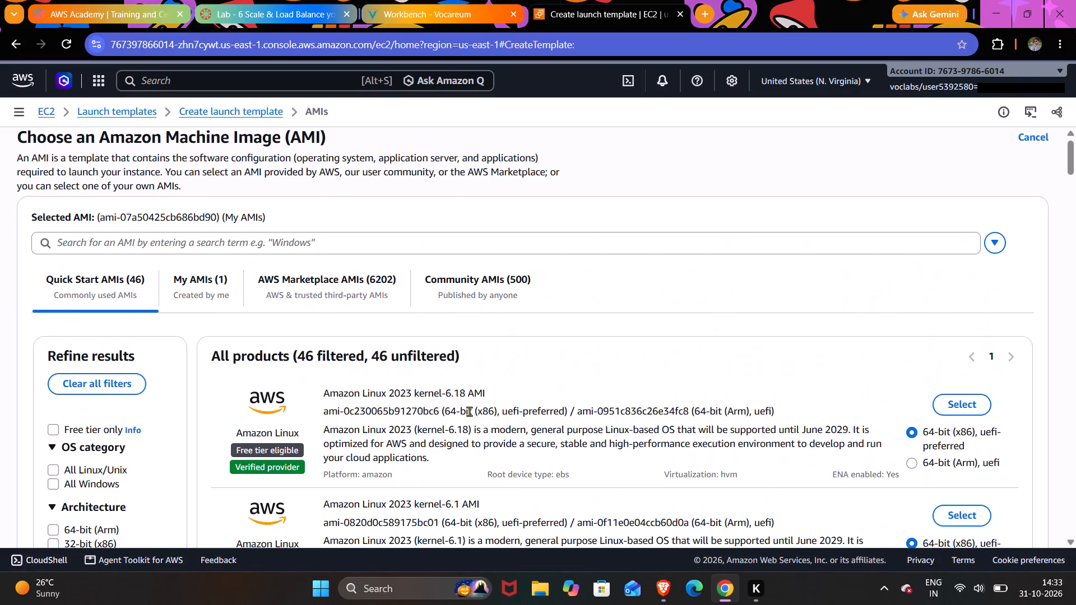
scroll(469, 411, right, 1)
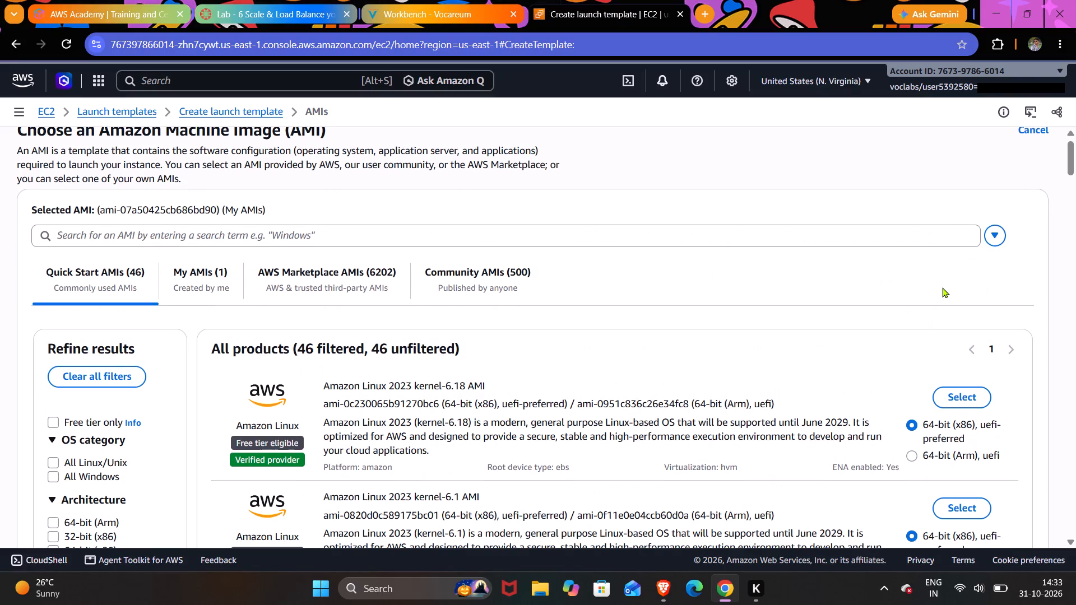
Select WebServerAMI from My AMIs in the AMI catalog as the launch template's machine image.
click(942, 287)
scroll(194, 397, up, 1)
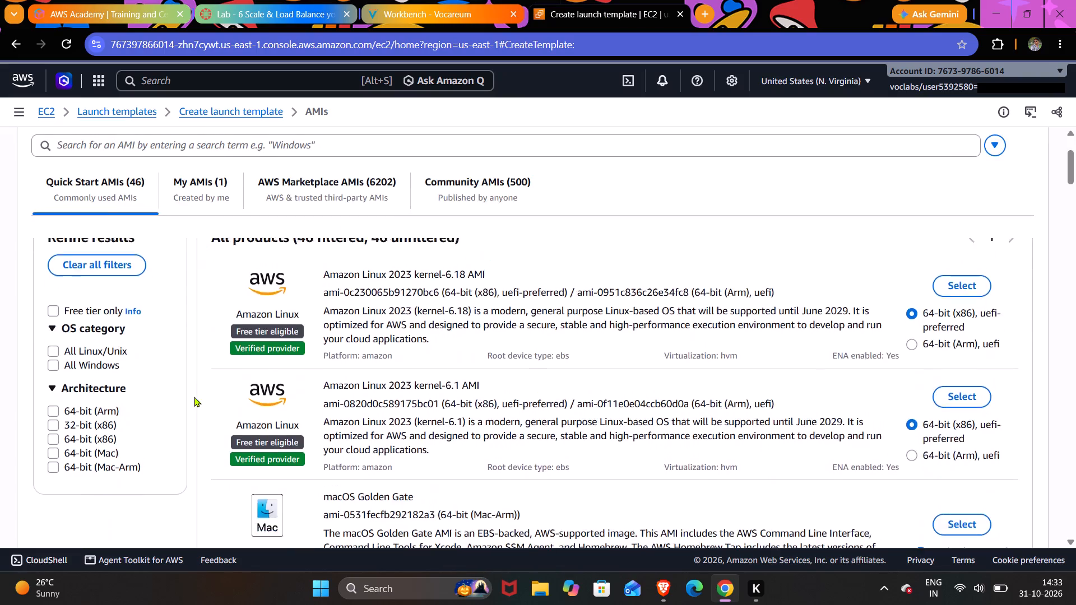
scroll(194, 397, up, 1)
click(183, 297)
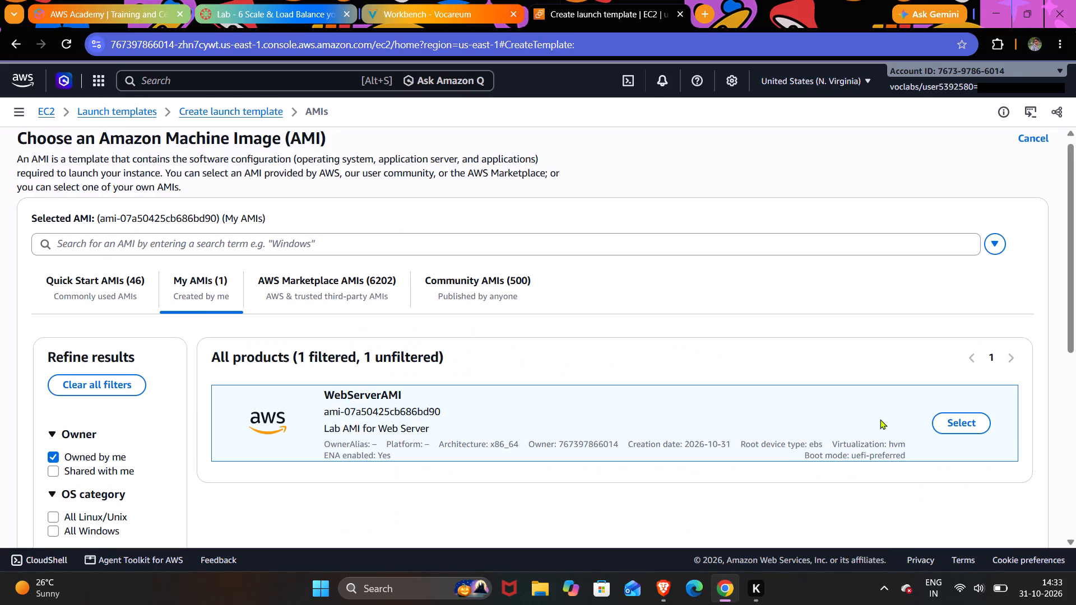
click(957, 427)
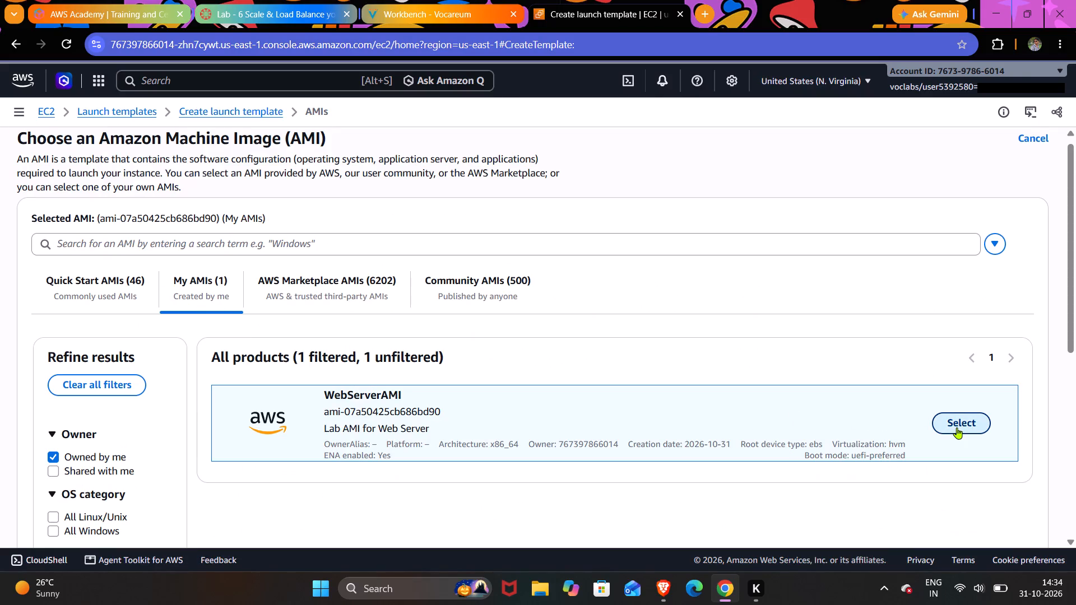
click(971, 430)
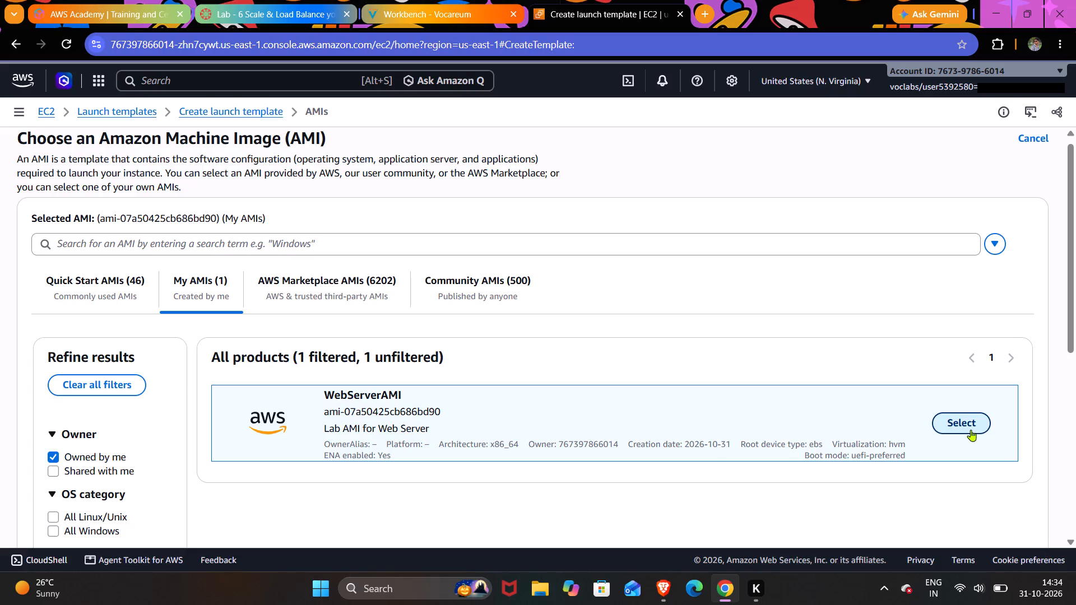
click(967, 422)
click(580, 526)
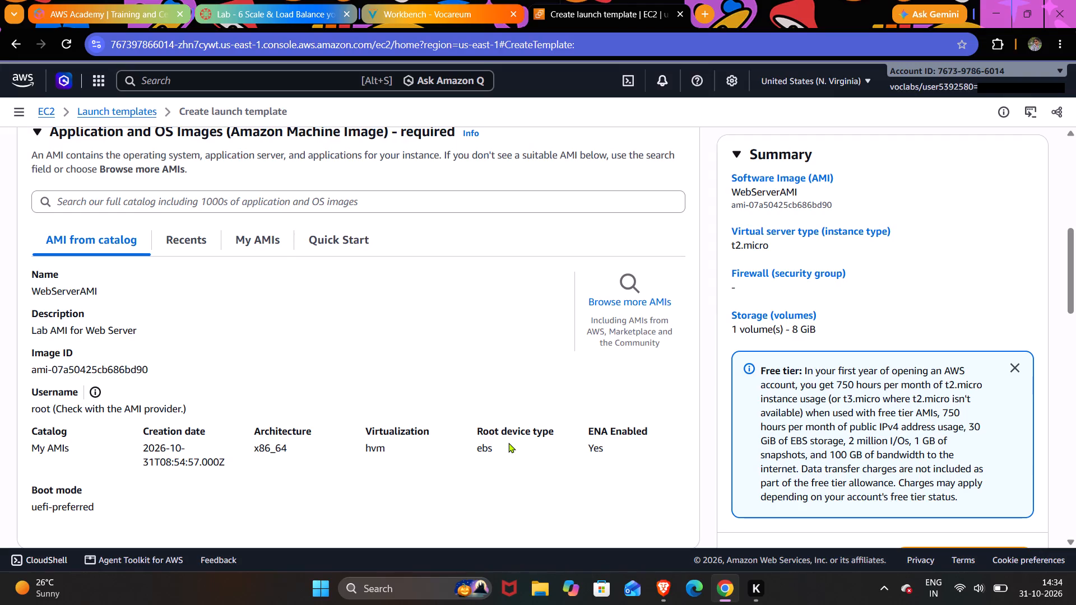
Check the key pair setting in the lab guide and set the template's key pair to vockey.
click(449, 0)
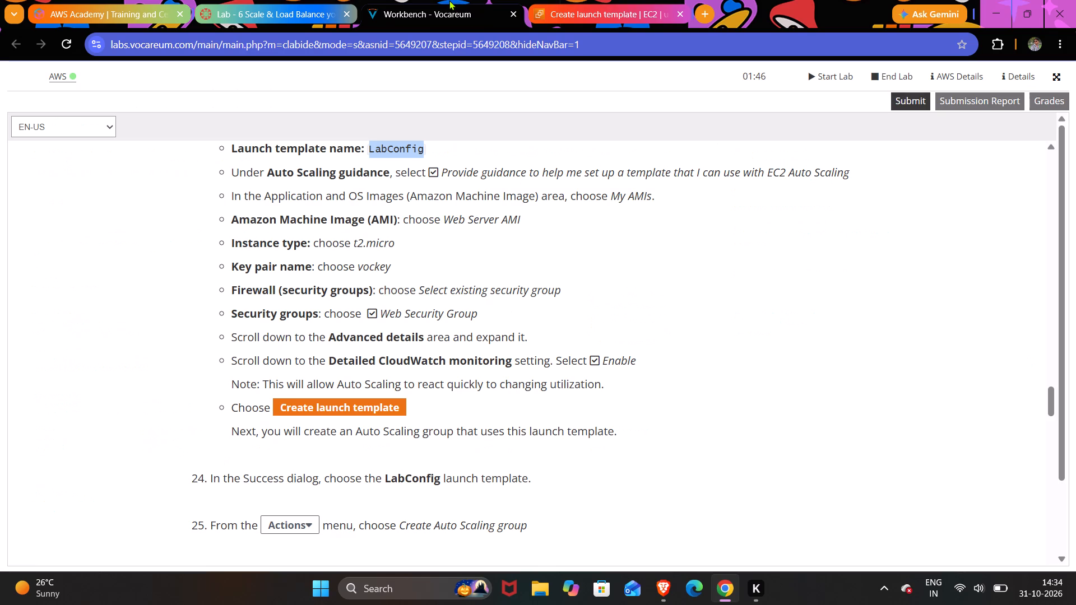
click(601, 8)
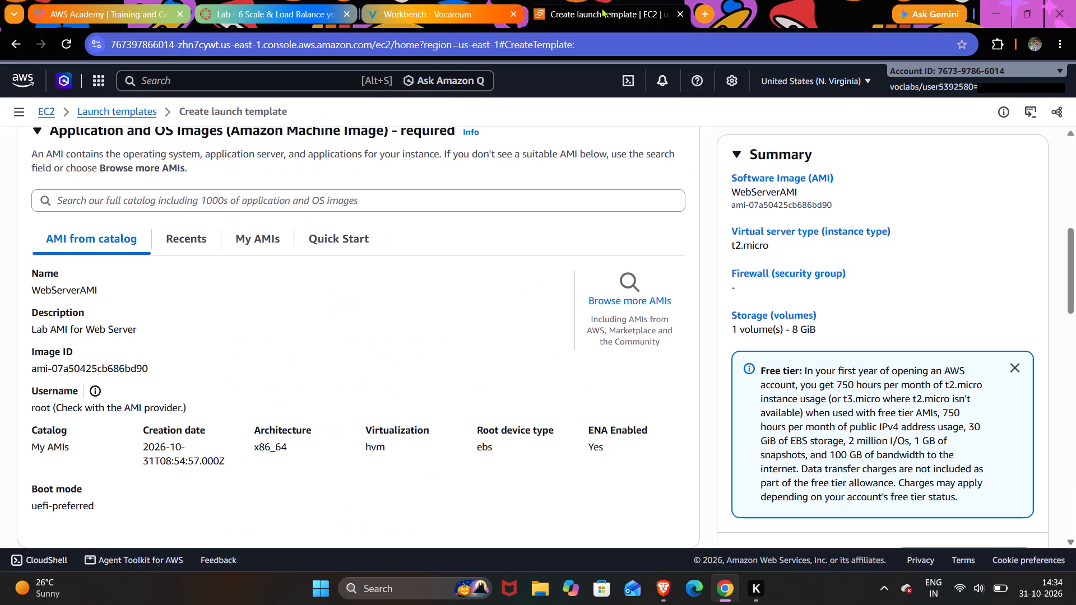
scroll(298, 327, down, 3)
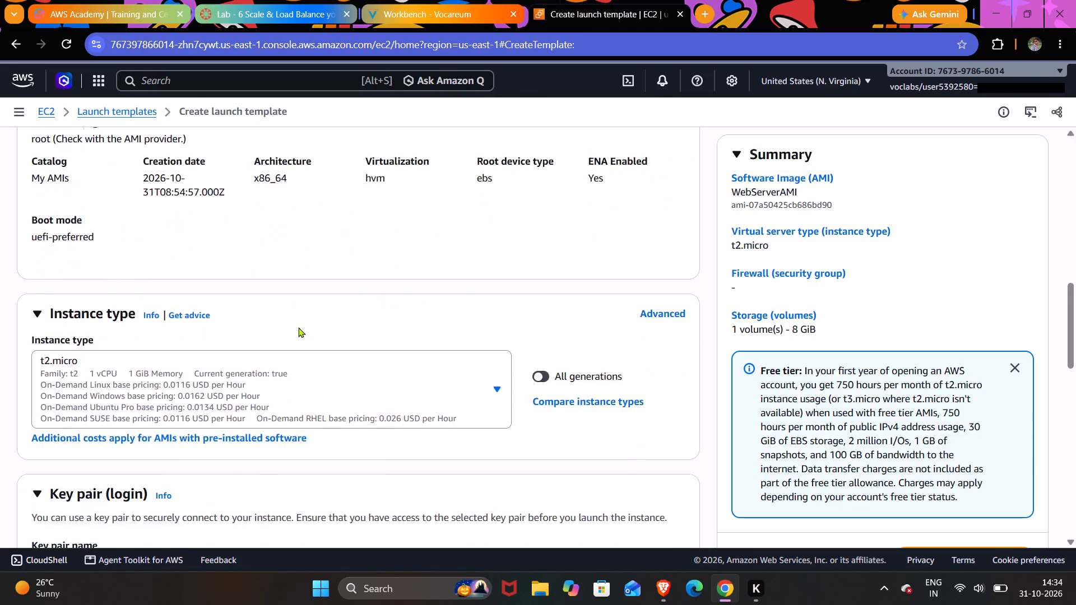
scroll(298, 327, down, 3)
click(276, 388)
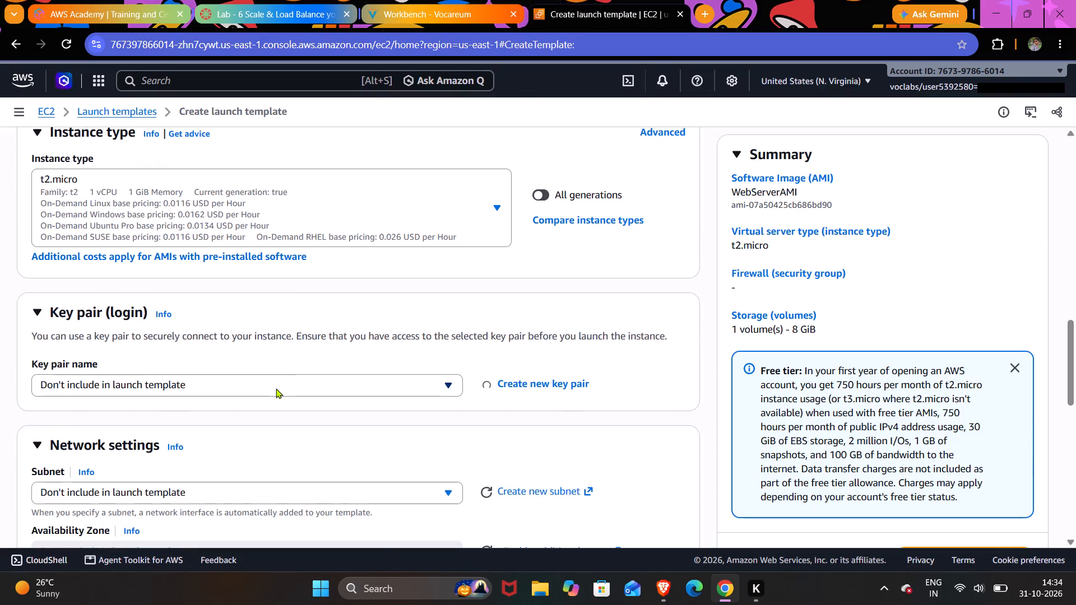
click(229, 479)
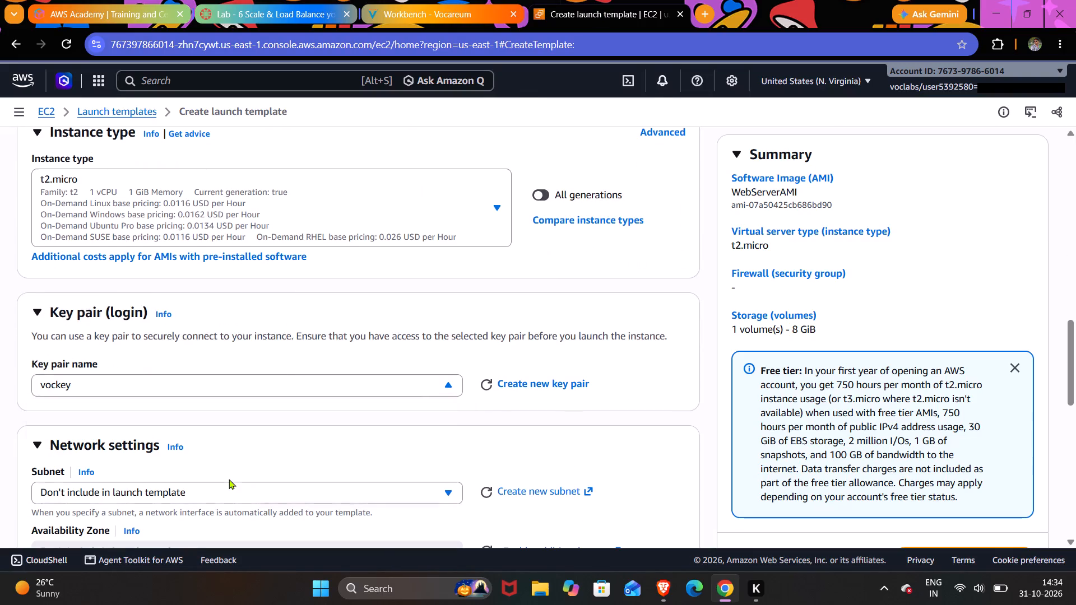
Check the lab guide's firewall settings and assign the existing Web Security Group in the template's network settings.
click(444, 10)
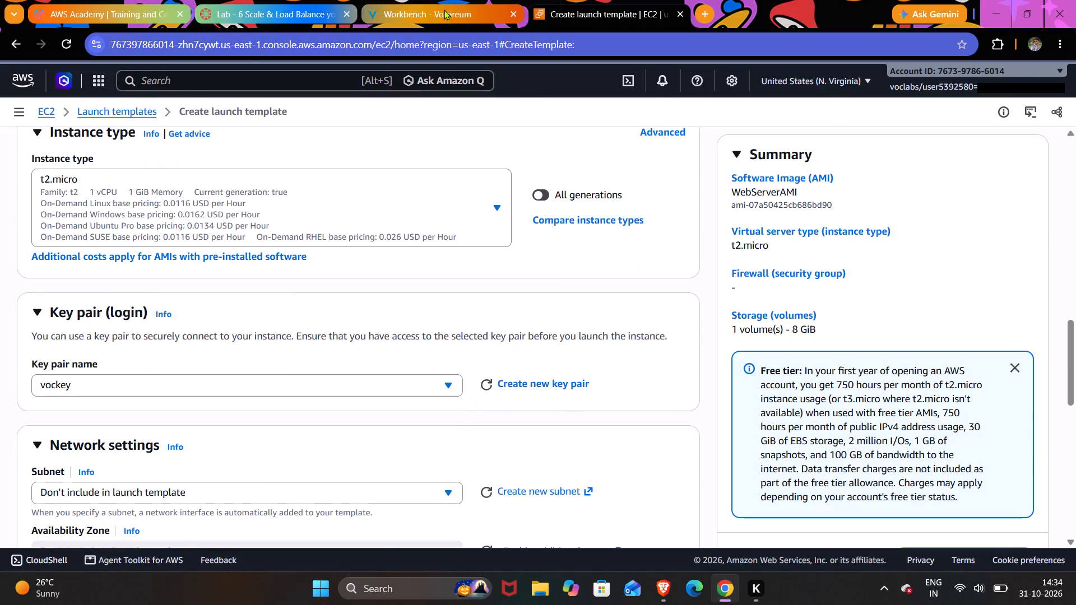
scroll(450, 353, down, 1)
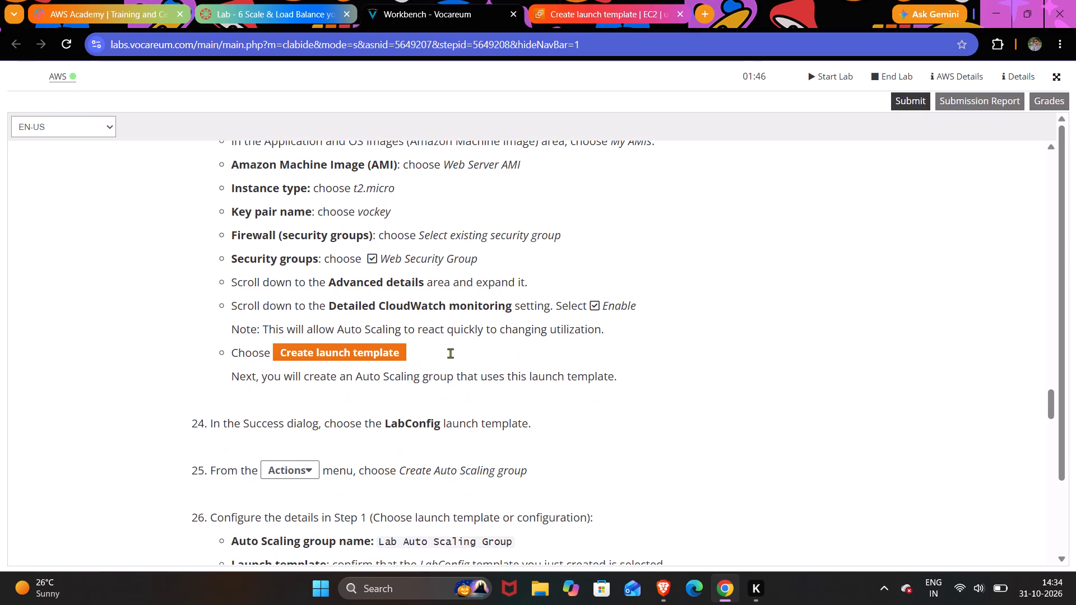
scroll(450, 353, down, 1)
click(591, 13)
scroll(346, 412, down, 1)
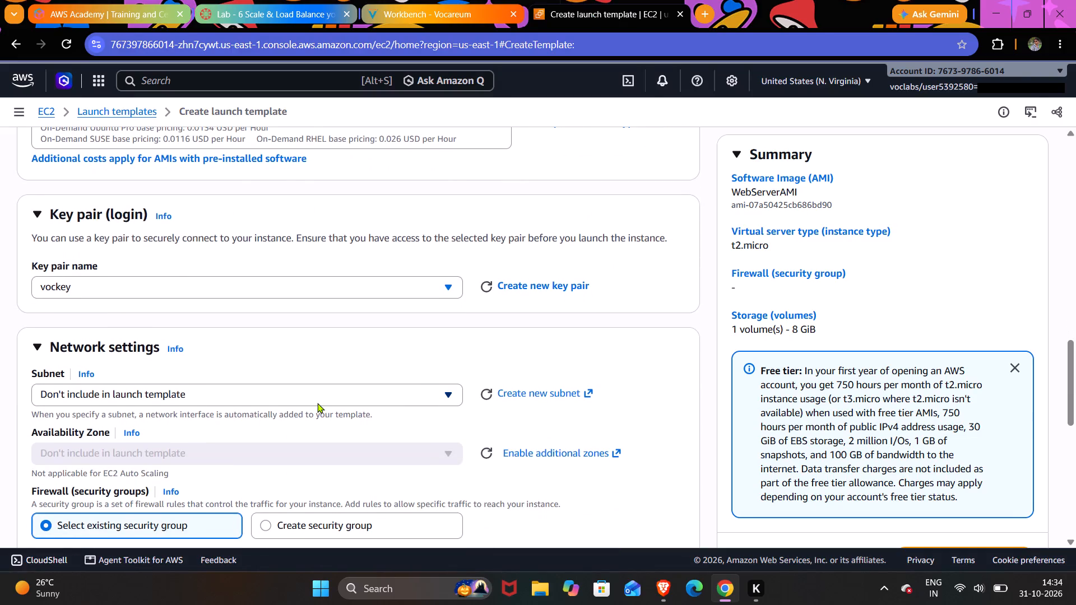
click(448, 7)
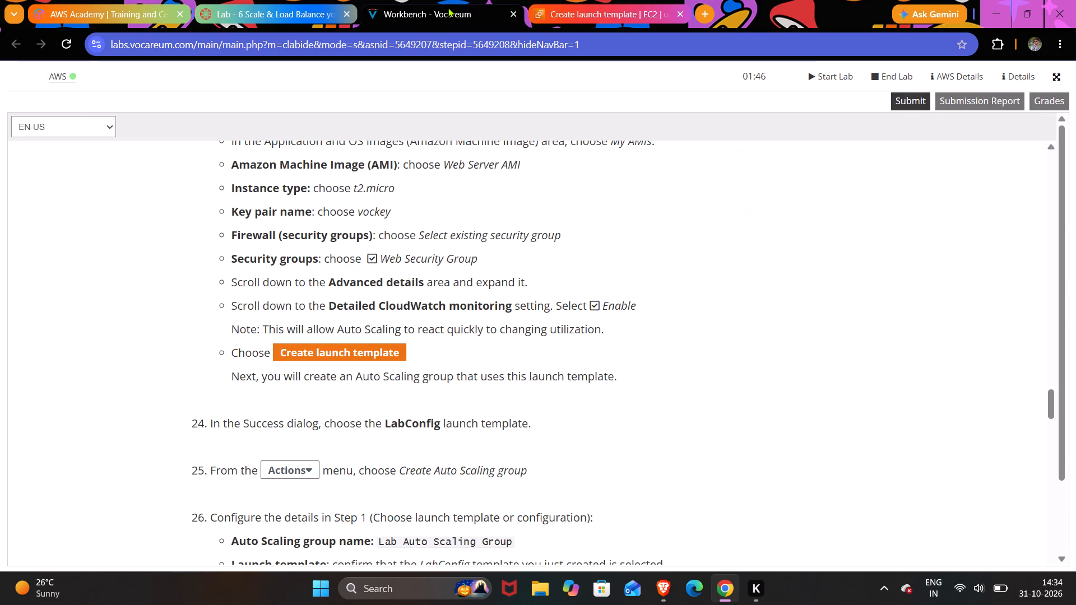
click(448, 7)
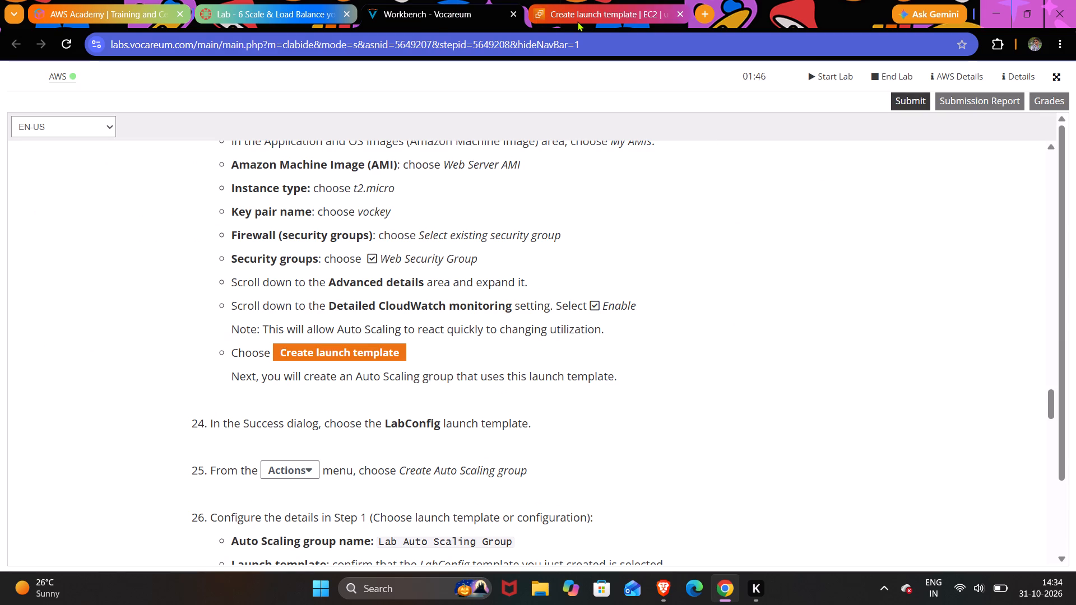
click(577, 21)
scroll(295, 285, down, 1)
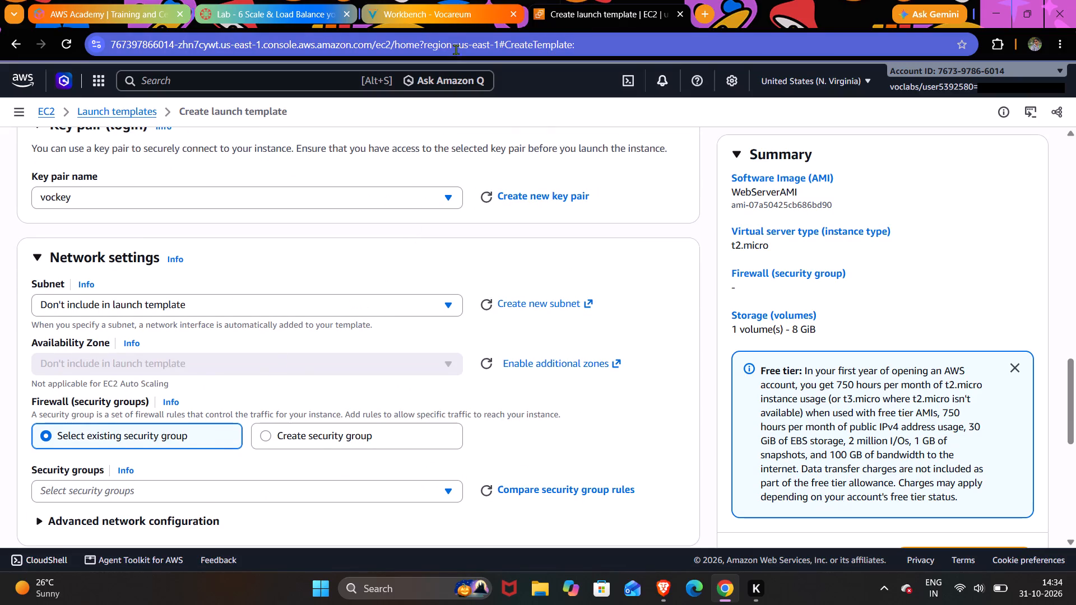
click(446, 9)
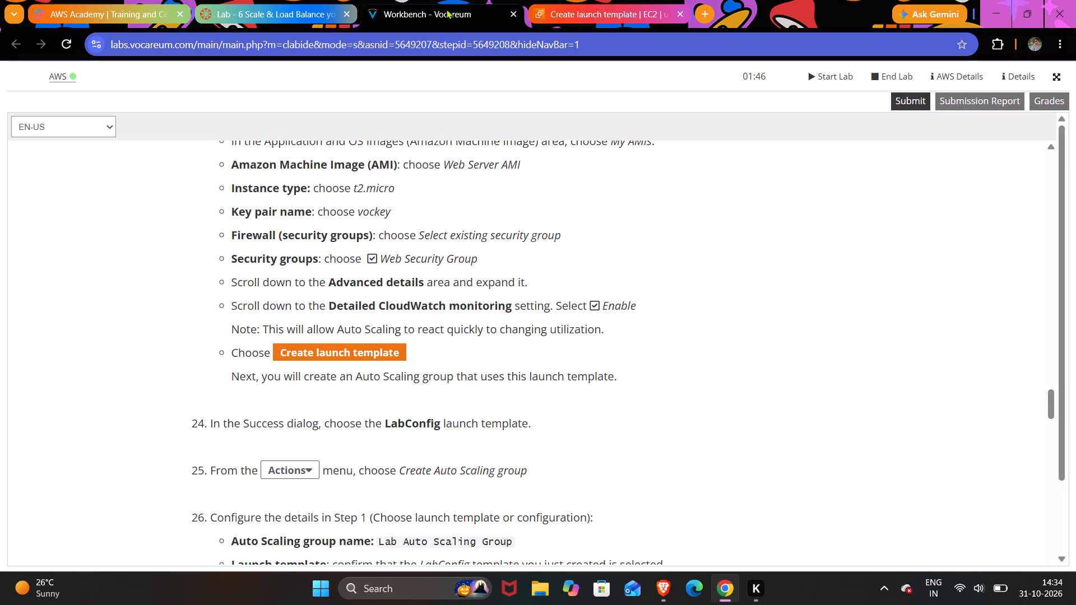
click(606, 17)
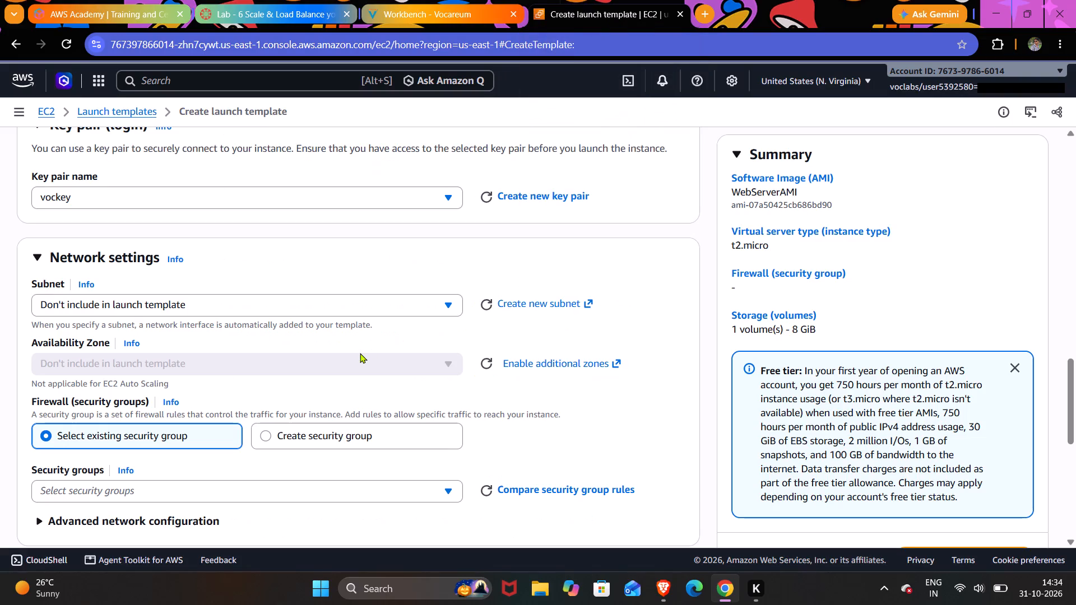
scroll(360, 353, down, 1)
click(307, 432)
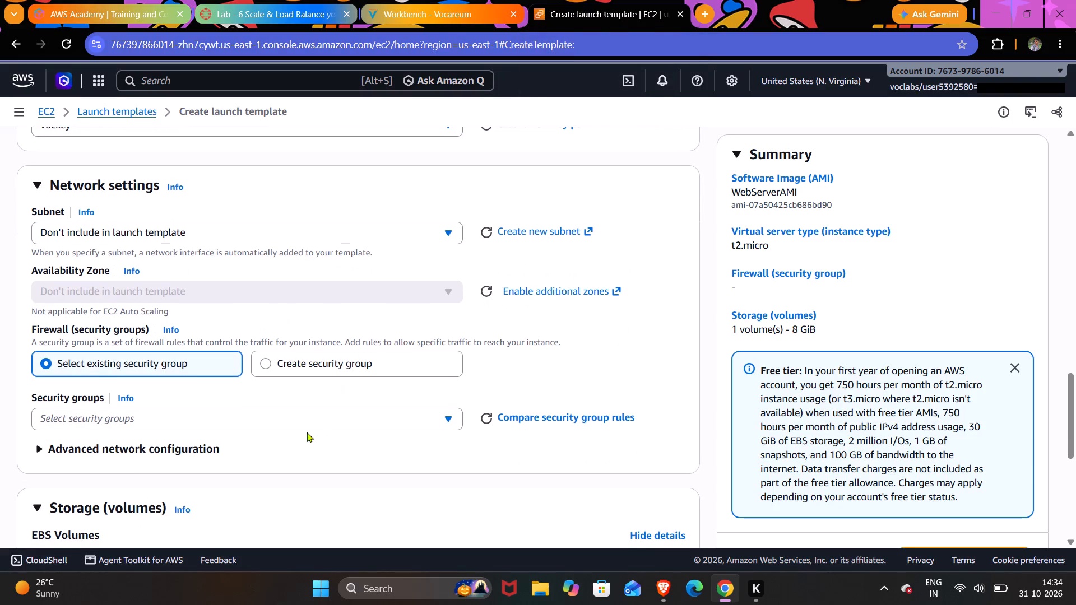
click(324, 421)
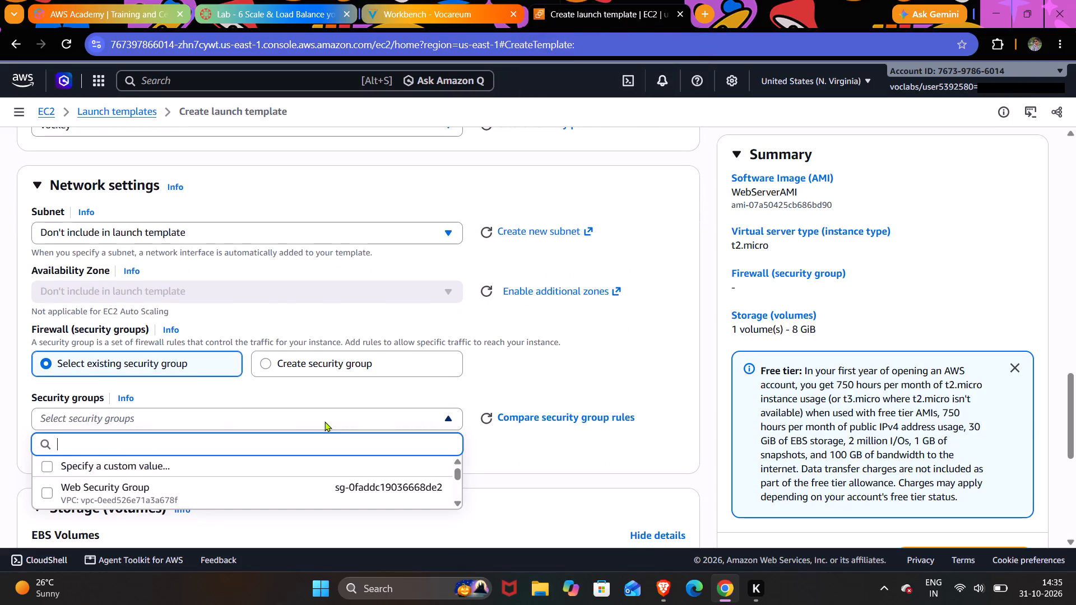
click(45, 493)
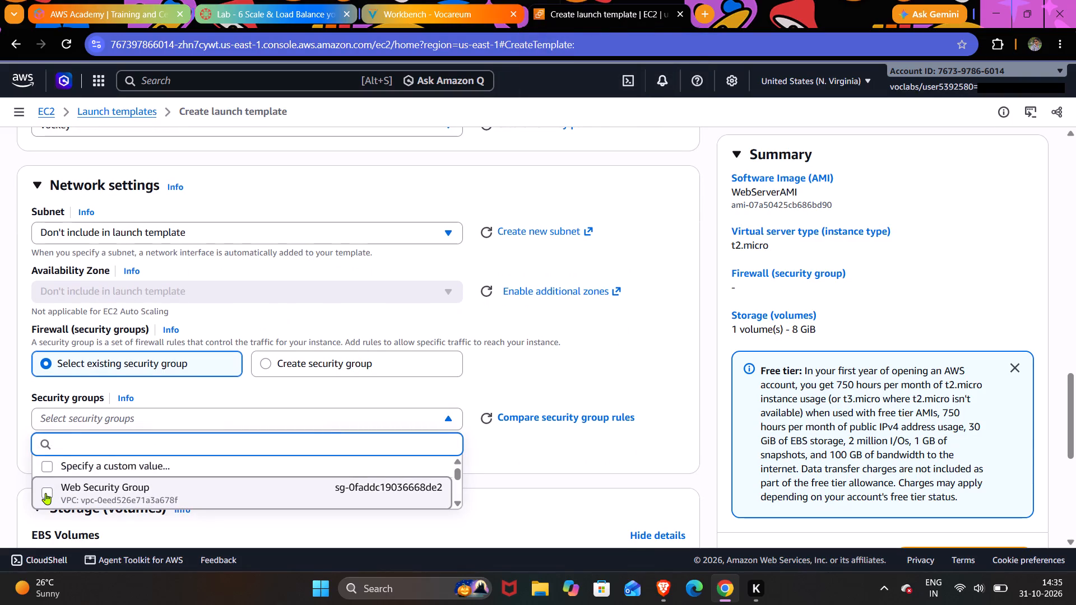
Check the lab guide's next launch template setting and expand the template's Advanced details section.
click(419, 18)
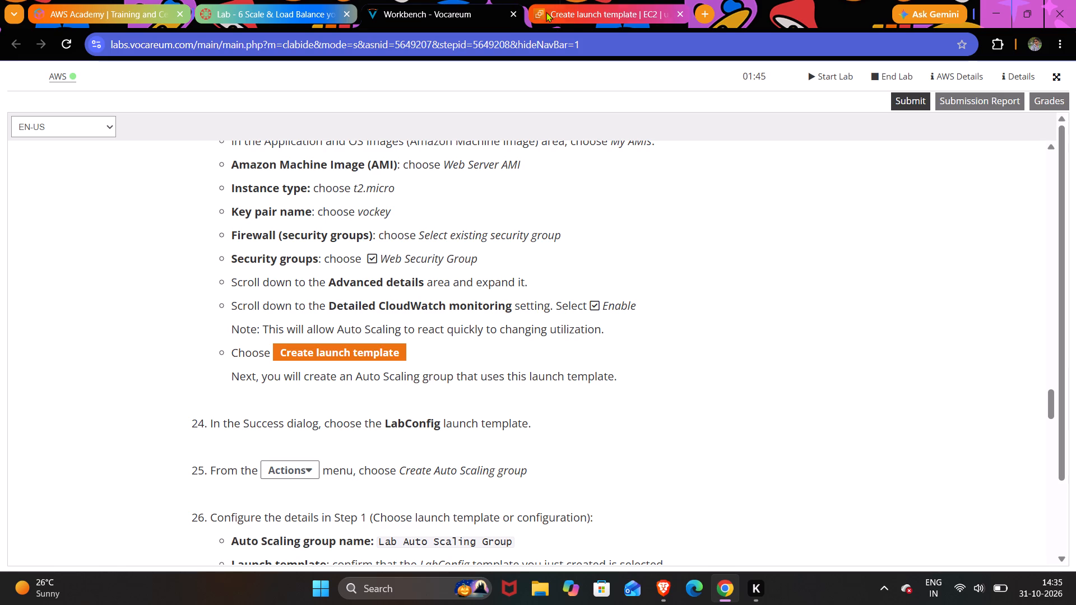
click(574, 19)
scroll(433, 407, down, 2)
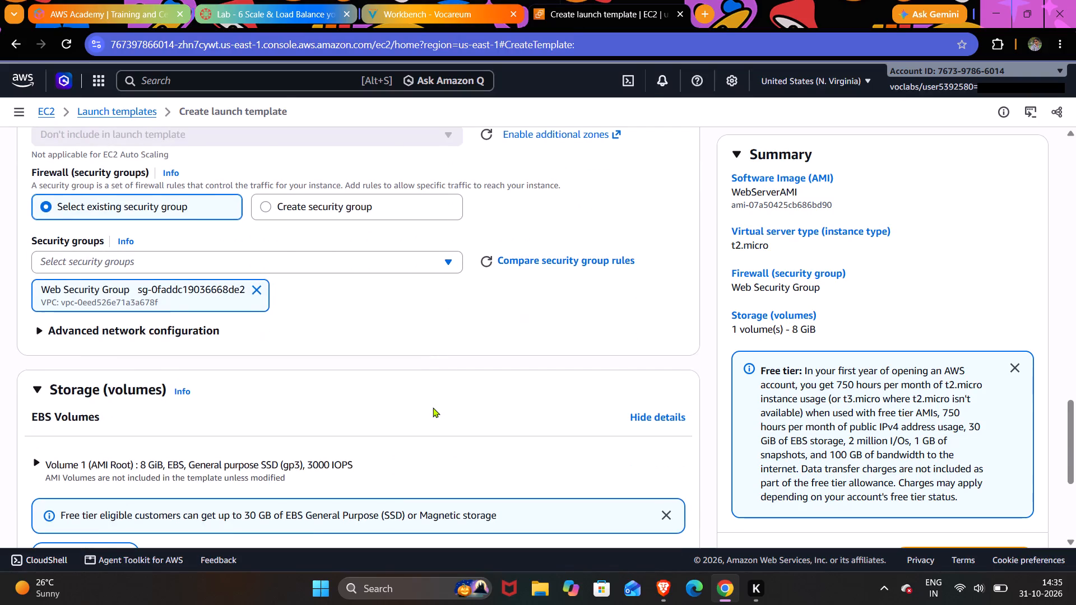
click(222, 328)
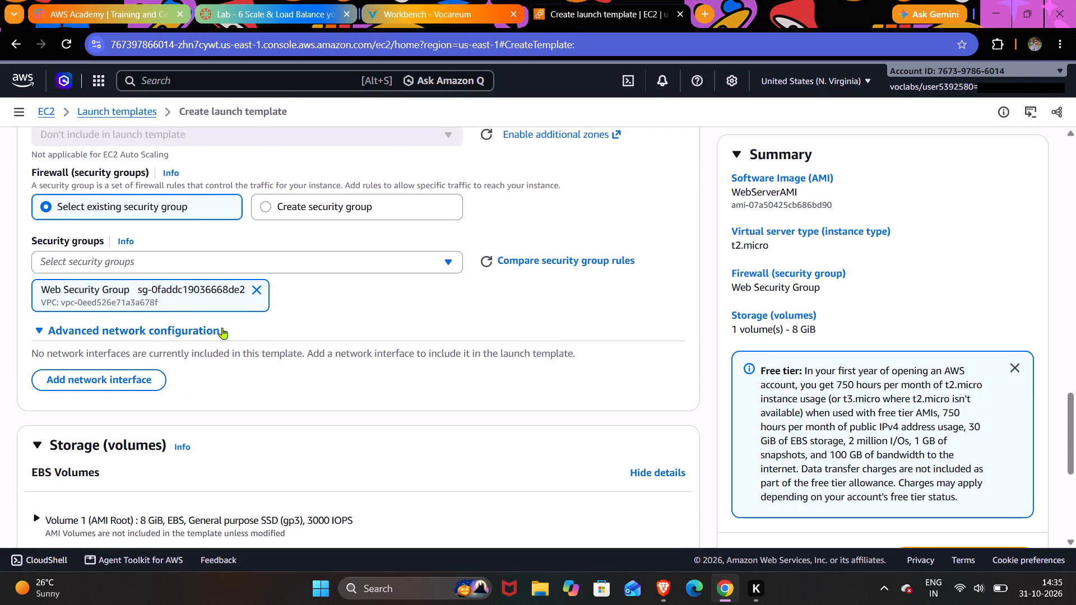
scroll(222, 328, down, 2)
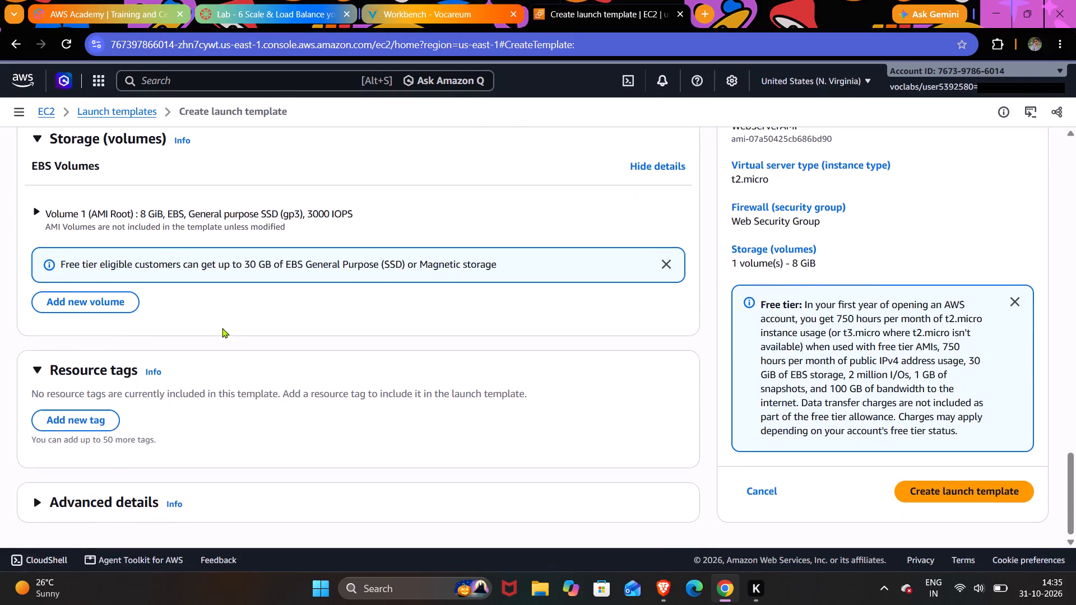
scroll(222, 328, down, 3)
click(41, 502)
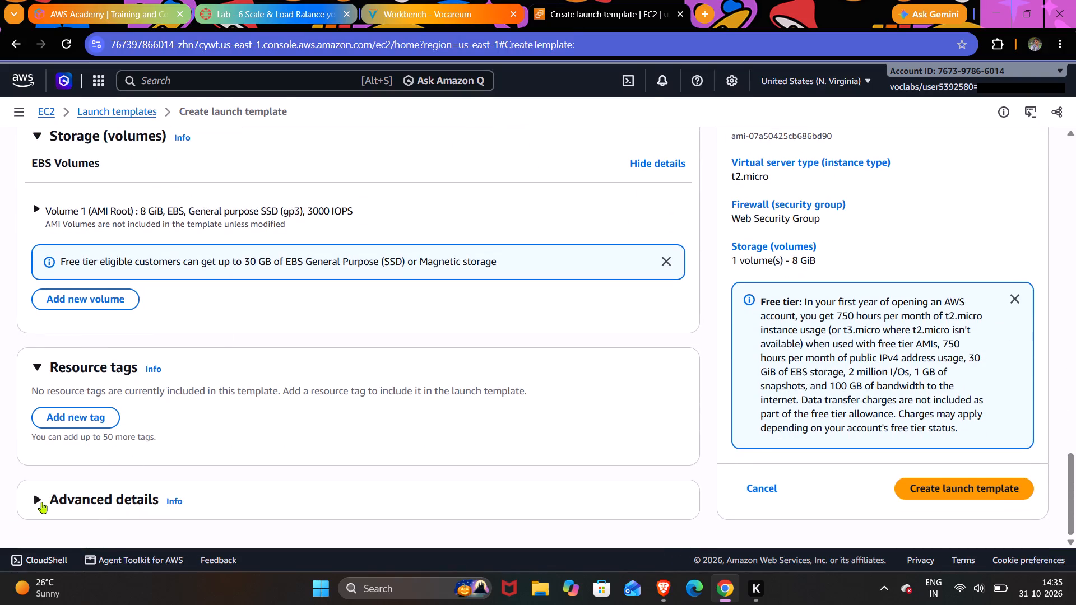
scroll(41, 502, down, 2)
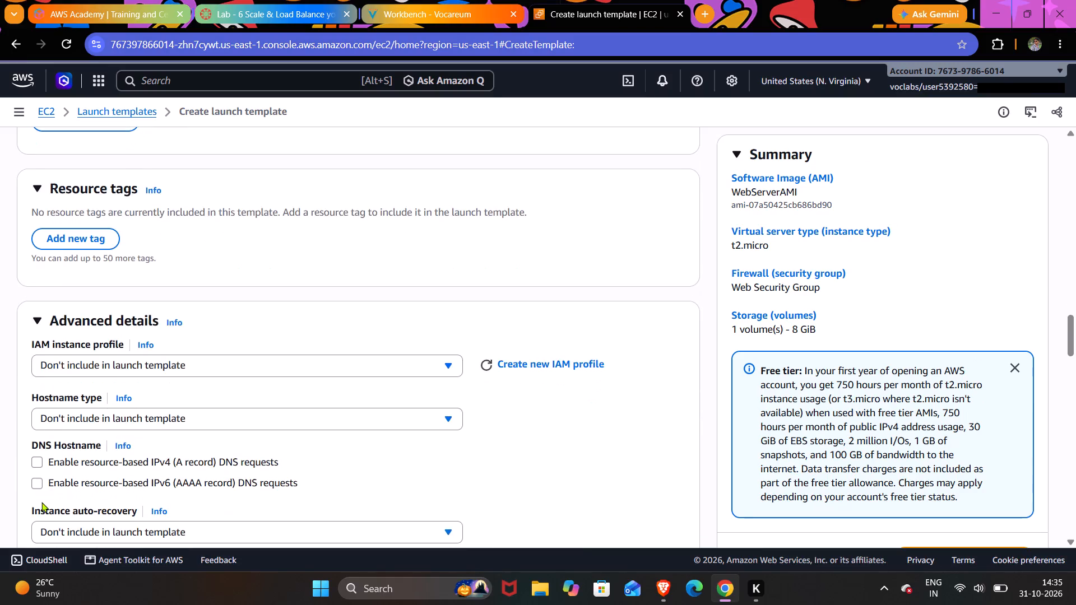
scroll(41, 502, down, 2)
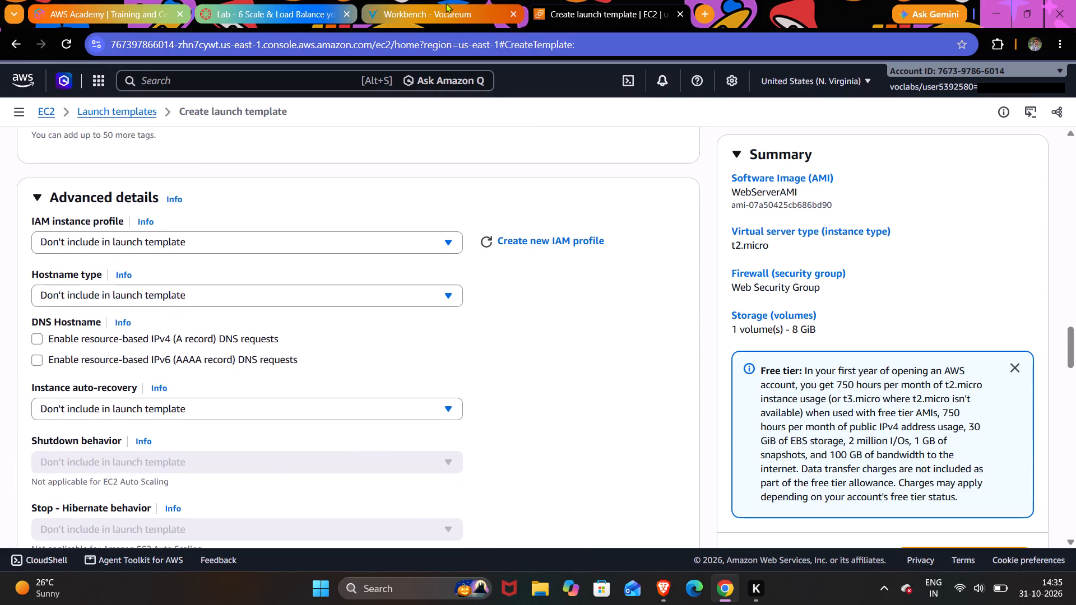
Recheck the monitoring setting in the lab guide and set the template's Detailed CloudWatch monitoring to Enable.
click(440, 7)
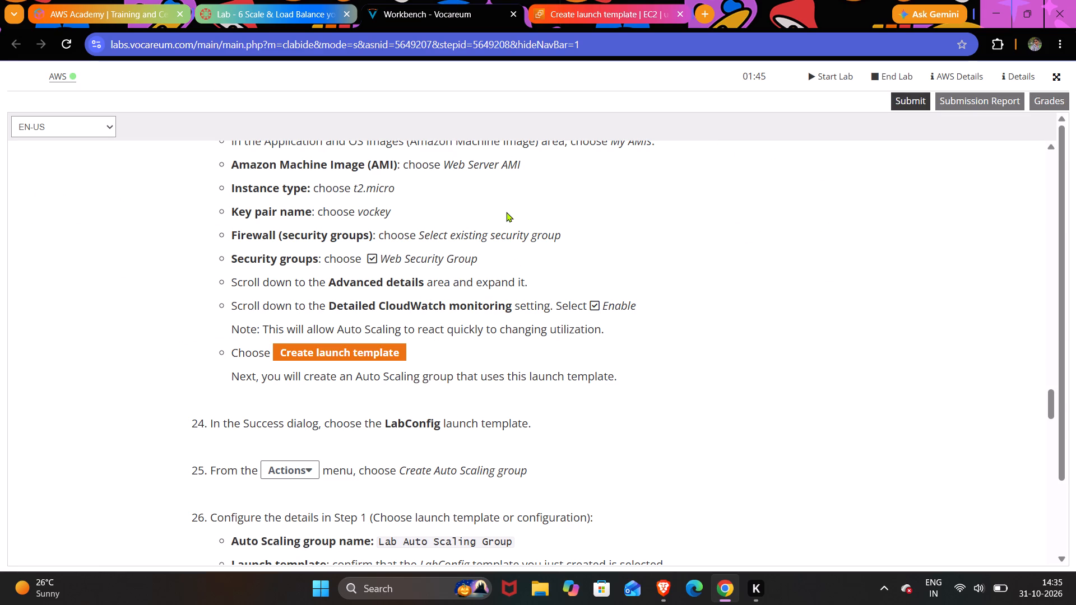
click(598, 15)
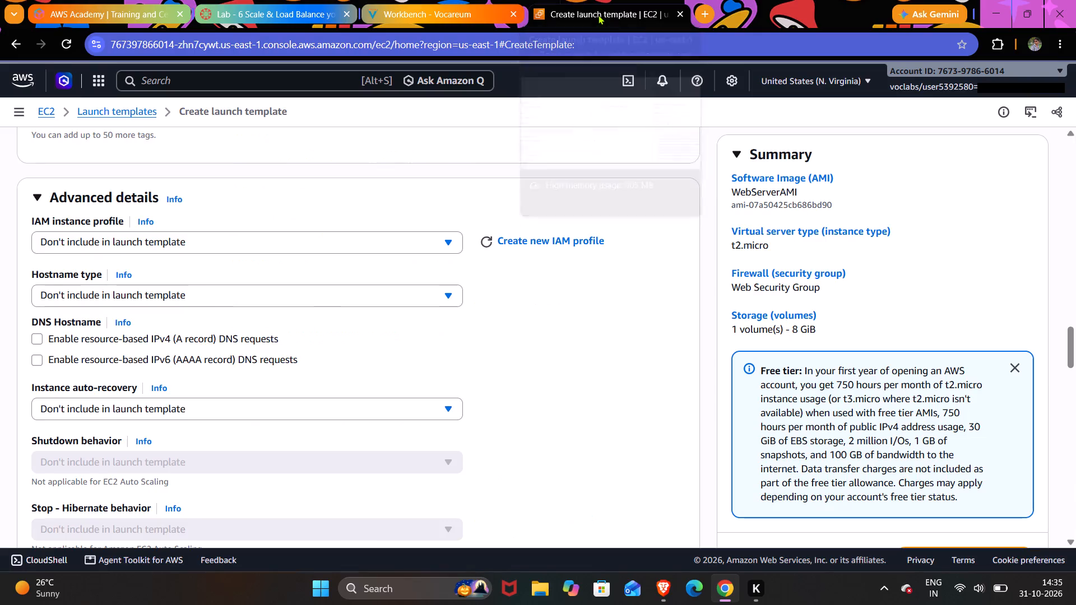
scroll(321, 321, down, 3)
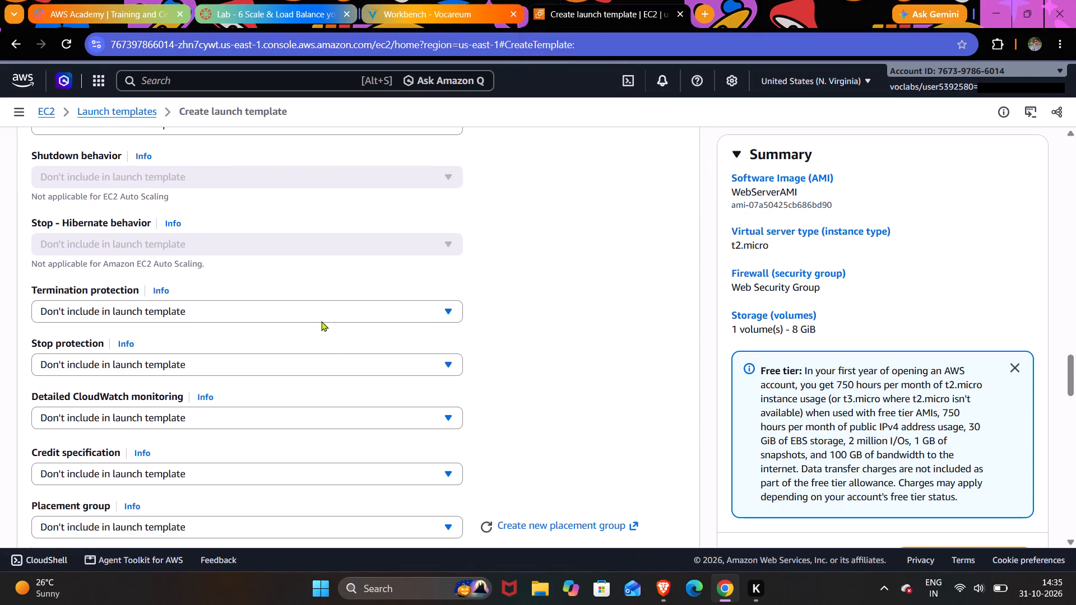
scroll(321, 321, down, 1)
click(238, 418)
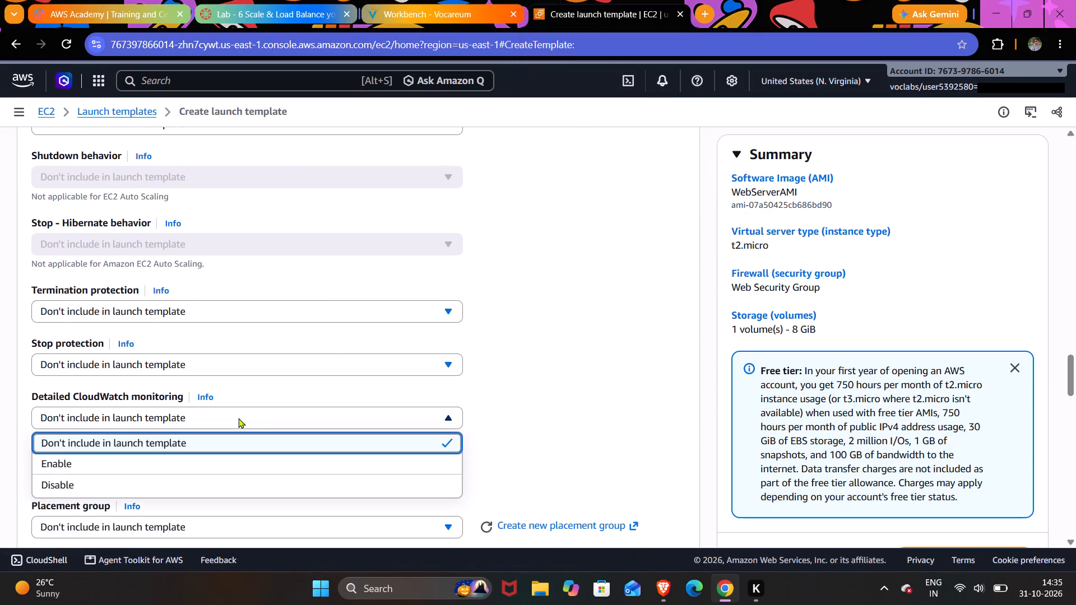
click(203, 466)
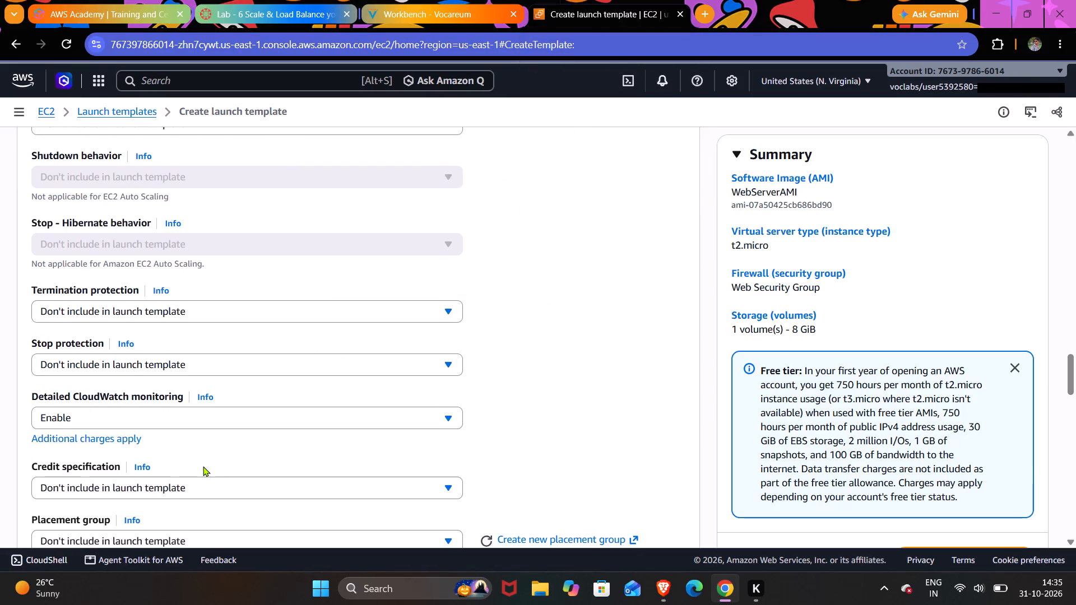
Read the lab guide's following instructions and create the LabConfig launch template with the configured settings.
scroll(203, 466, down, 13)
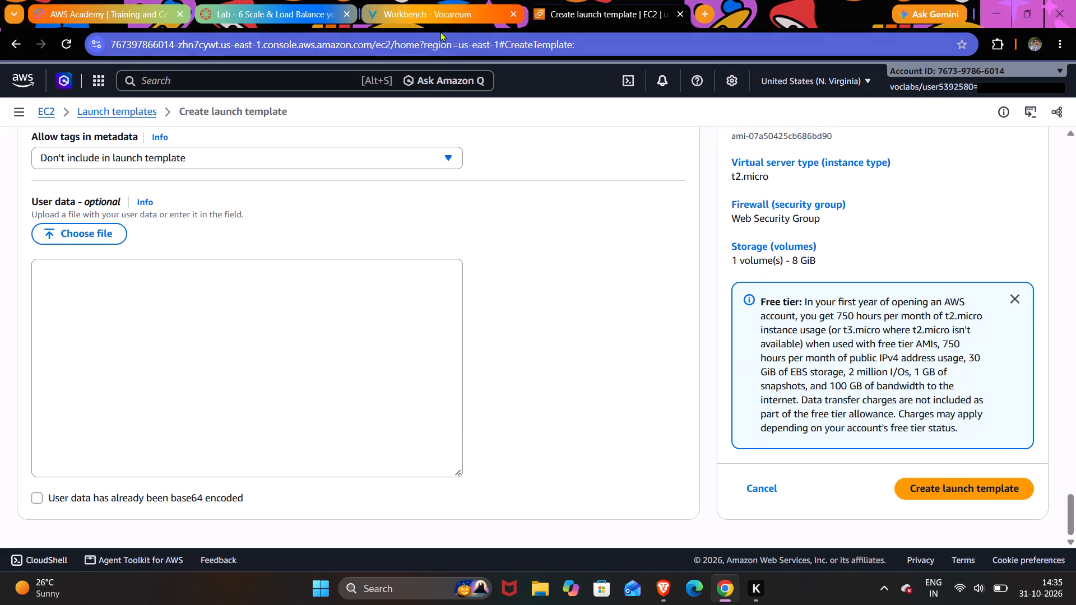
click(440, 17)
scroll(485, 342, down, 1)
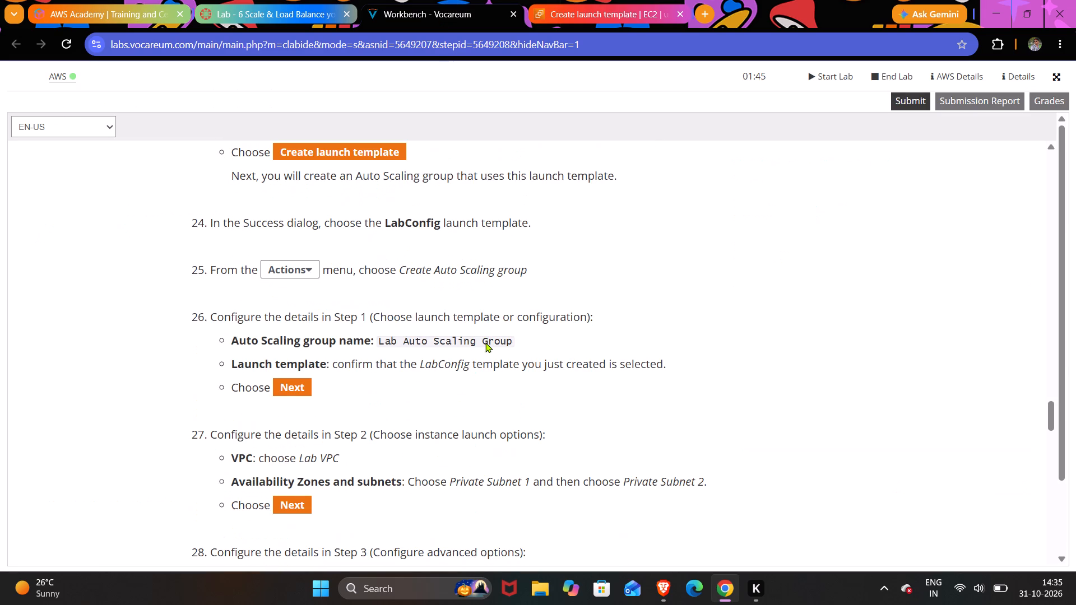
scroll(485, 342, down, 1)
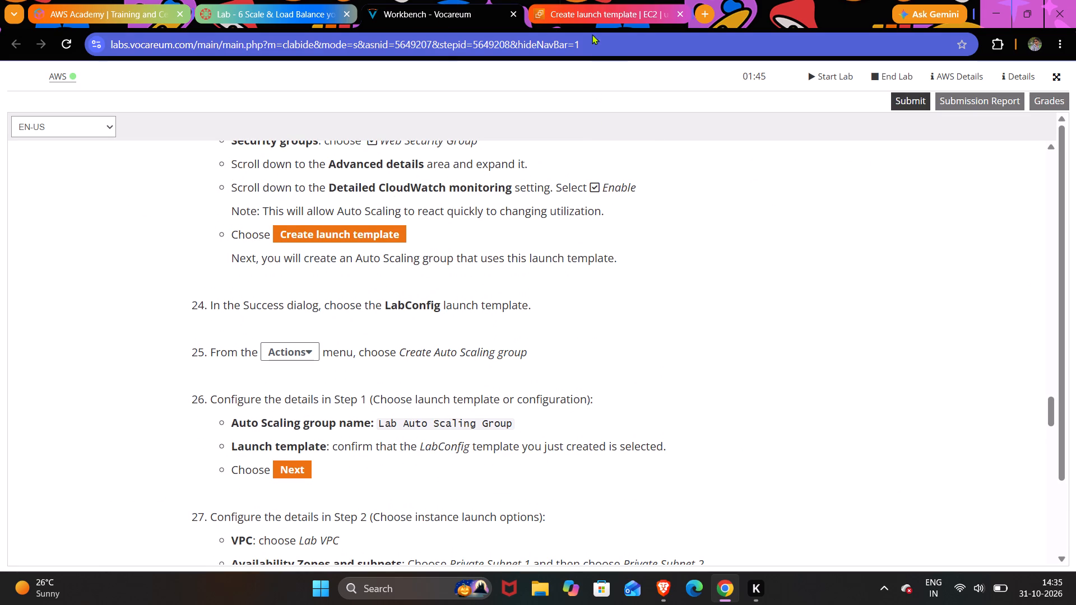
click(589, 11)
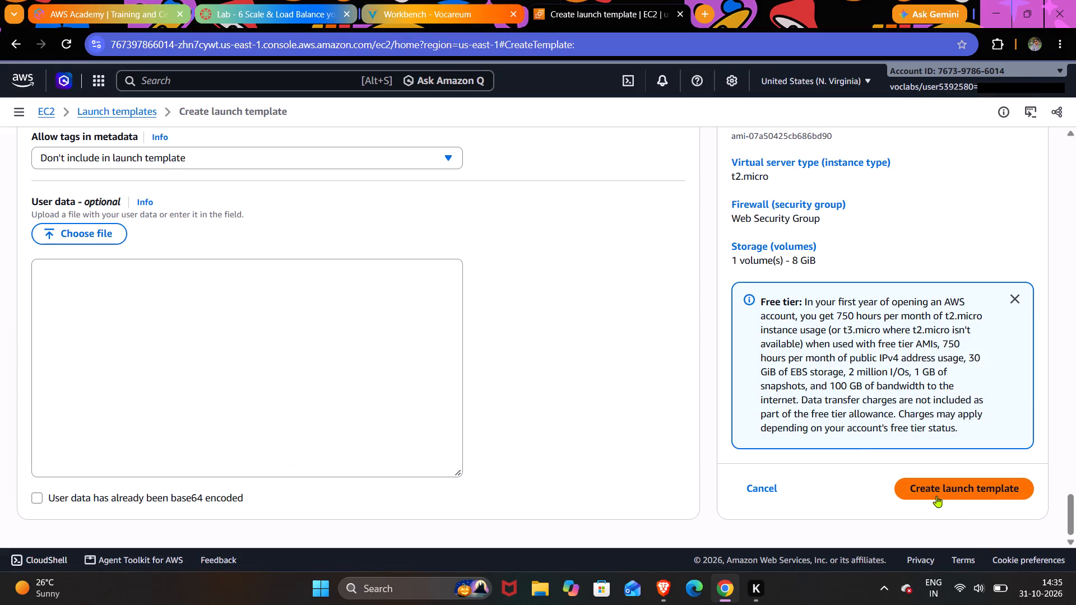
click(933, 494)
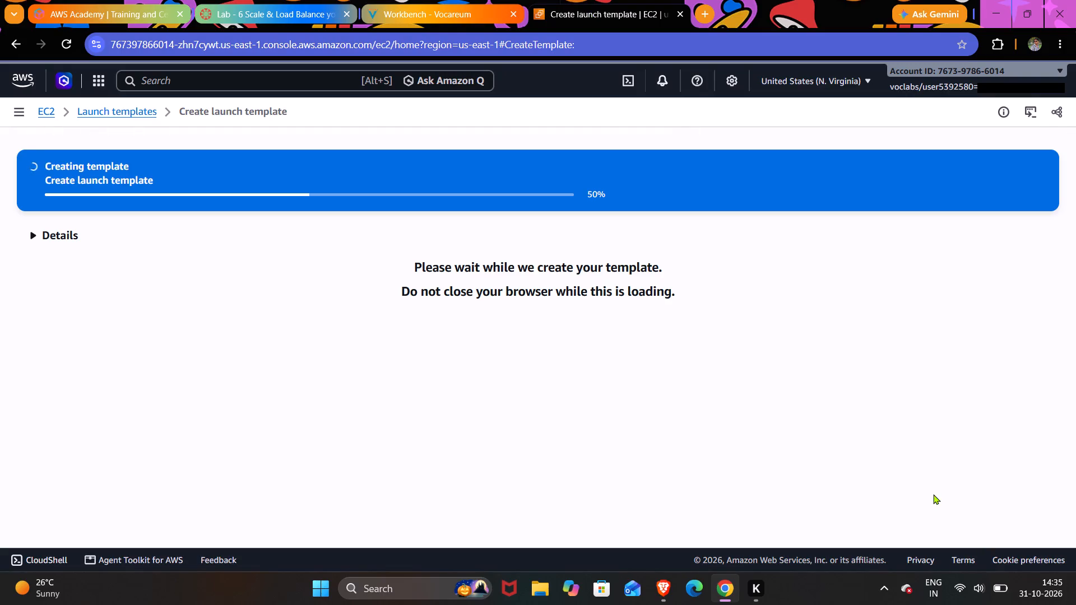
drag(933, 494, 932, 493)
drag(932, 493, 1056, 232)
click(898, 250)
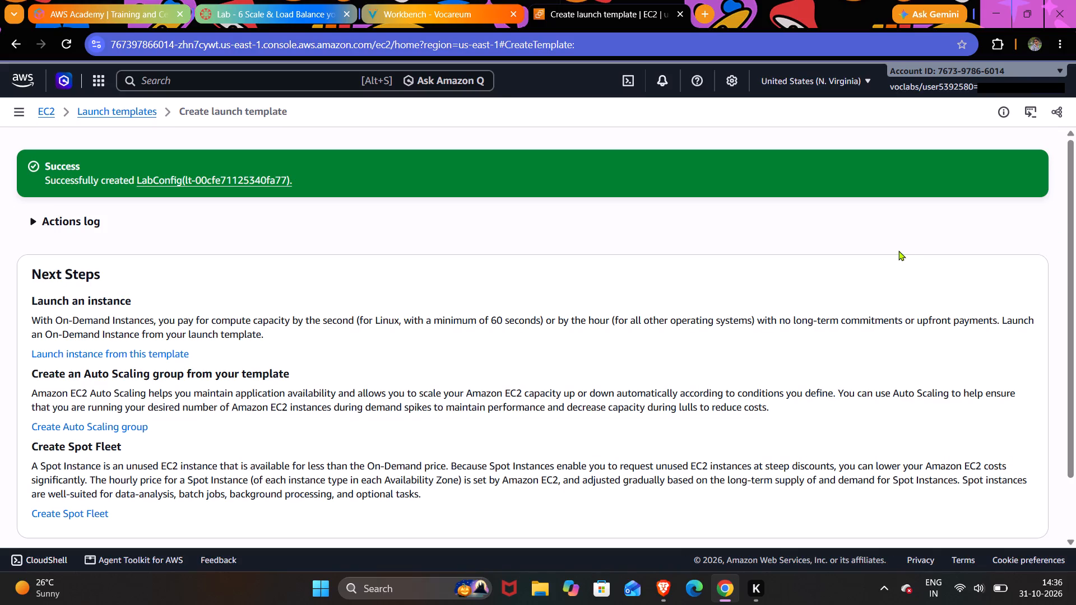
scroll(898, 250, up, 4)
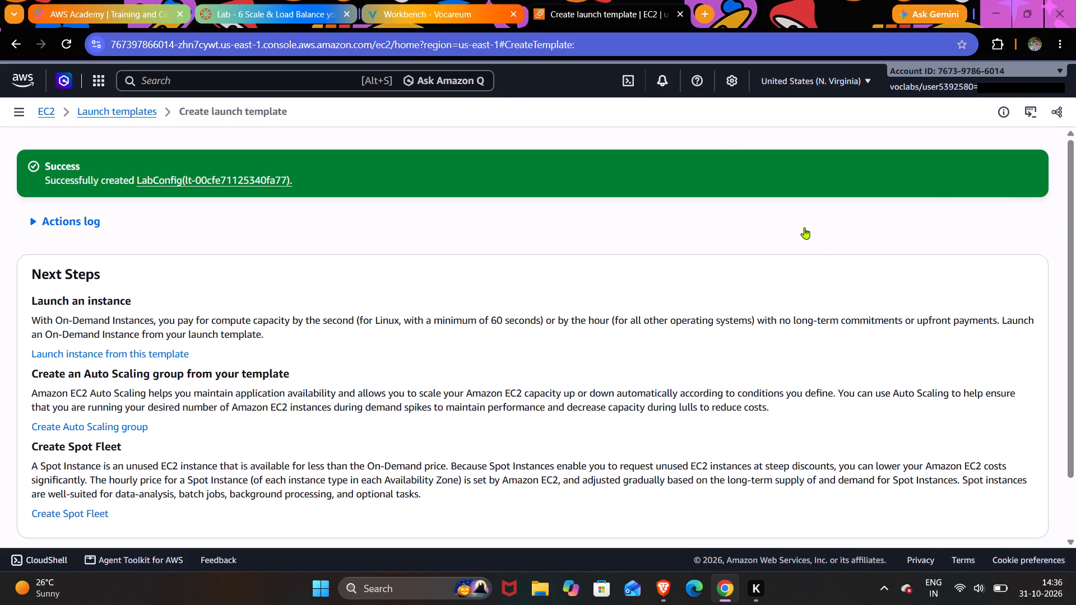
Open the new LabConfig launch template's details and review its available actions against the lab guide.
click(433, 11)
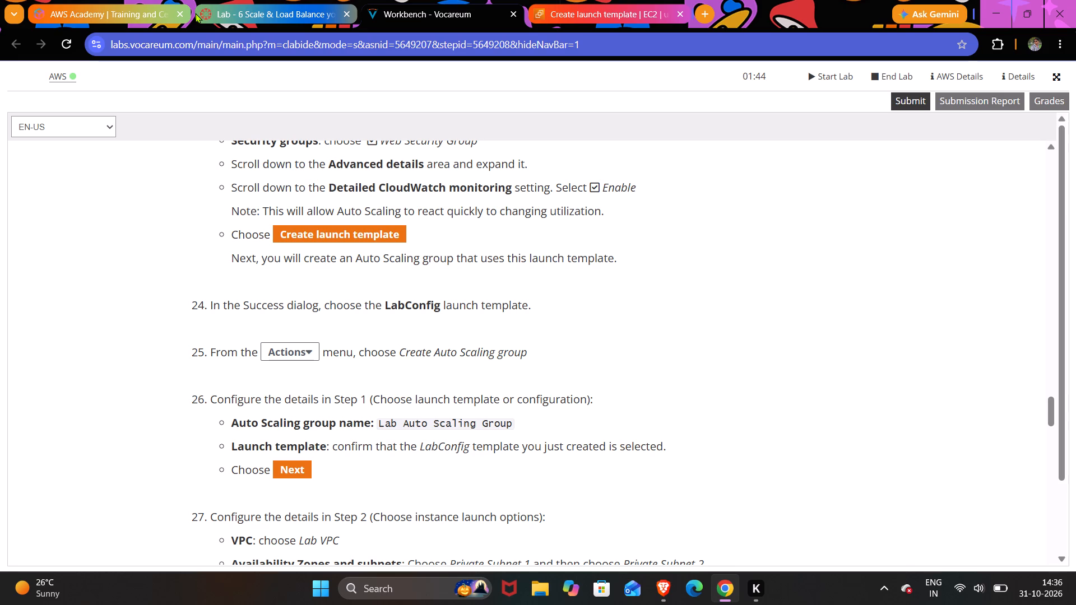
click(586, 6)
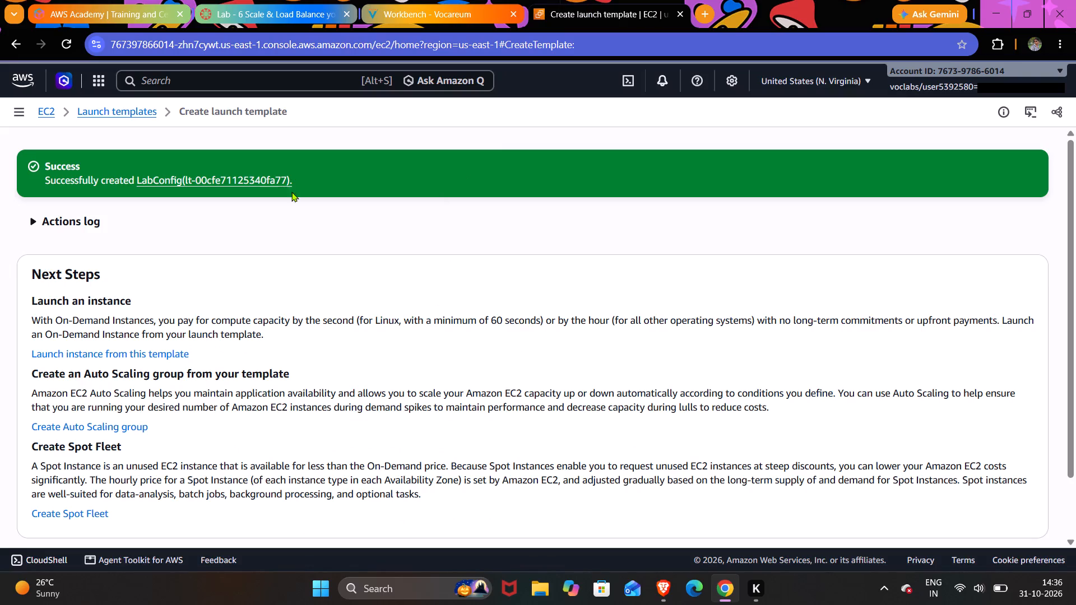
click(157, 183)
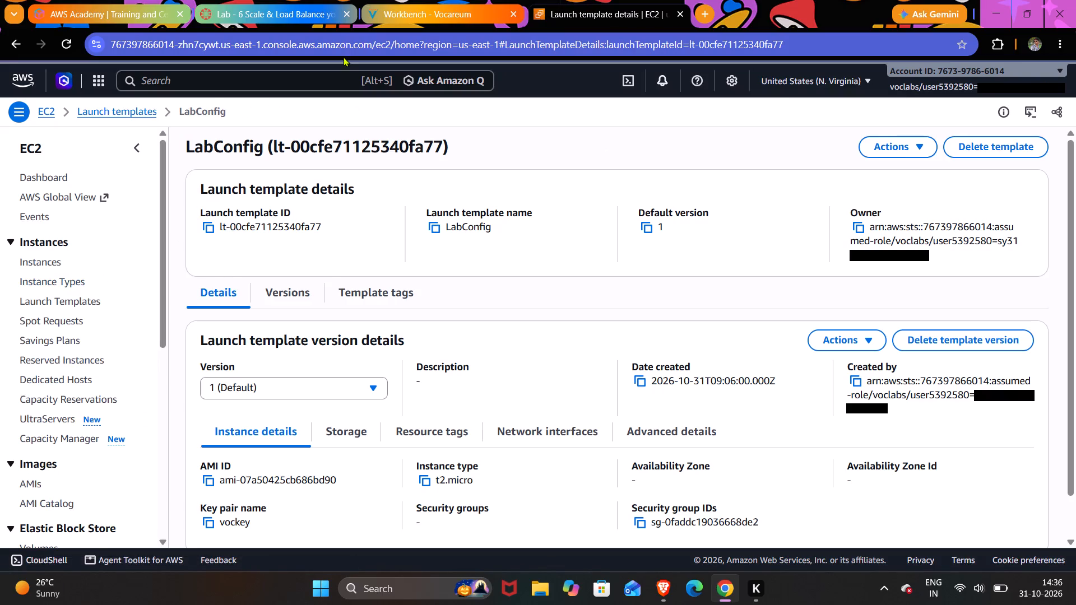
click(459, 7)
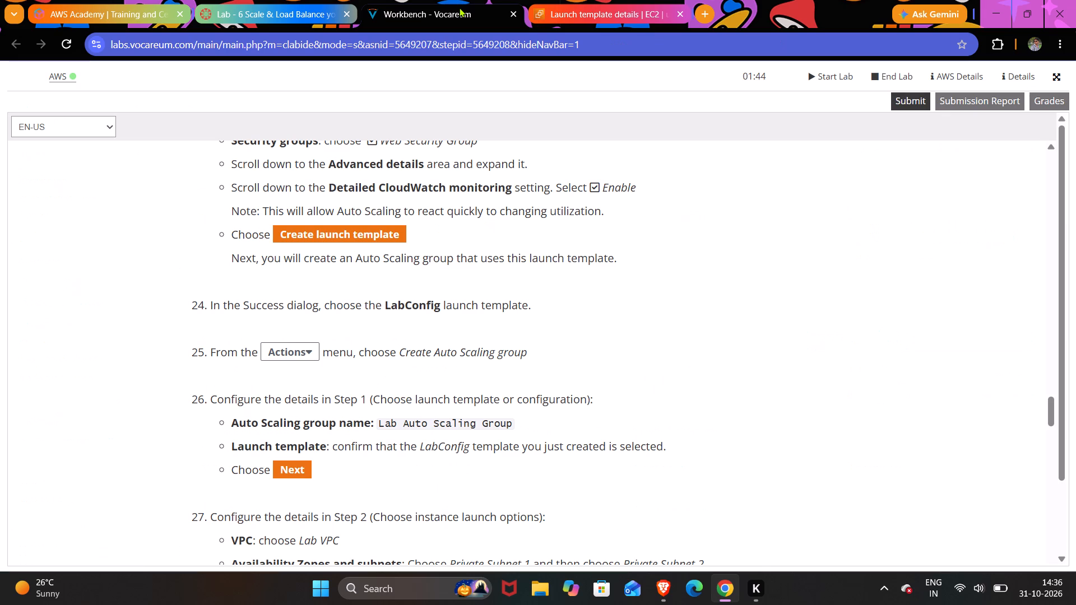
click(593, 12)
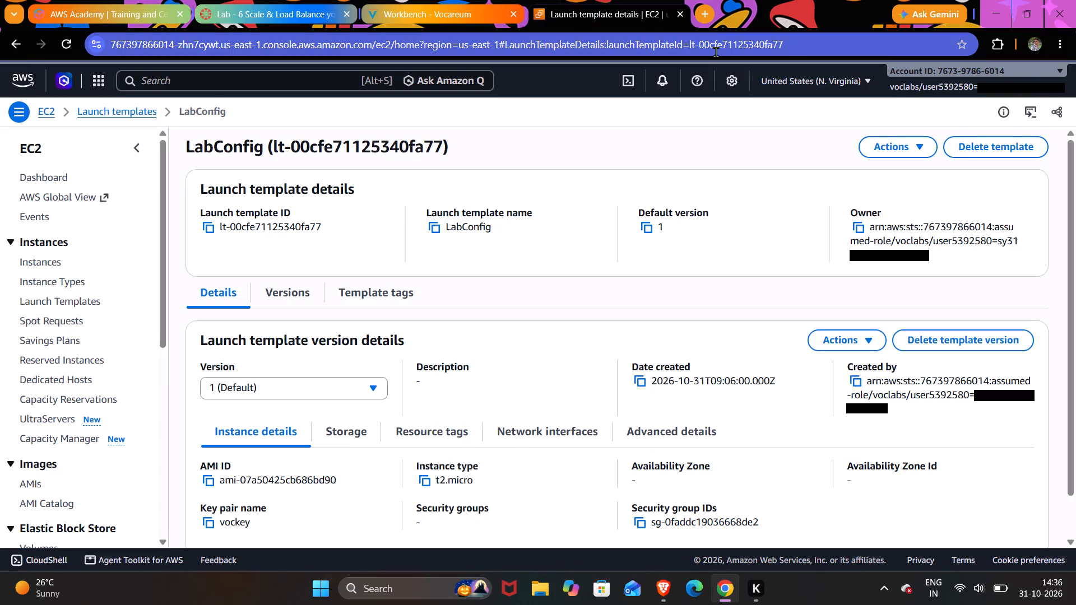
click(884, 138)
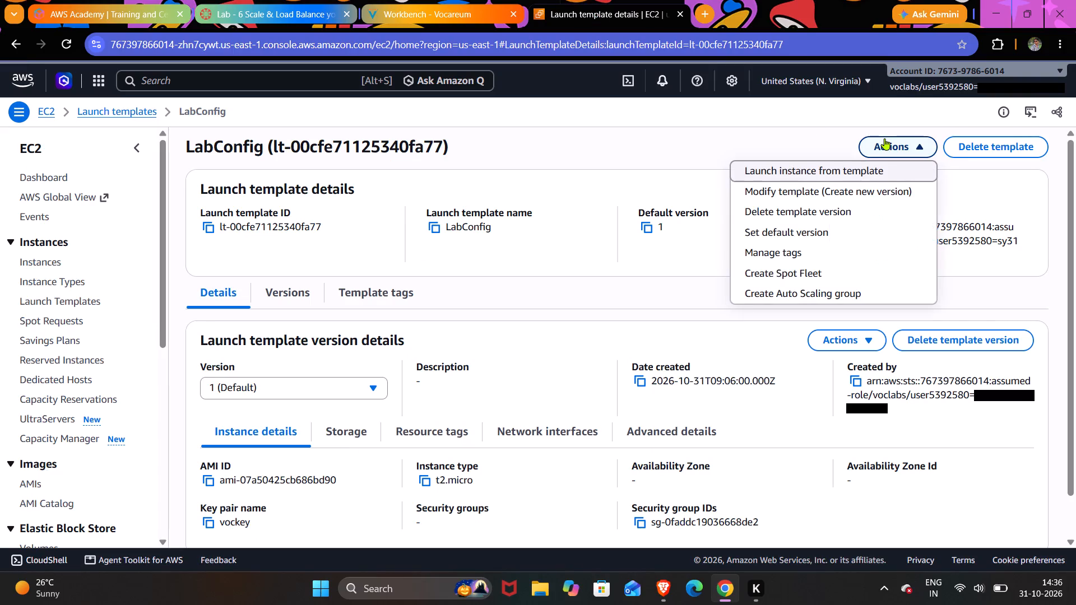
click(630, 162)
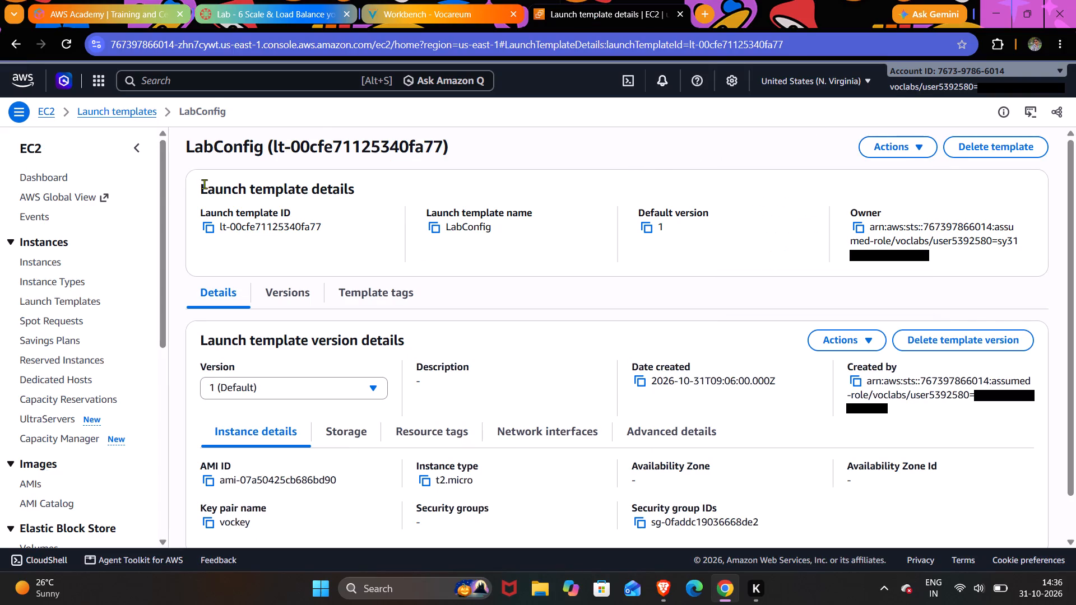
Select LabConfig in the list of launch templates and start creating an Auto Scaling group from it, following the lab guide.
click(73, 298)
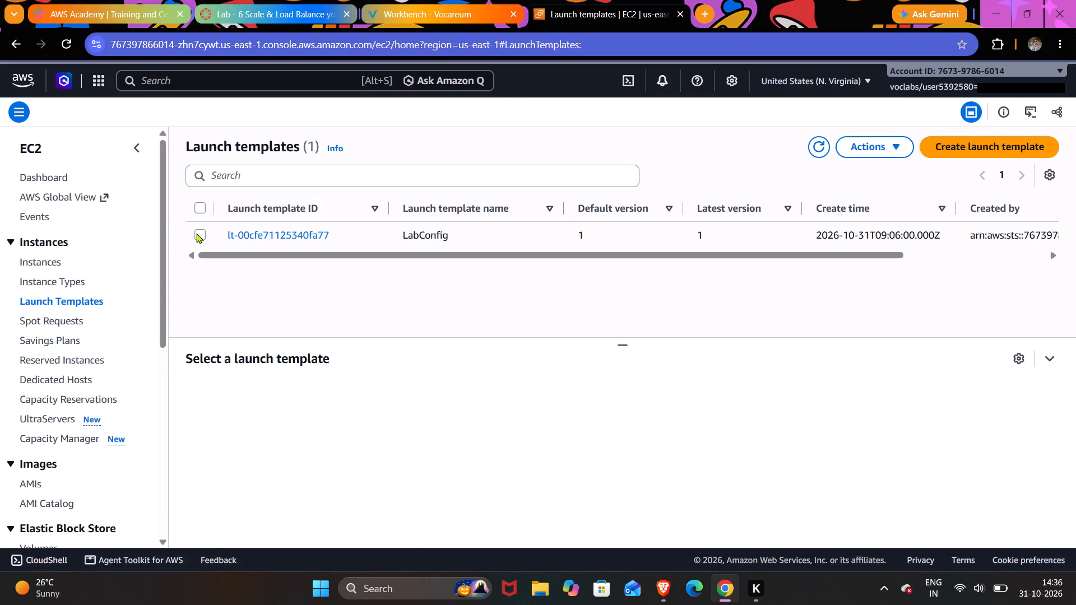
click(203, 237)
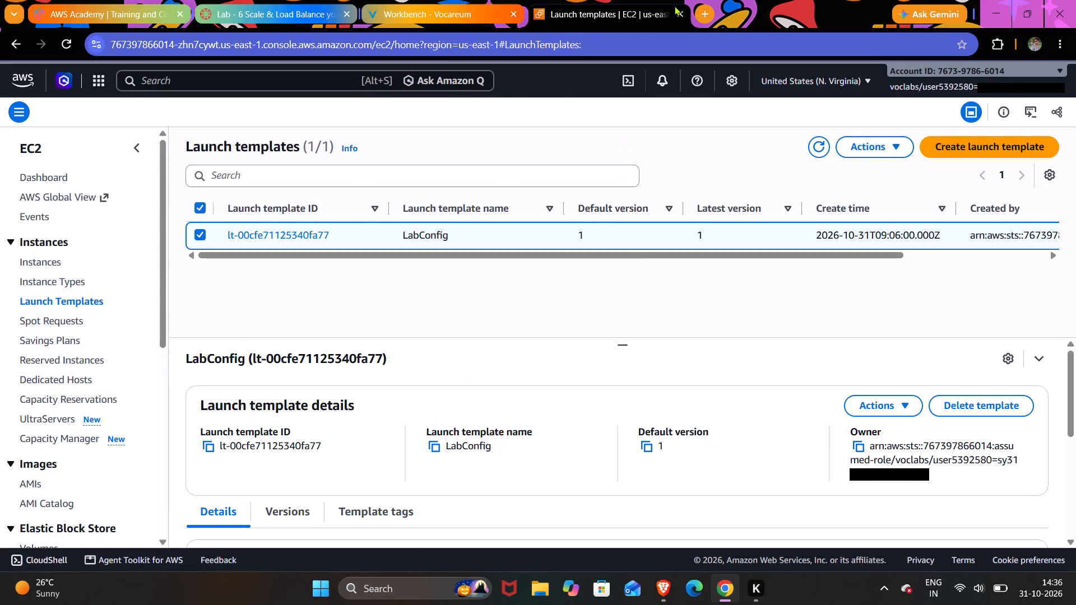
click(465, 18)
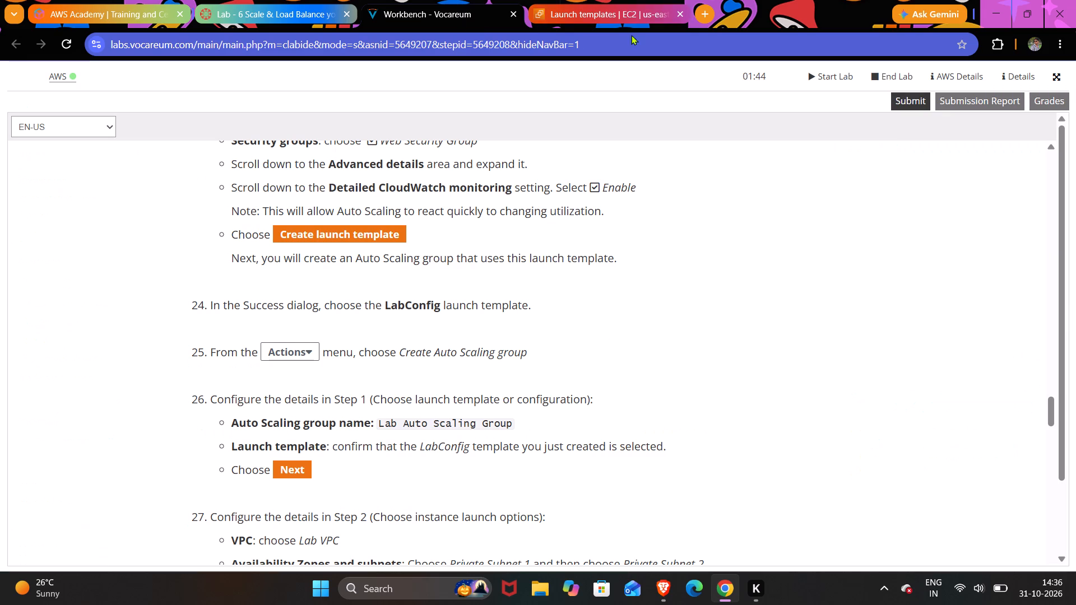
click(600, 15)
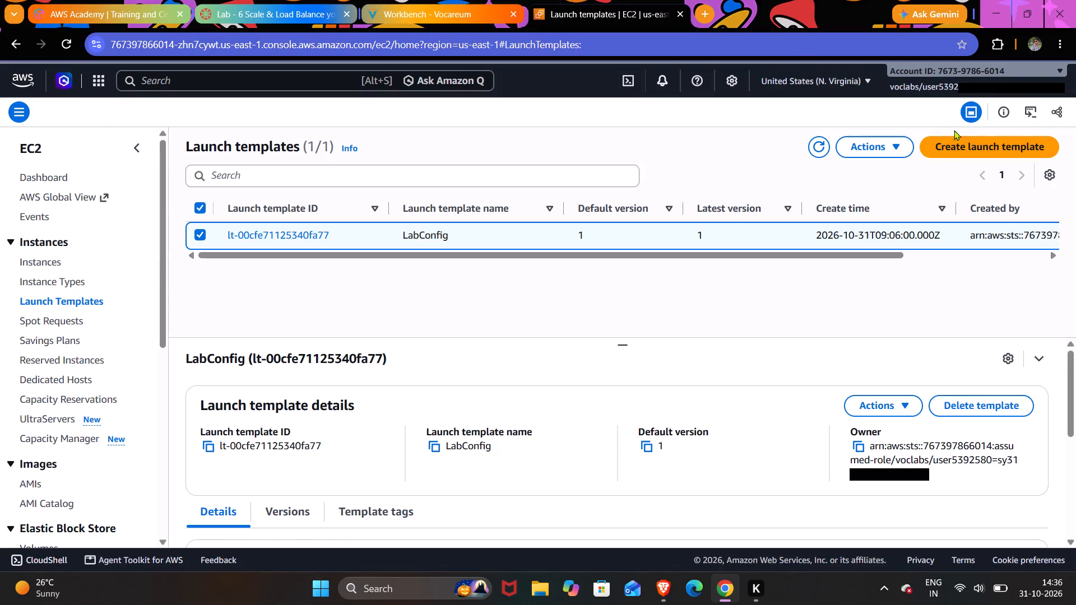
click(423, 13)
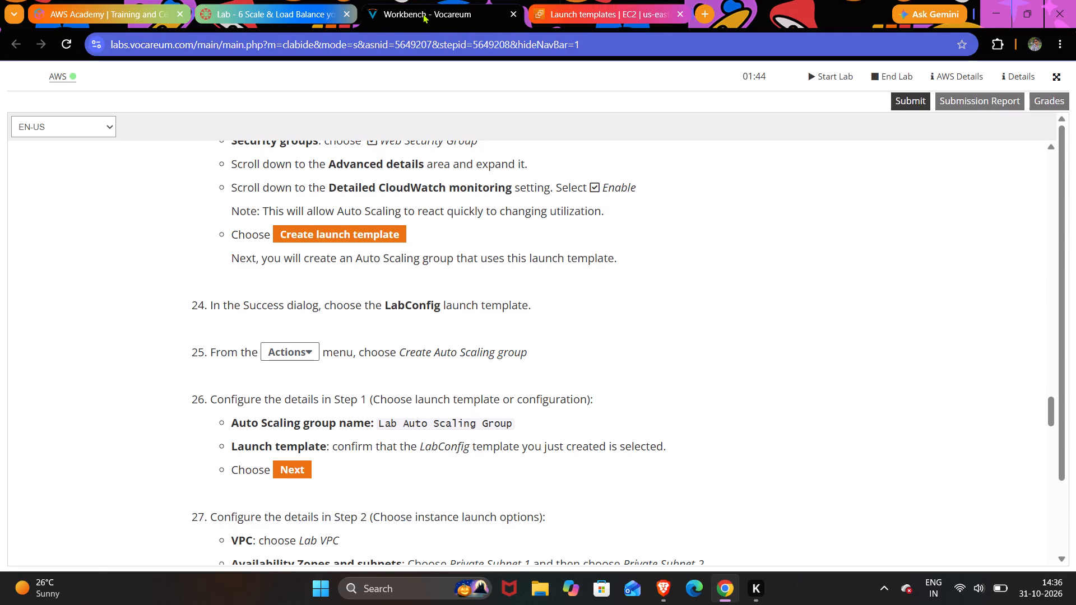
click(600, 18)
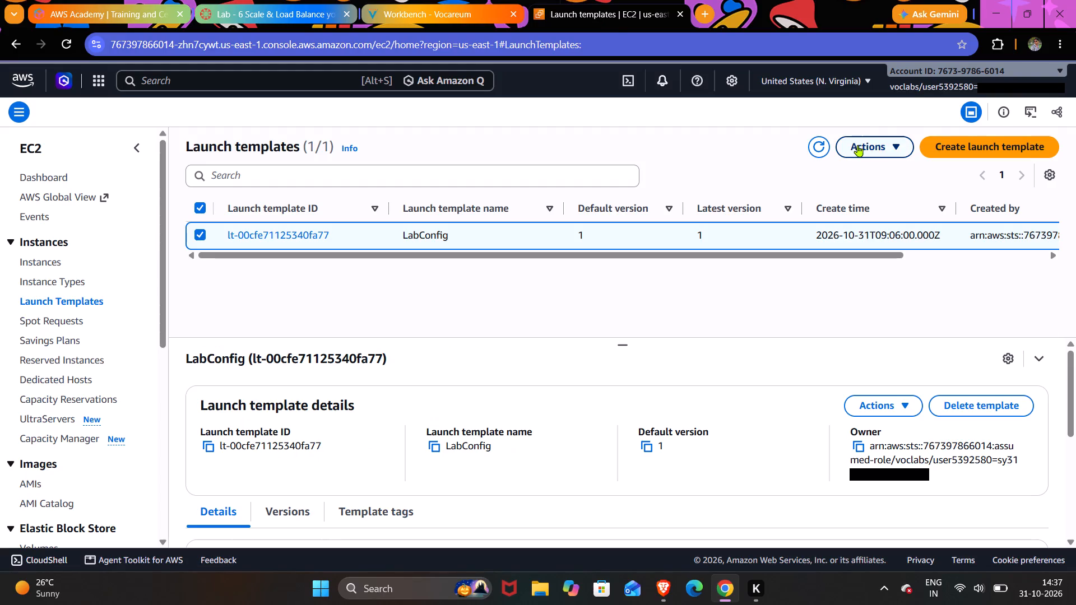
click(860, 148)
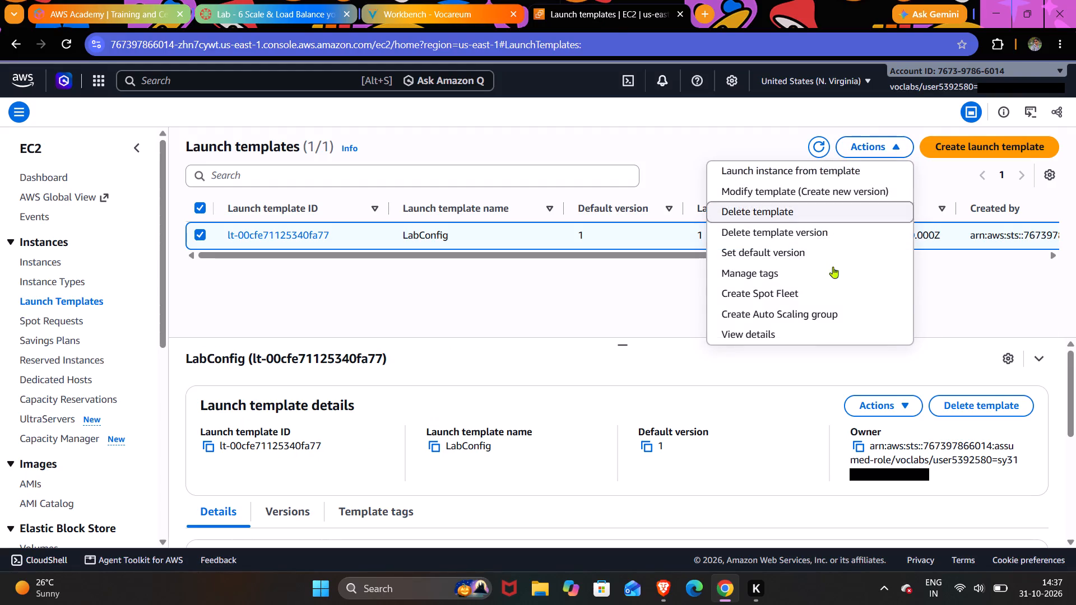
click(814, 322)
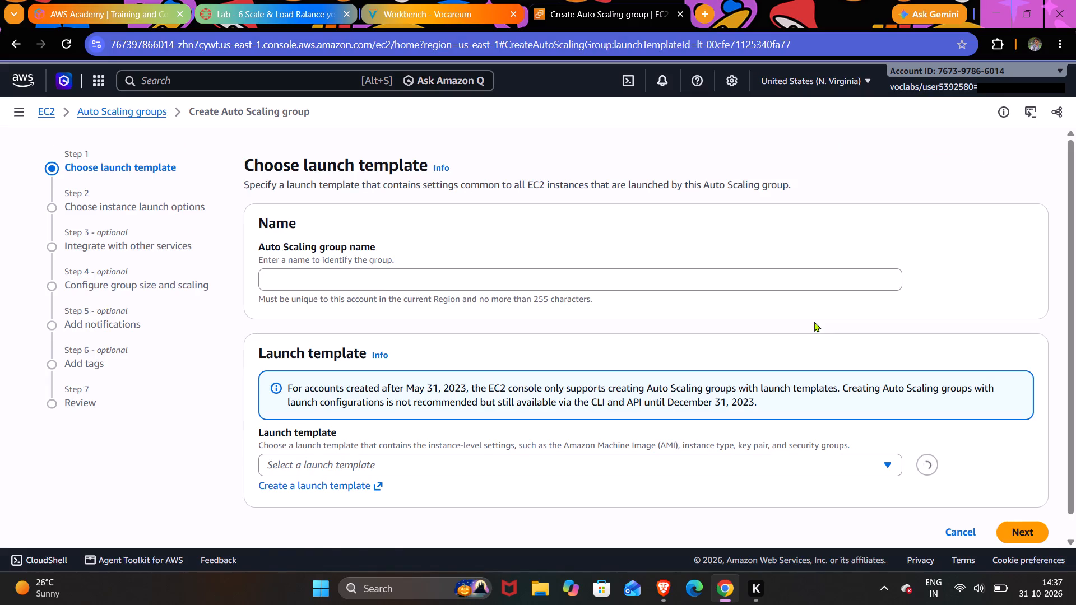
Name the new group Lab Auto Scaling Group, copying the name from the lab guide.
click(434, 13)
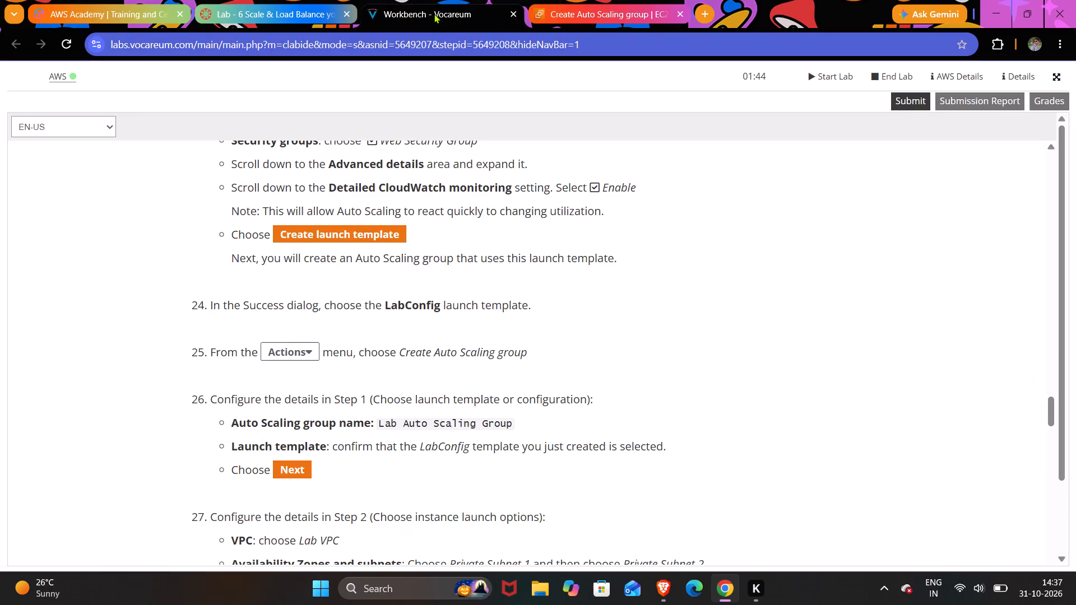
scroll(472, 378, down, 3)
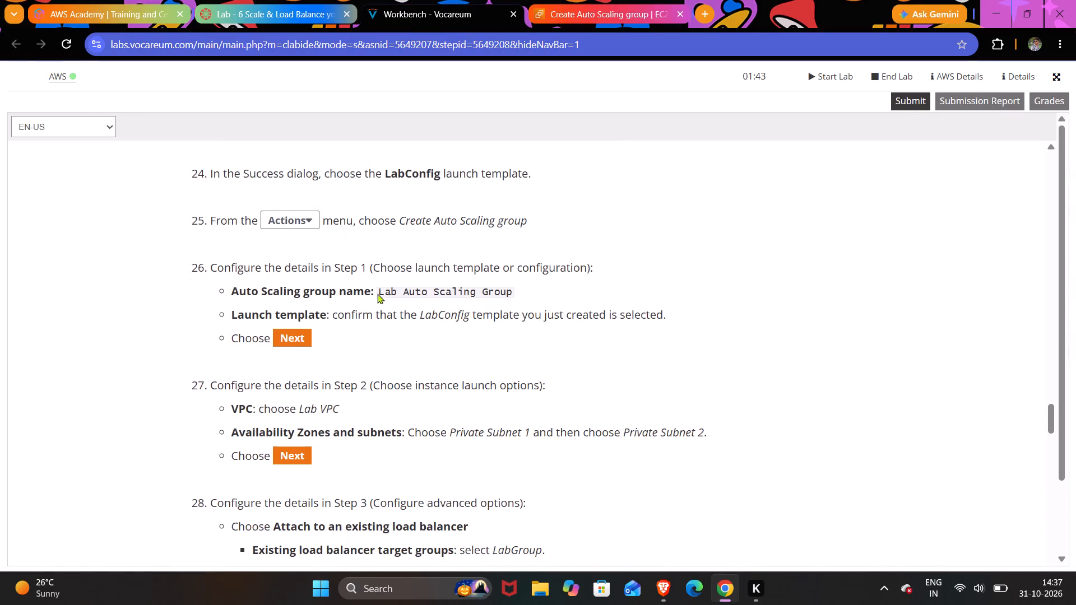
drag(377, 293, 532, 292)
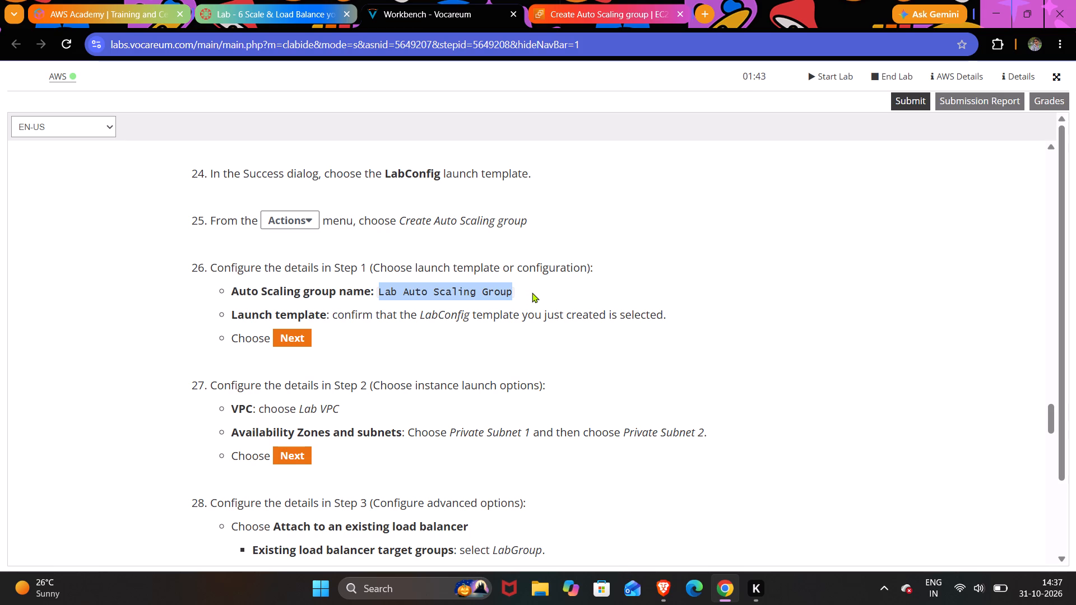
drag(532, 292, 534, 292)
key(ctrl+c)
click(623, 11)
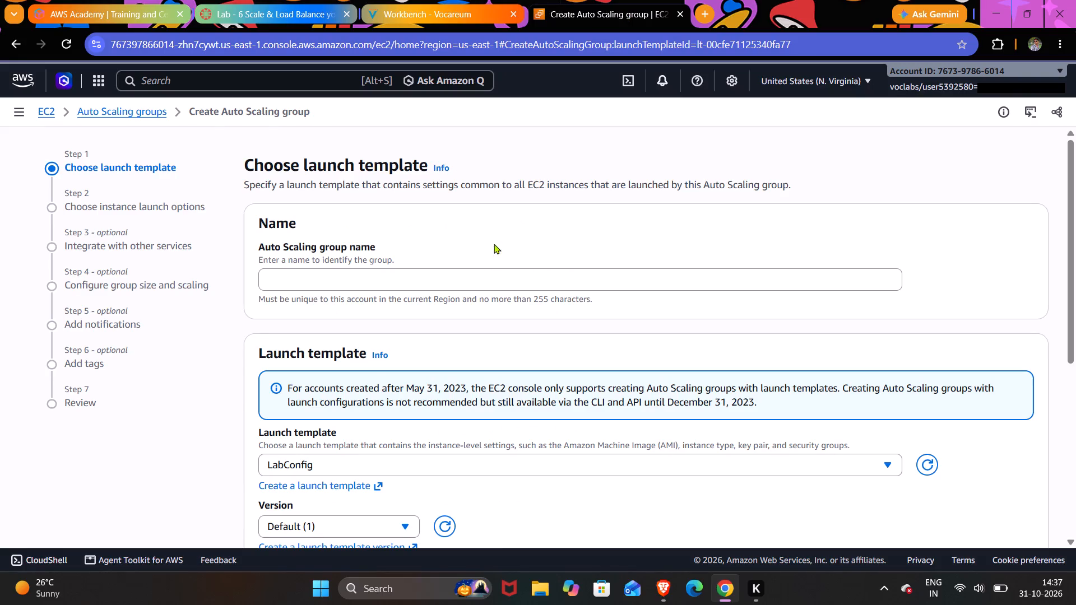
click(362, 275)
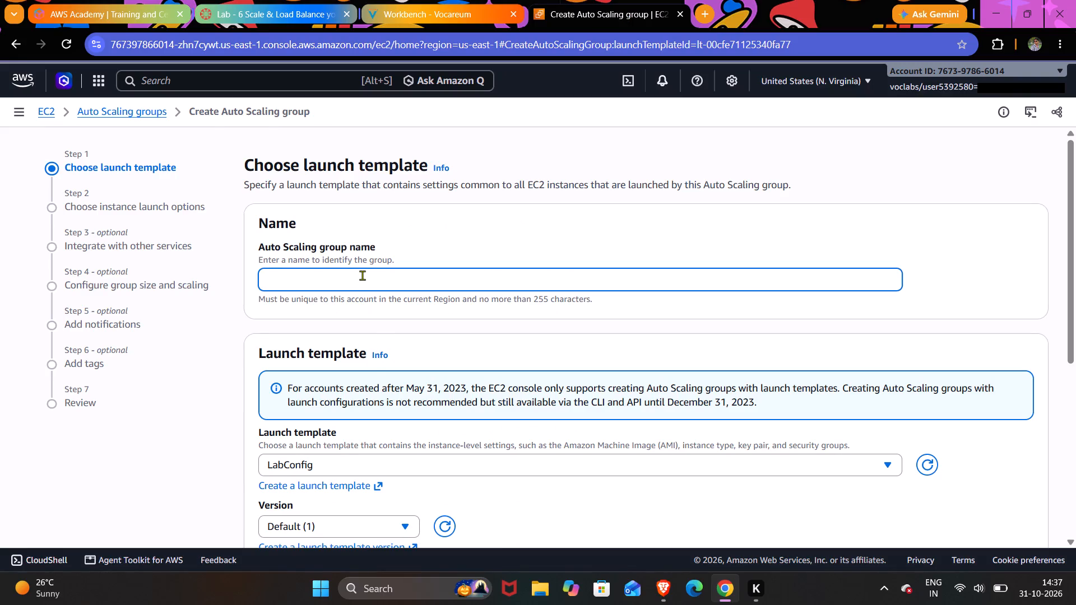
key(ctrl+v)
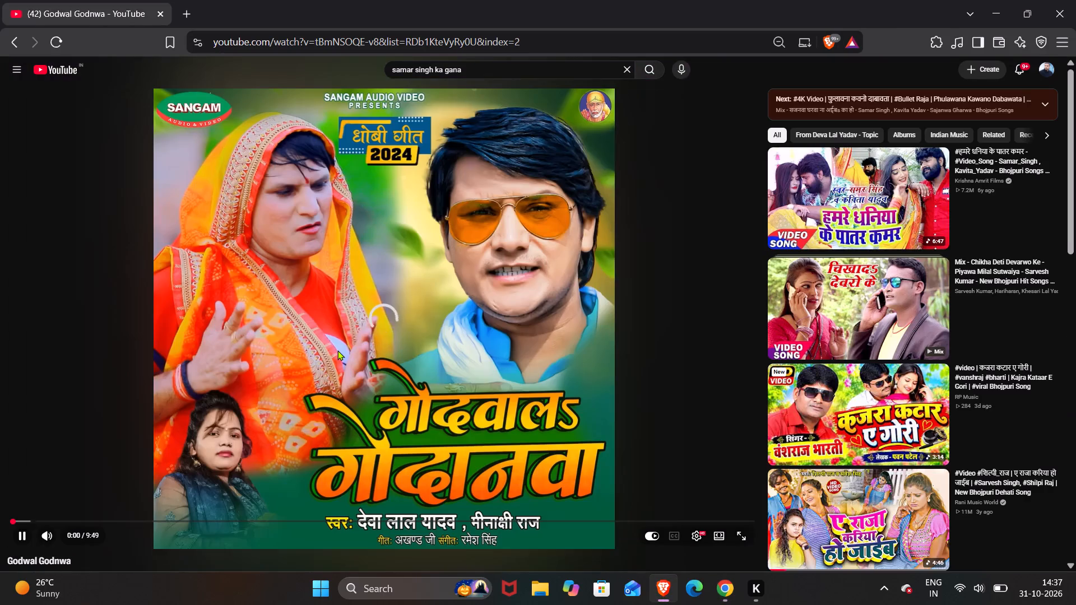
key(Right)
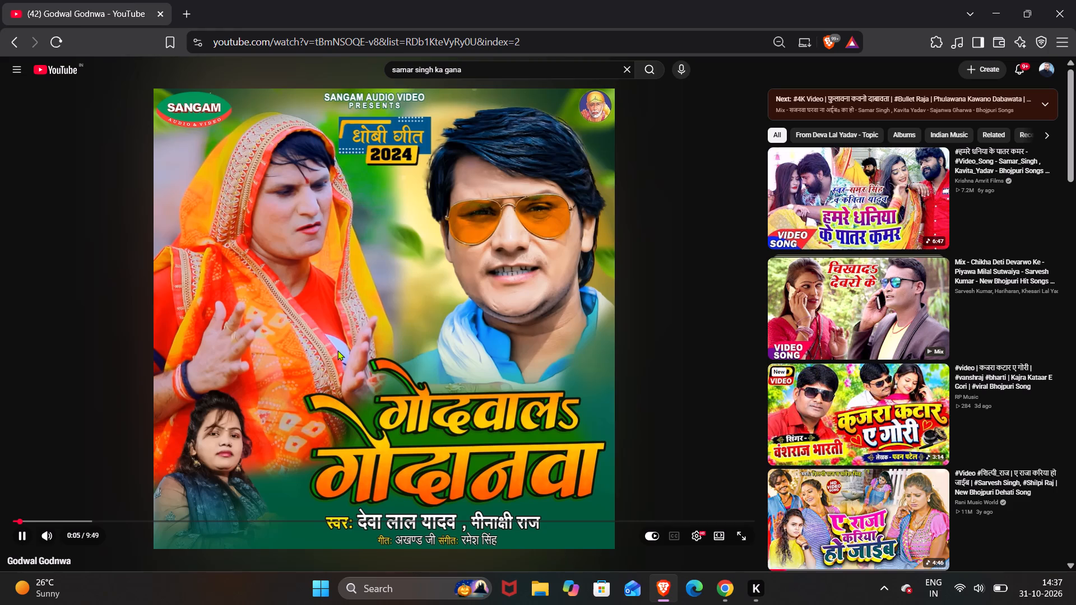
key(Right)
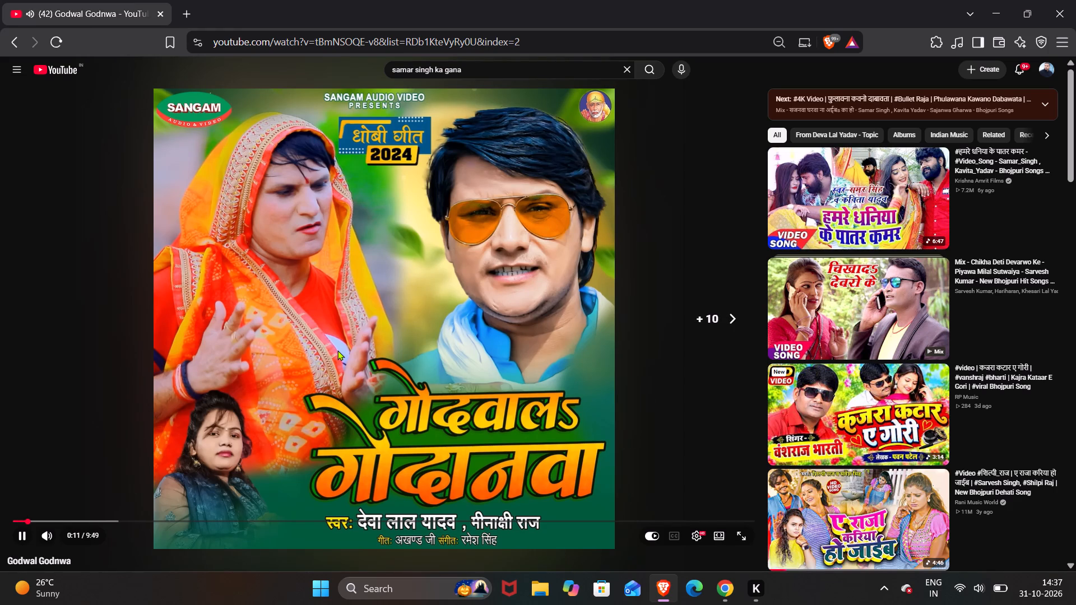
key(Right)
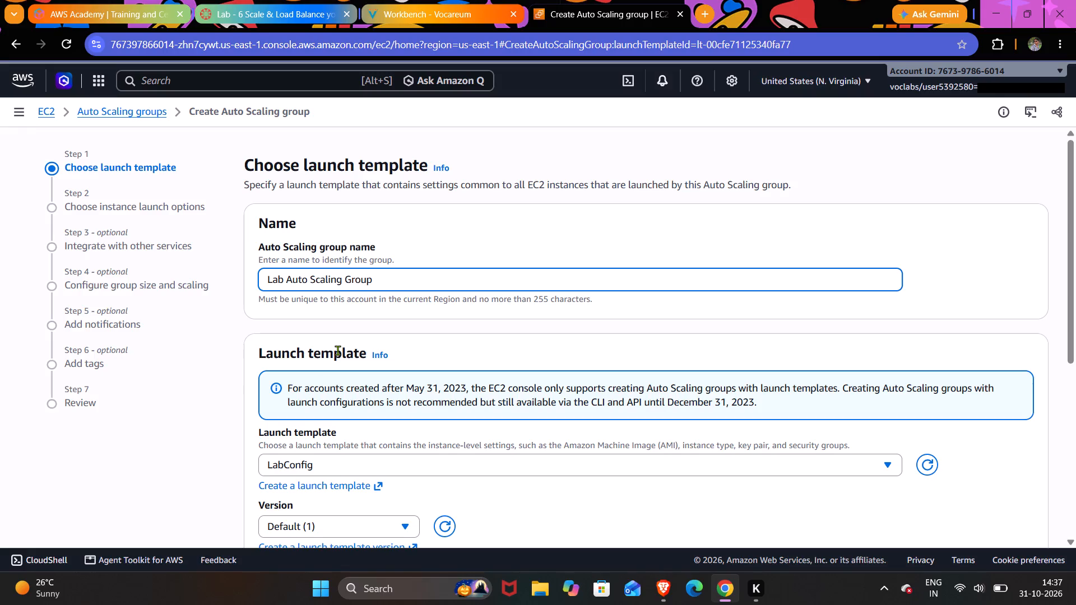
Check the LabConfig launch template selection against the lab guide and continue to the instance launch options.
scroll(337, 350, down, 2)
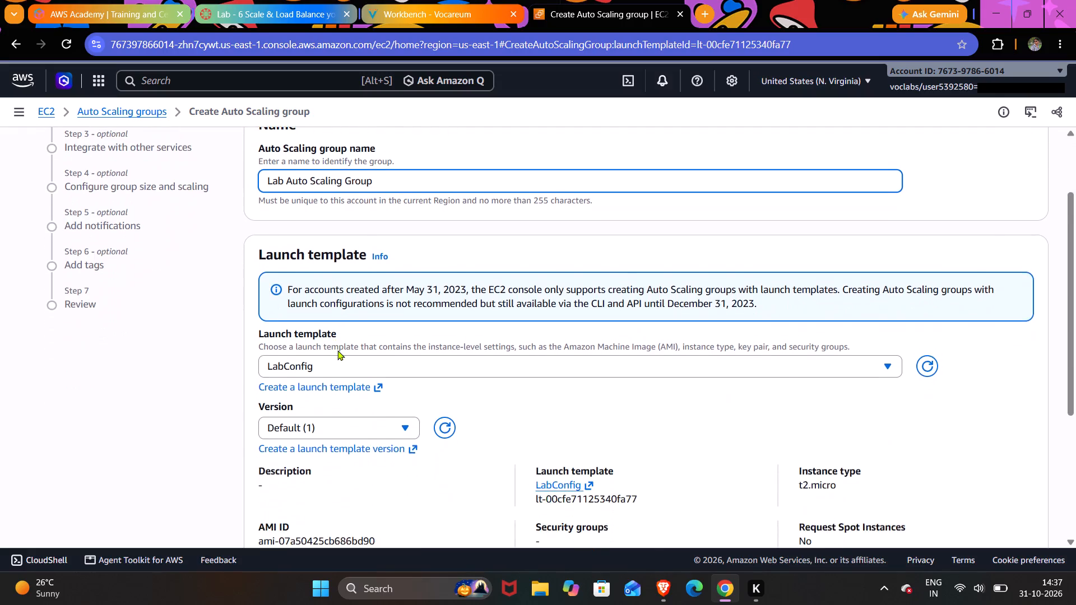
scroll(337, 350, down, 1)
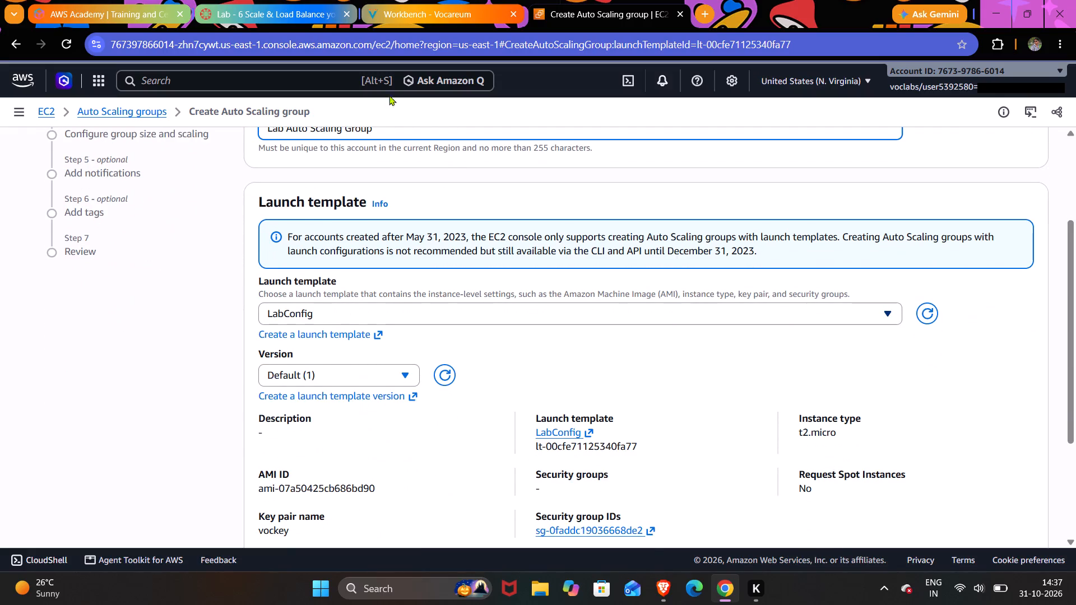
click(412, 15)
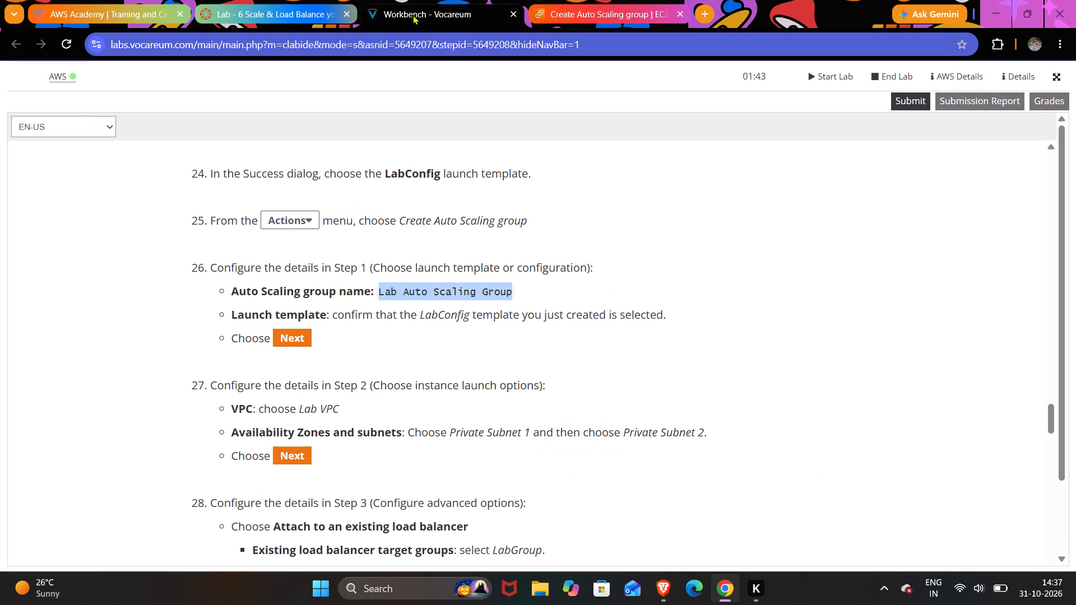
click(577, 11)
scroll(571, 231, down, 2)
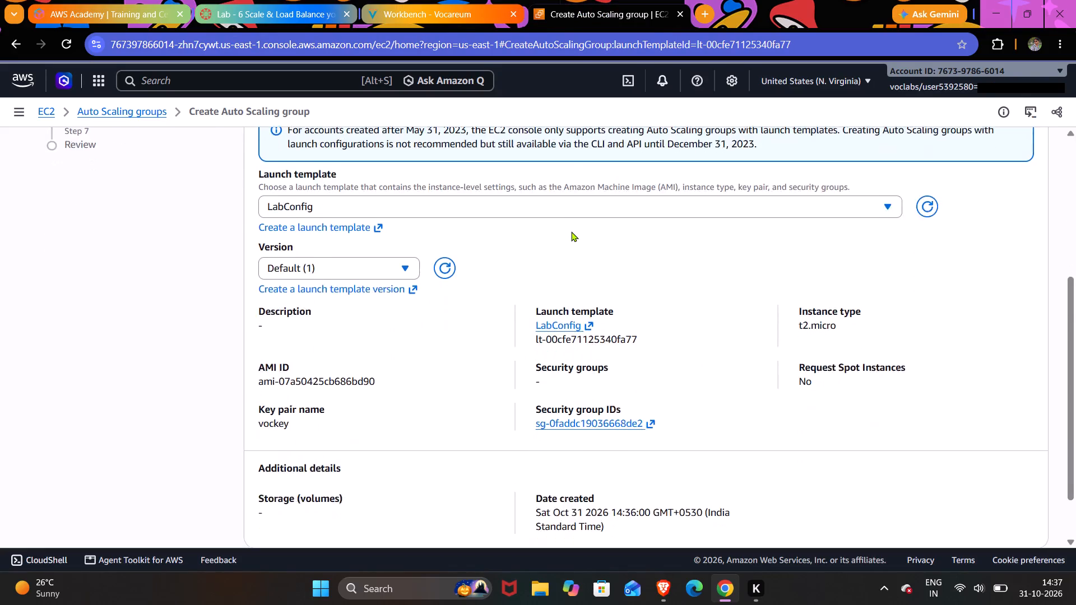
scroll(571, 231, down, 3)
click(1026, 511)
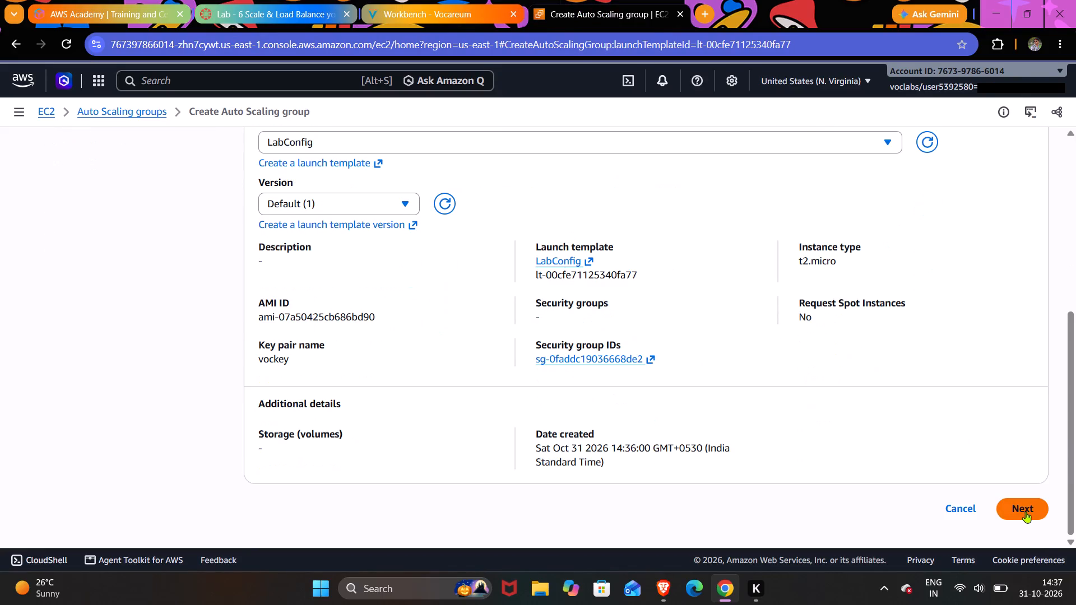
Choose Lab VPC as the network for the Auto Scaling group.
scroll(619, 389, up, 4)
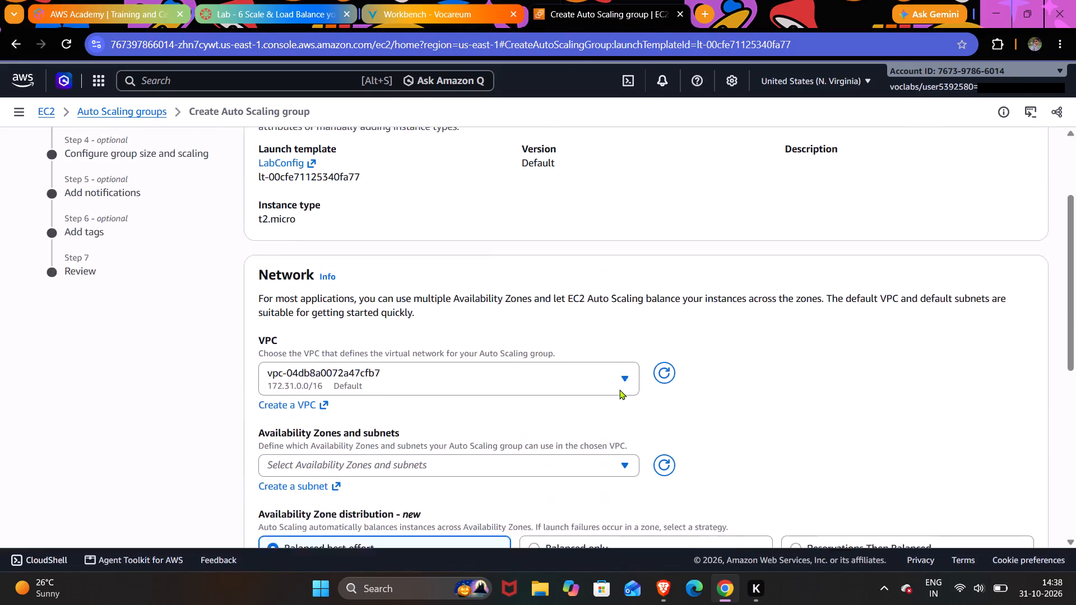
scroll(619, 389, up, 5)
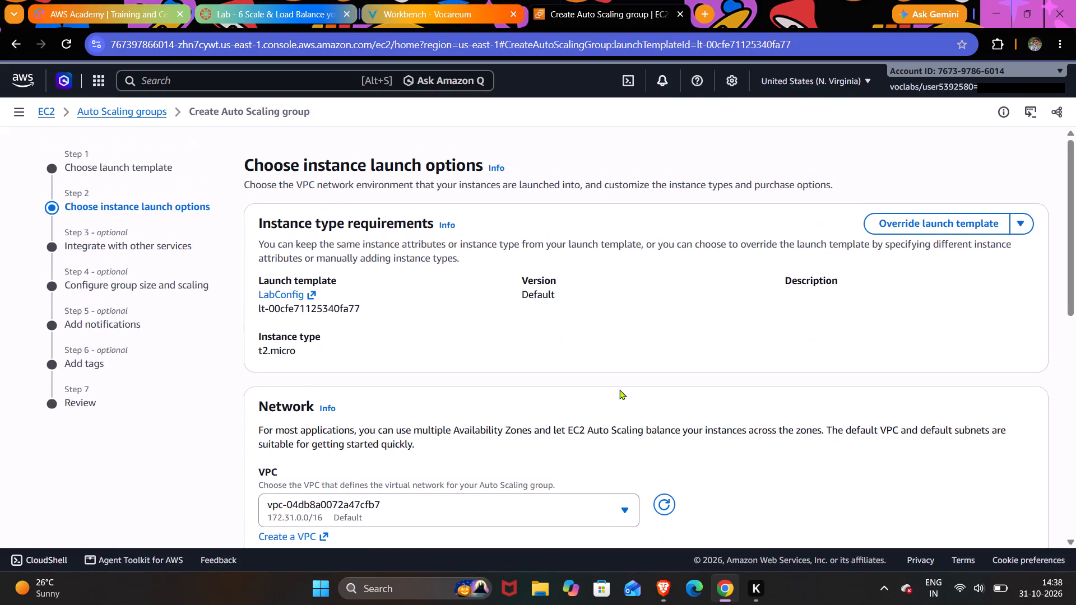
scroll(619, 389, down, 2)
click(581, 376)
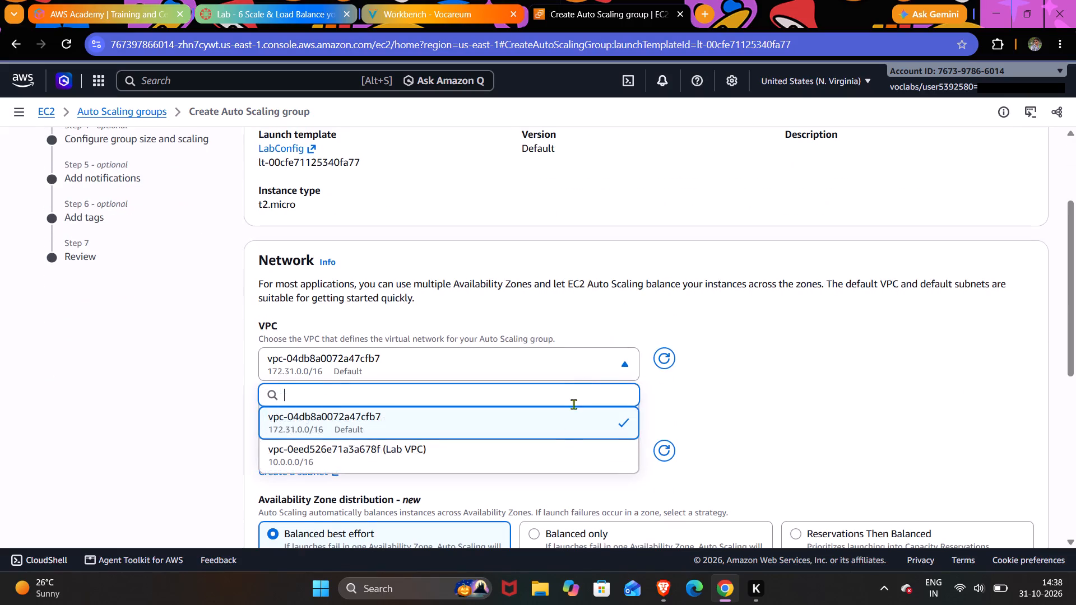
click(557, 452)
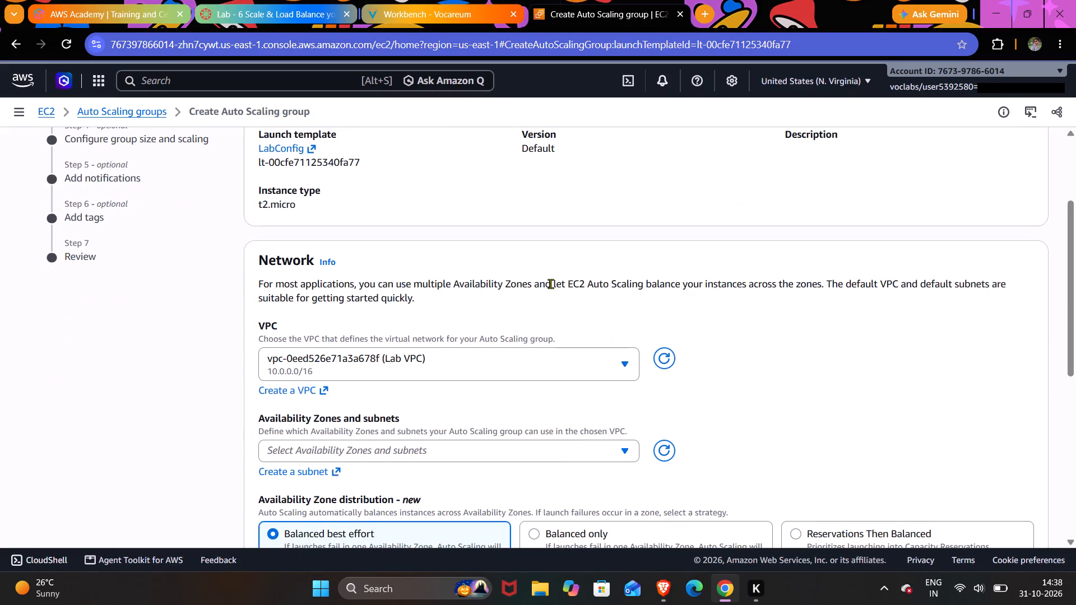
Add Private Subnet 1 and Private Subnet 2 to the group's Availability Zones and subnets, following the lab guide.
click(457, 7)
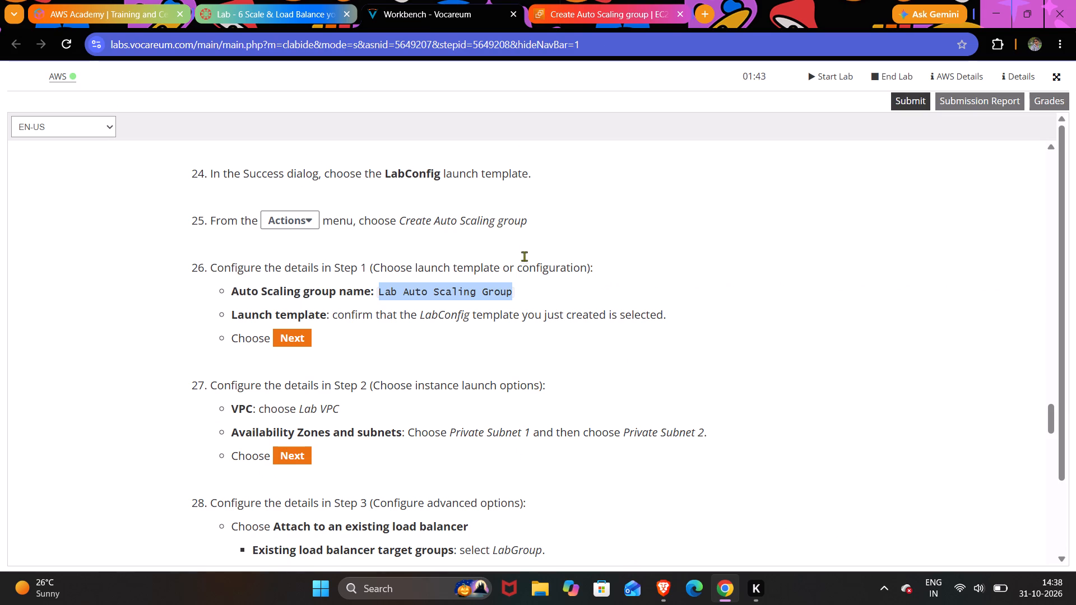
click(595, 15)
click(508, 453)
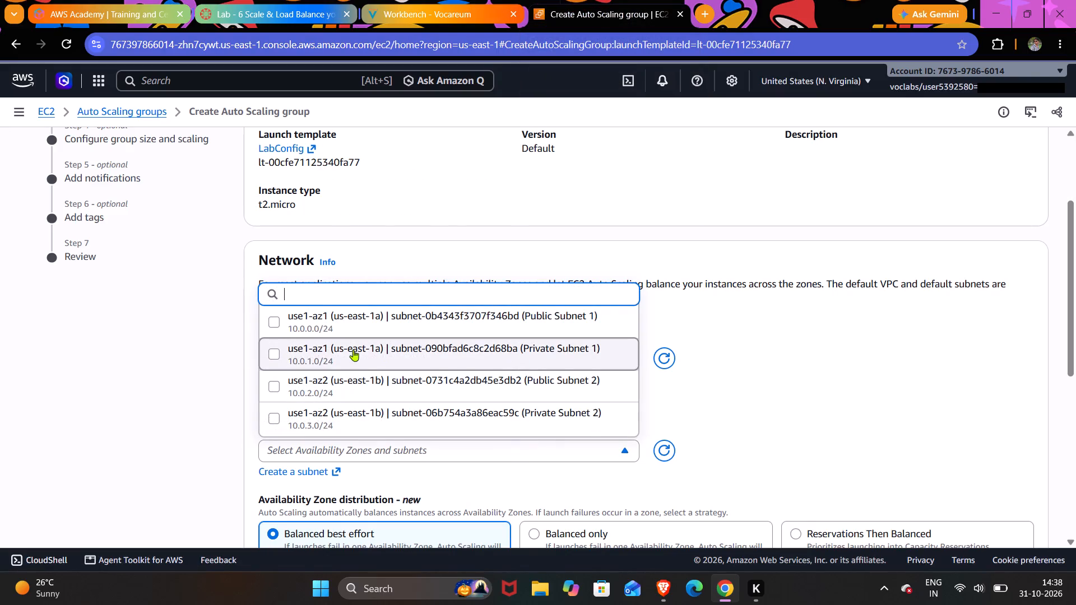
click(276, 353)
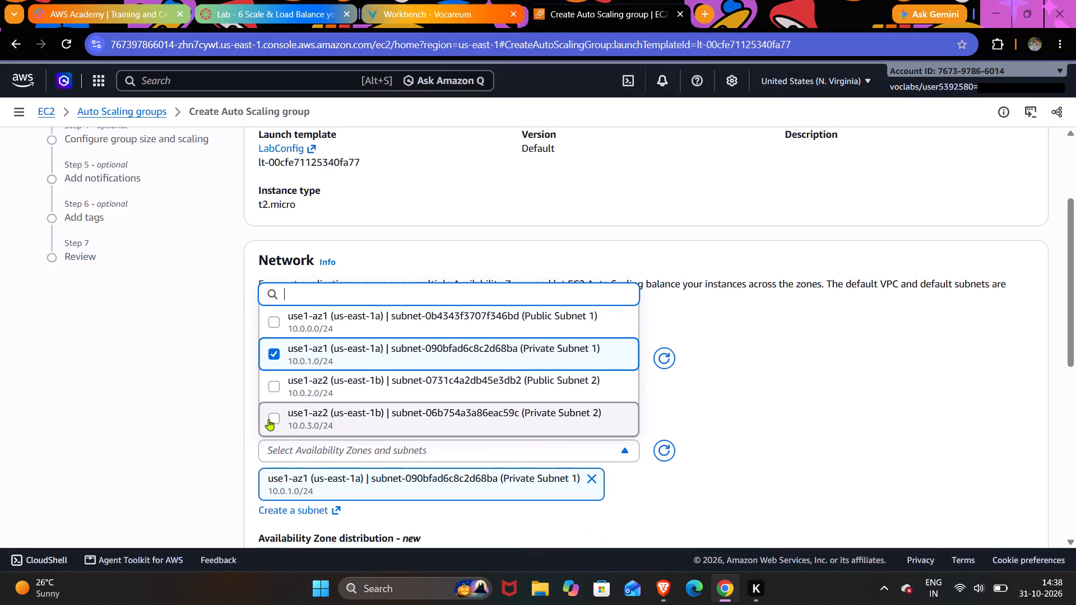
click(274, 418)
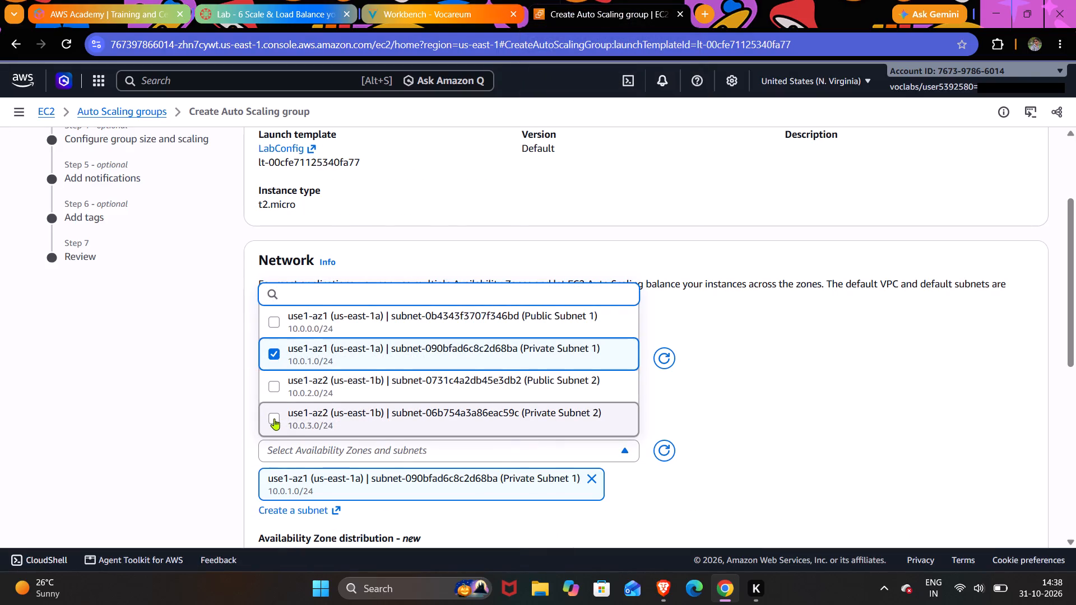
click(862, 409)
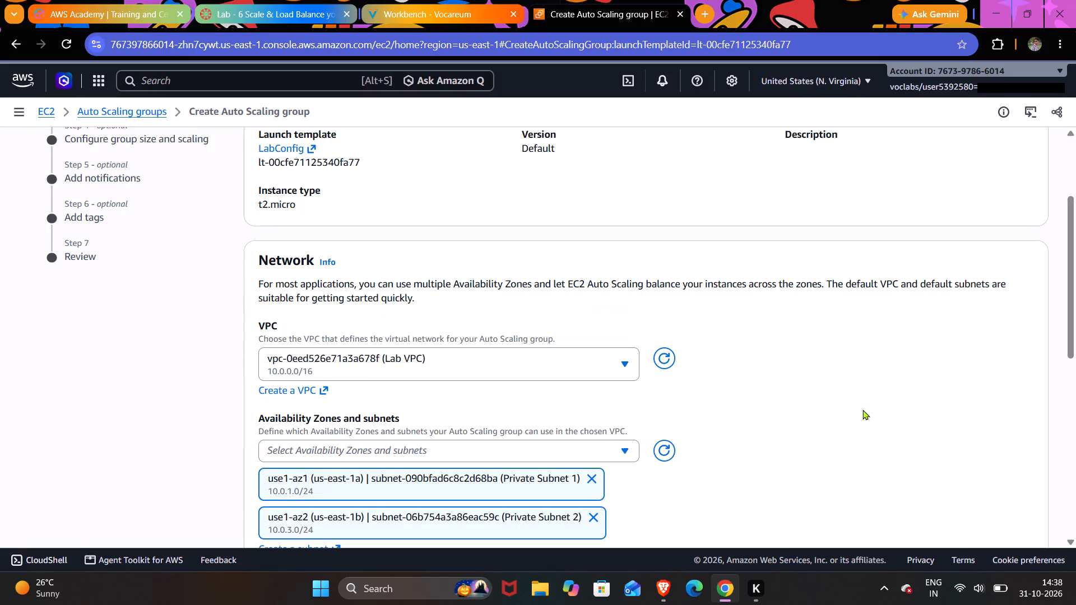
Review the remaining launch options against the lab guide and continue to the Integrate with other services stage.
scroll(862, 409, down, 4)
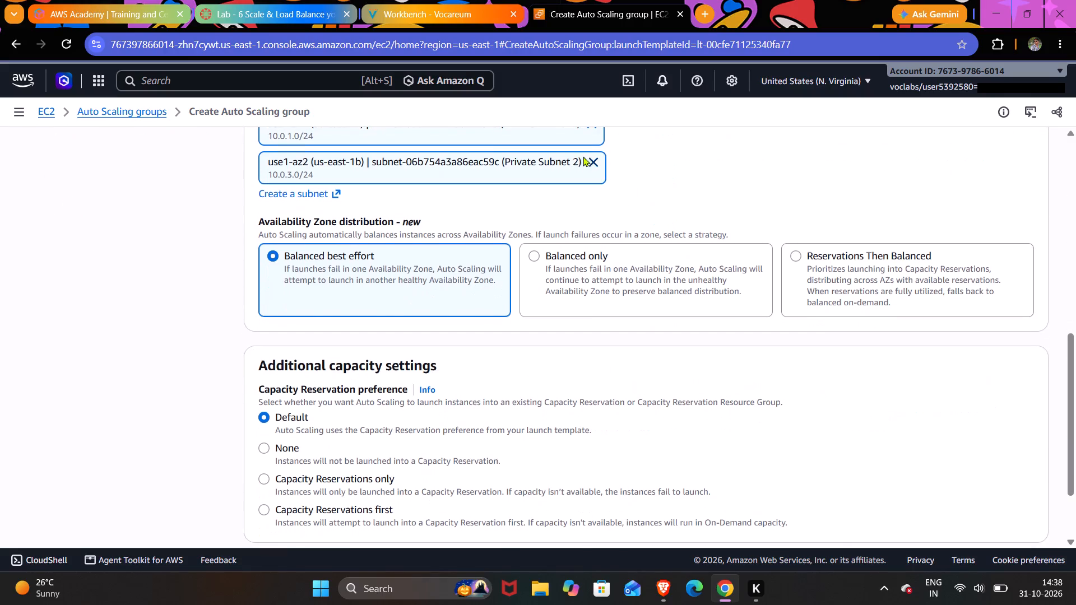
click(491, 11)
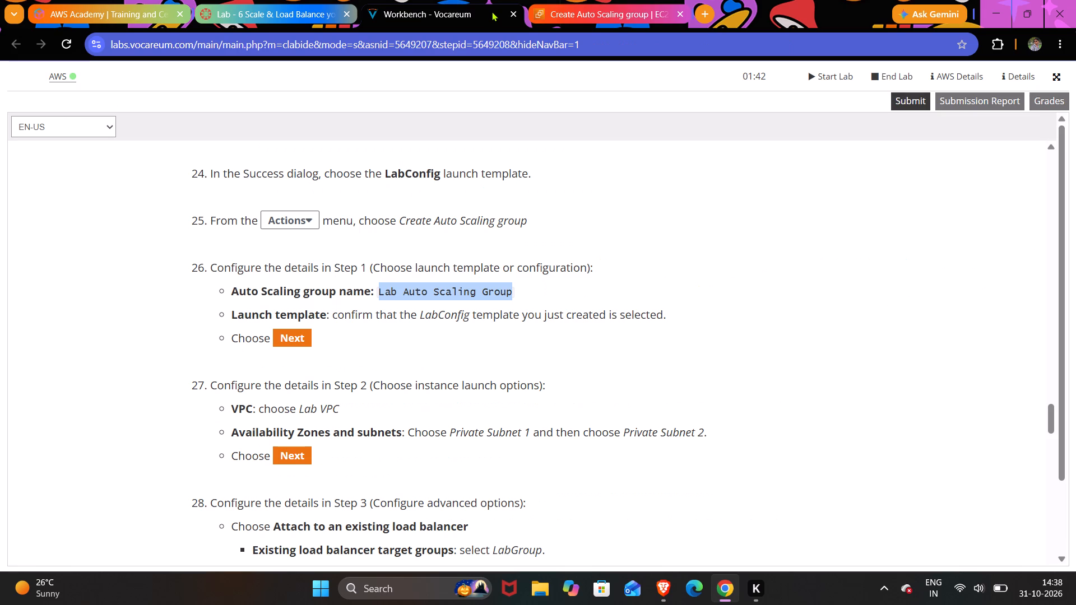
click(603, 13)
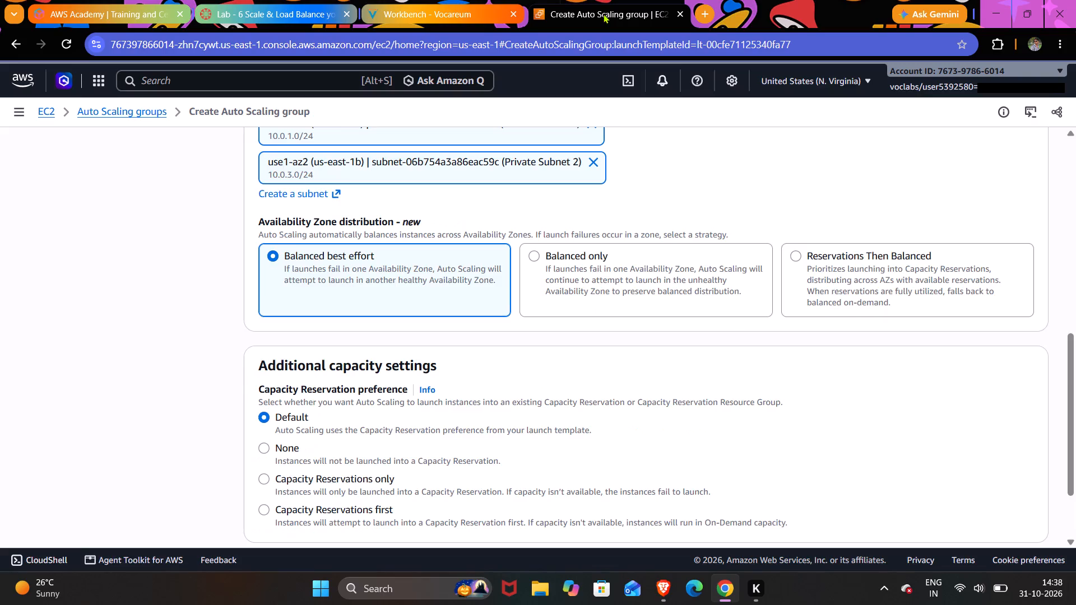
scroll(731, 315, down, 6)
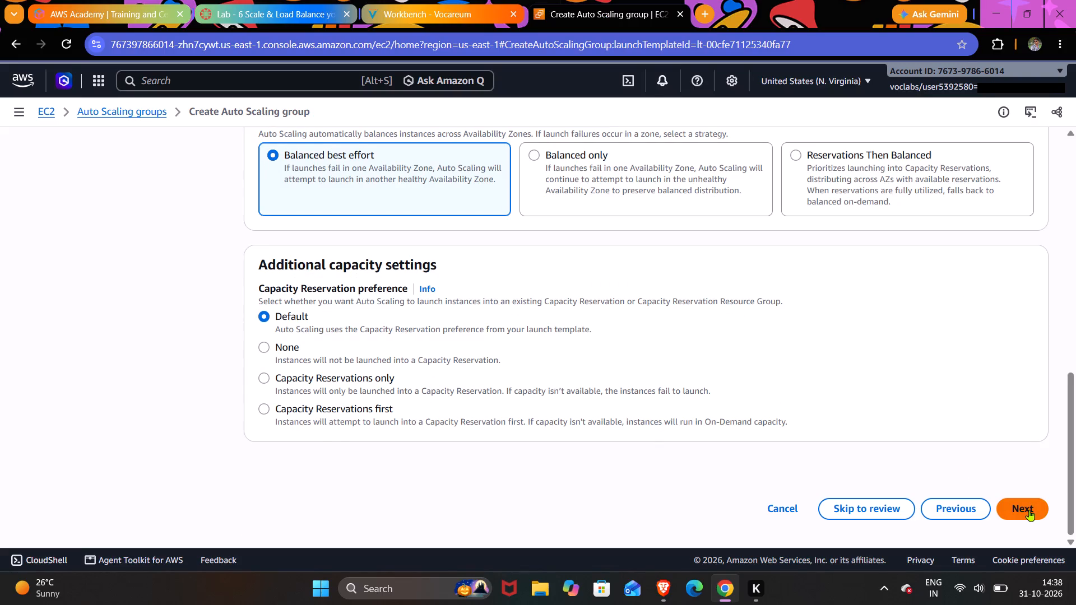
click(1029, 510)
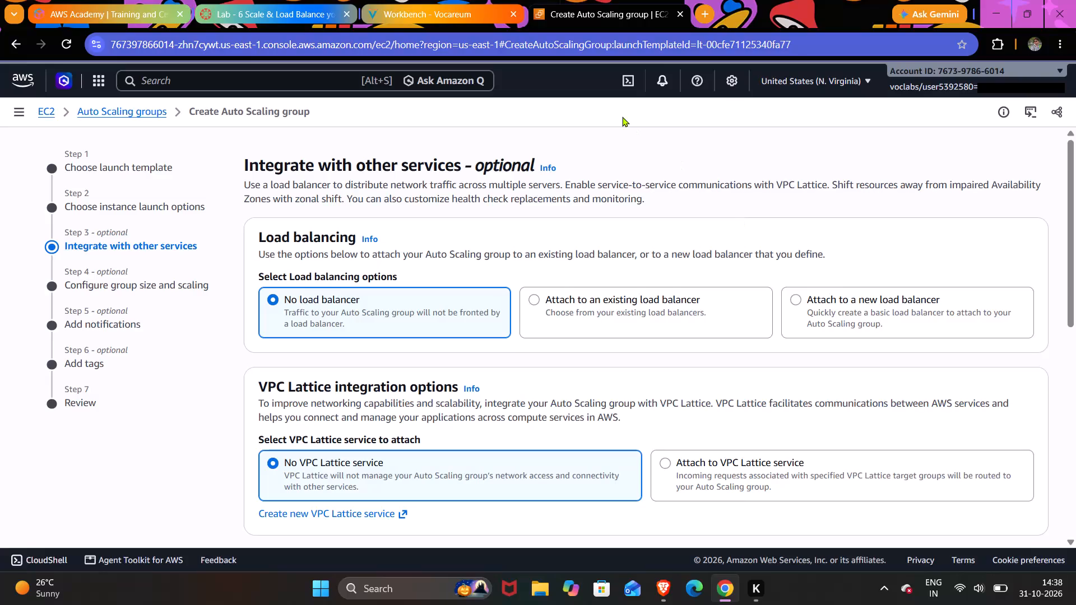
Read the lab guide's Step 3 load balancer and group metrics instructions and compare them with the load balancing options.
click(479, 8)
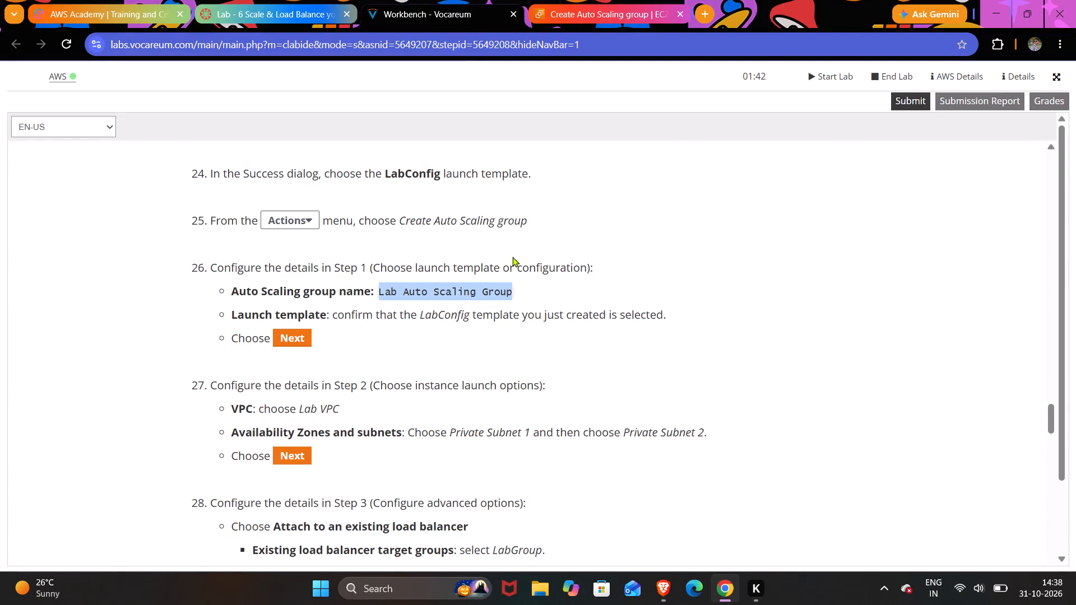
scroll(512, 257, down, 2)
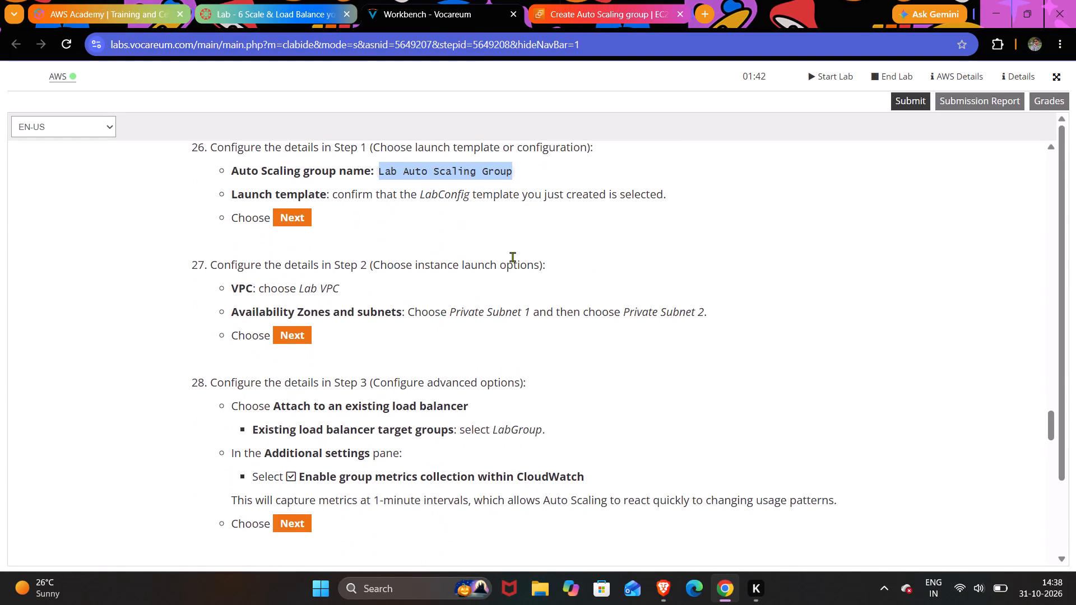
scroll(512, 257, down, 2)
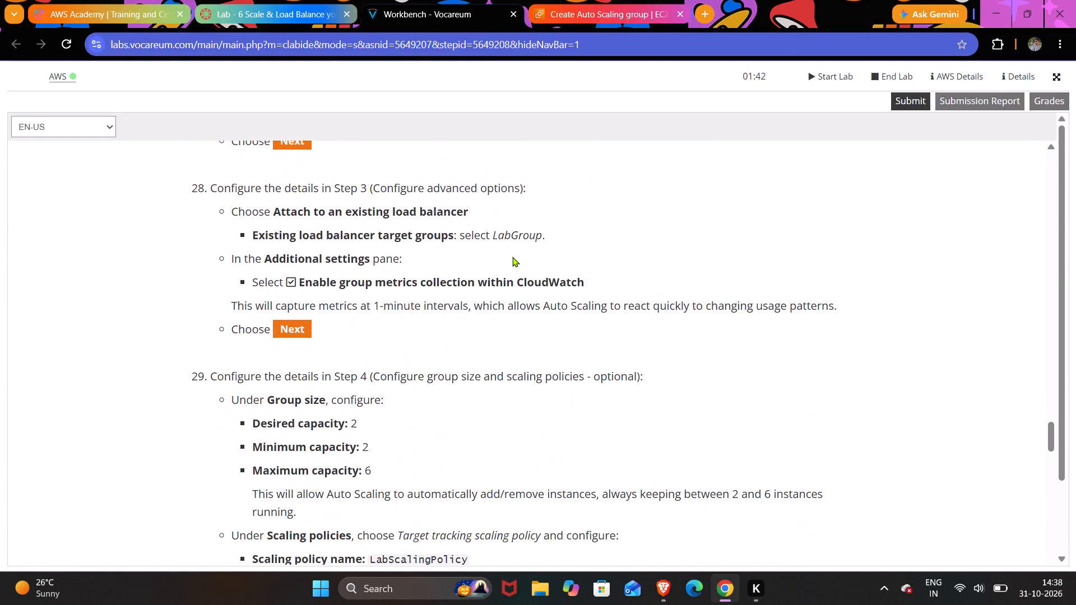
click(596, 6)
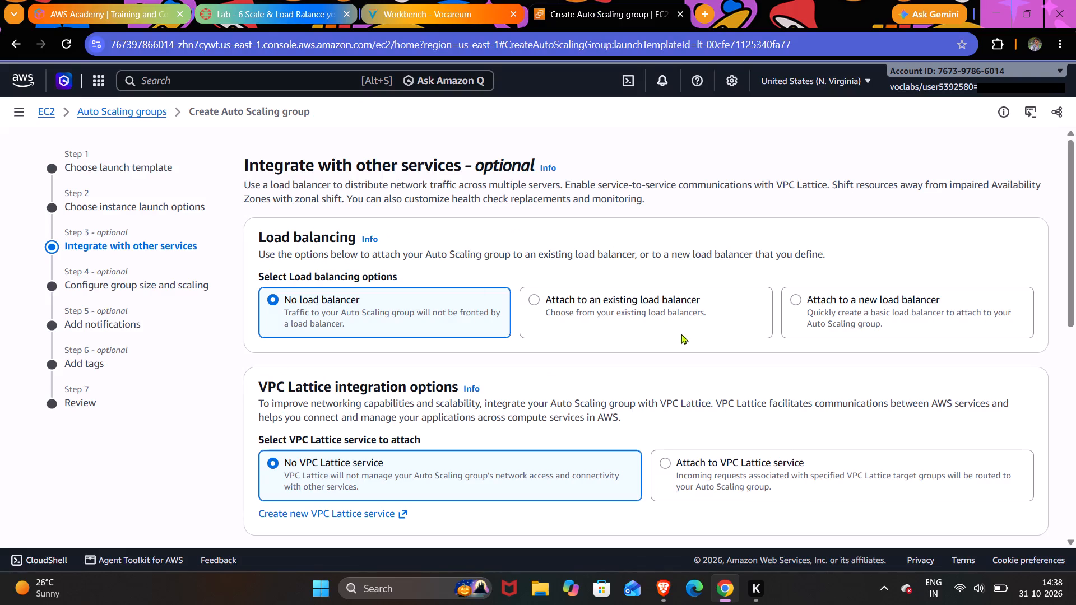
click(445, 11)
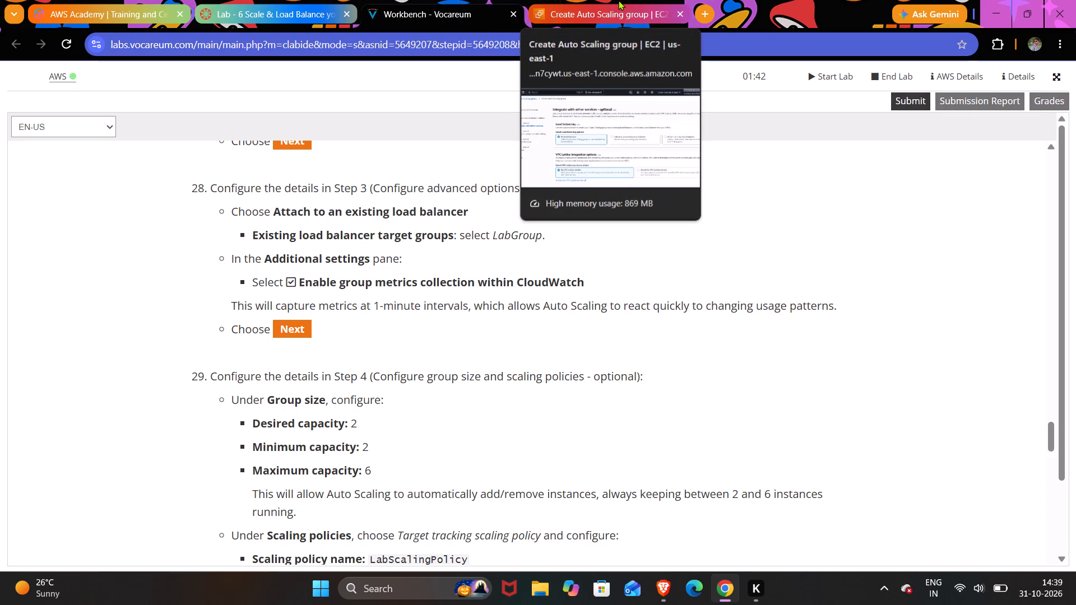
click(610, 13)
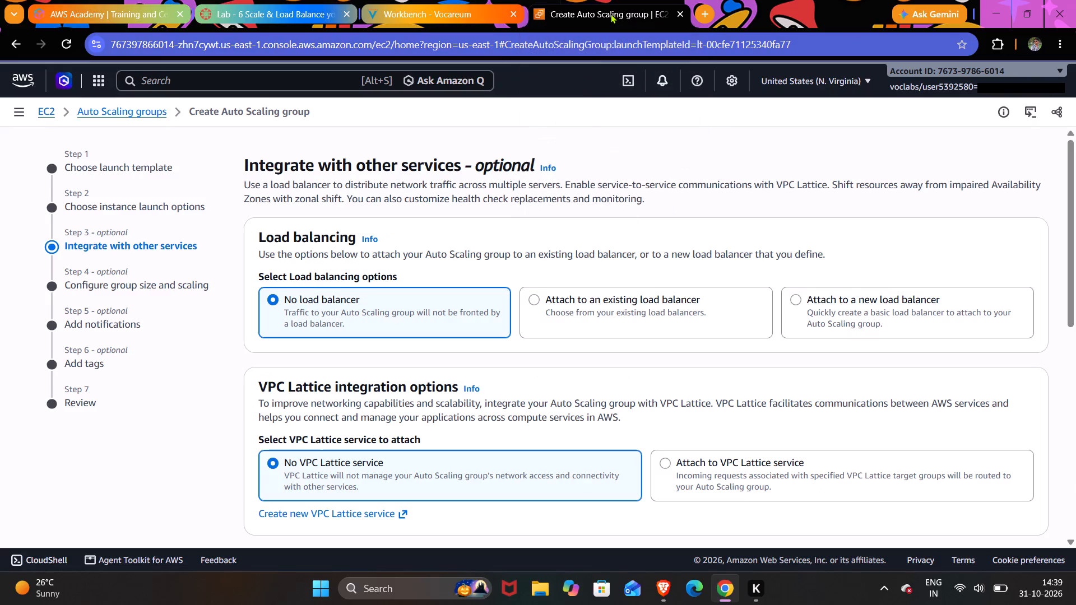
Attach the Auto Scaling group to an existing load balancer through the LabGroup | HTTP target group, following the lab guide.
click(547, 299)
click(453, 12)
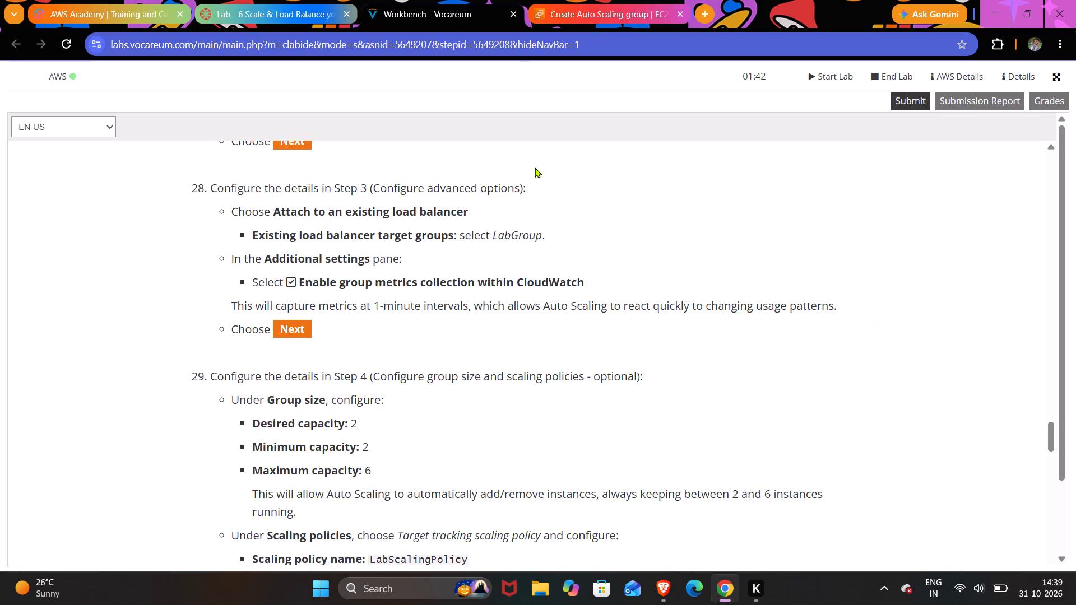
click(596, 6)
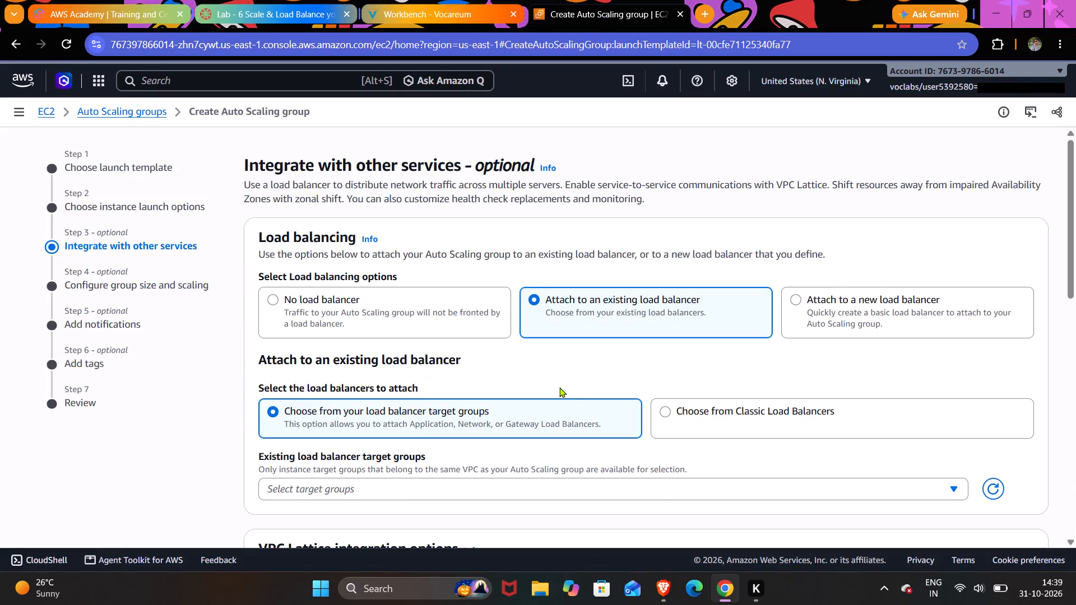
scroll(559, 387, down, 1)
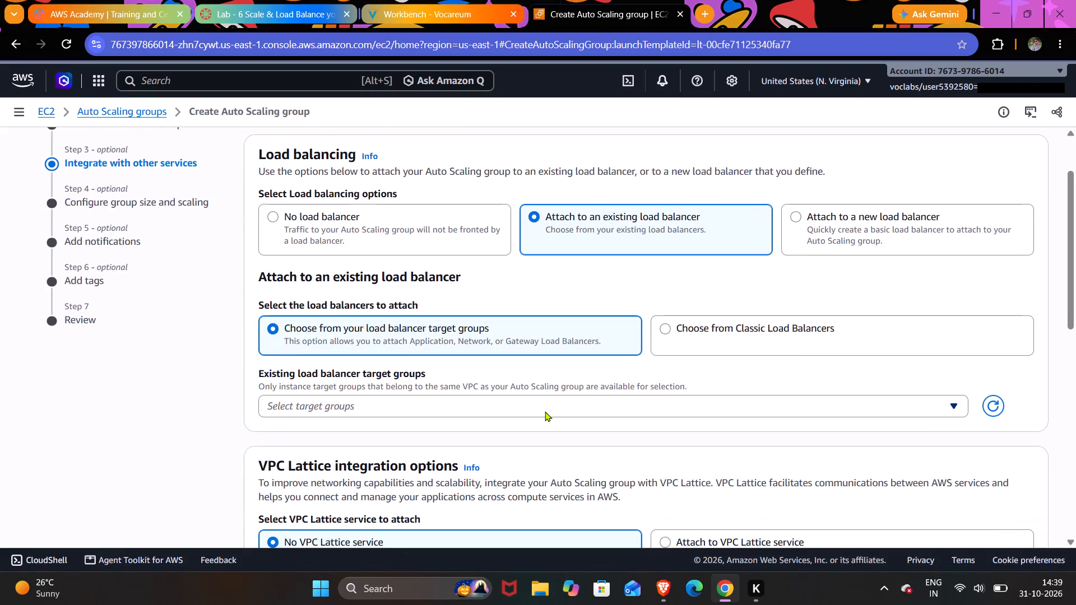
click(544, 411)
click(530, 460)
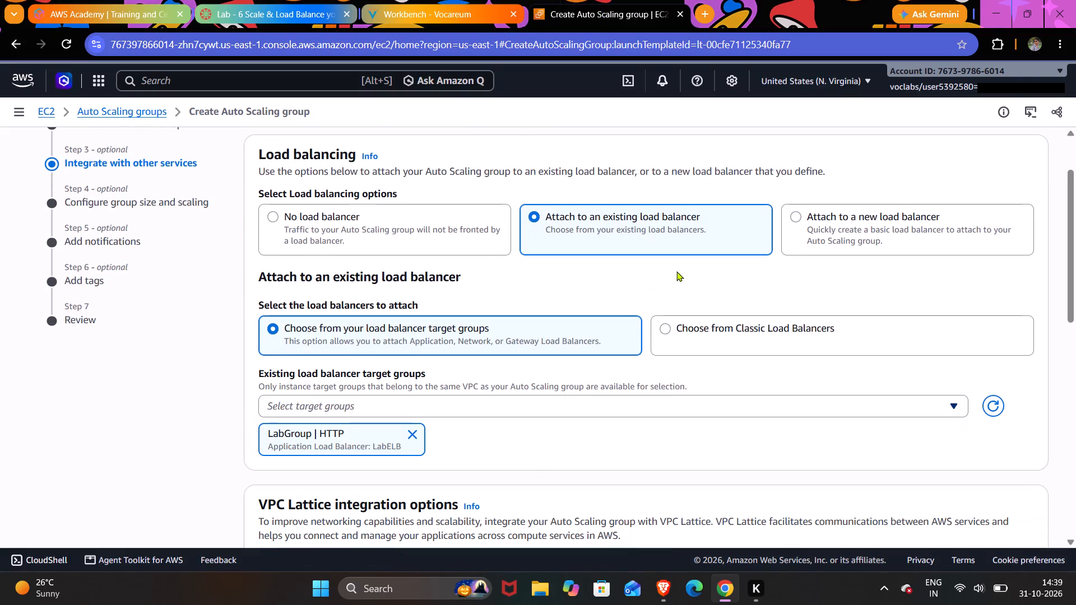
Recheck the lab guide's Step 3 instructions and enable zonal shift for the Auto Scaling group.
click(462, 8)
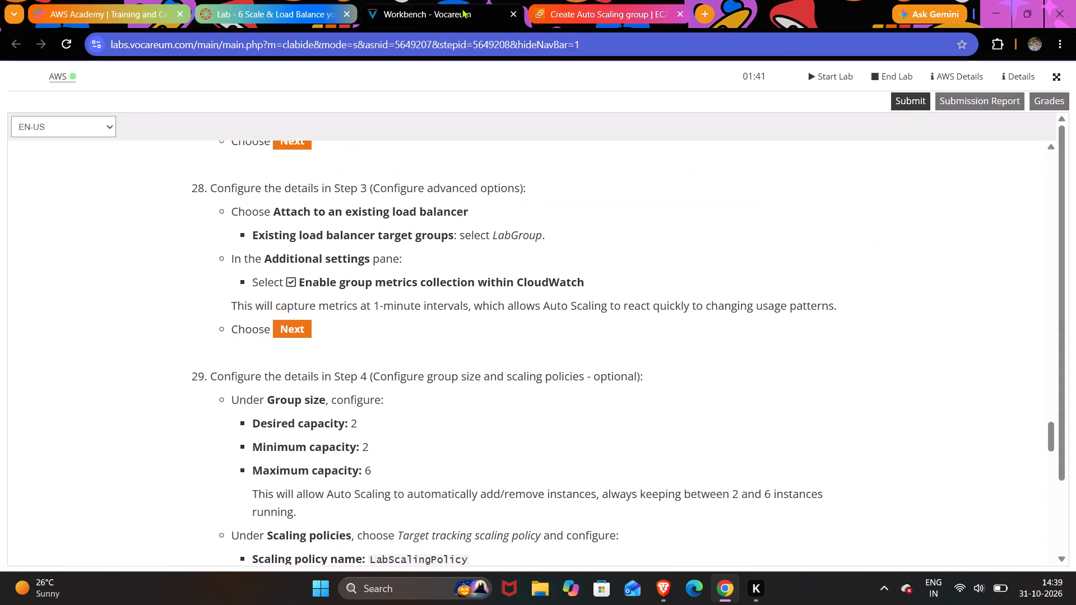
click(582, 15)
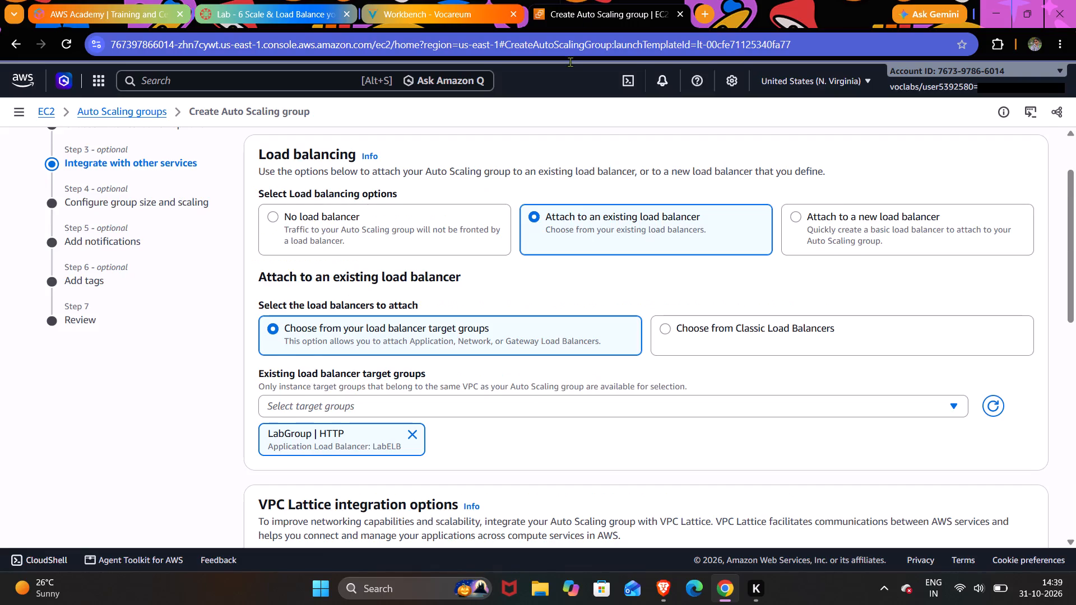
scroll(543, 283, down, 4)
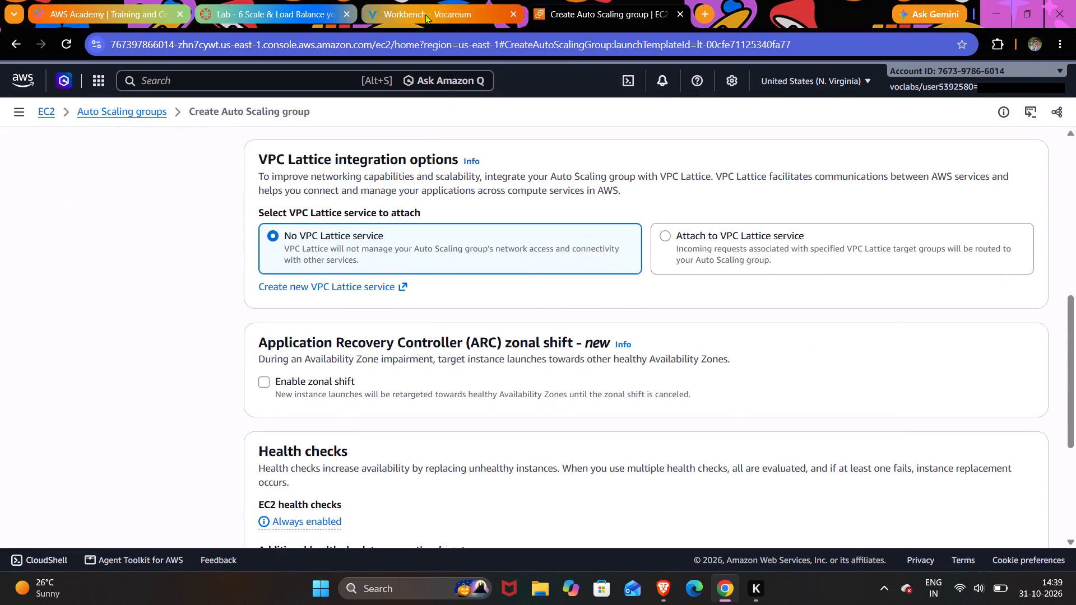
click(425, 8)
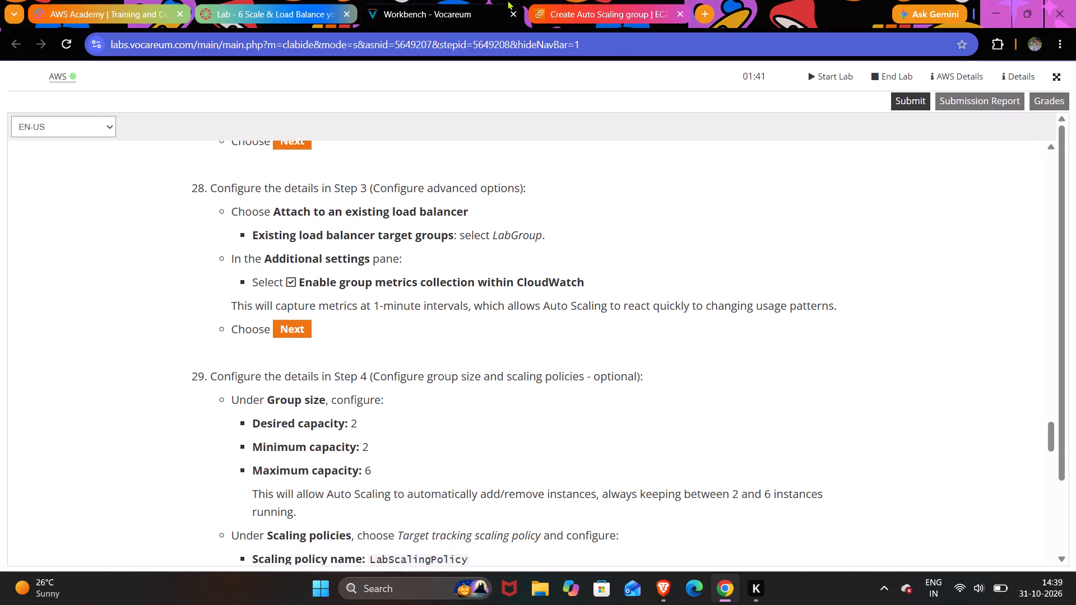
click(577, 10)
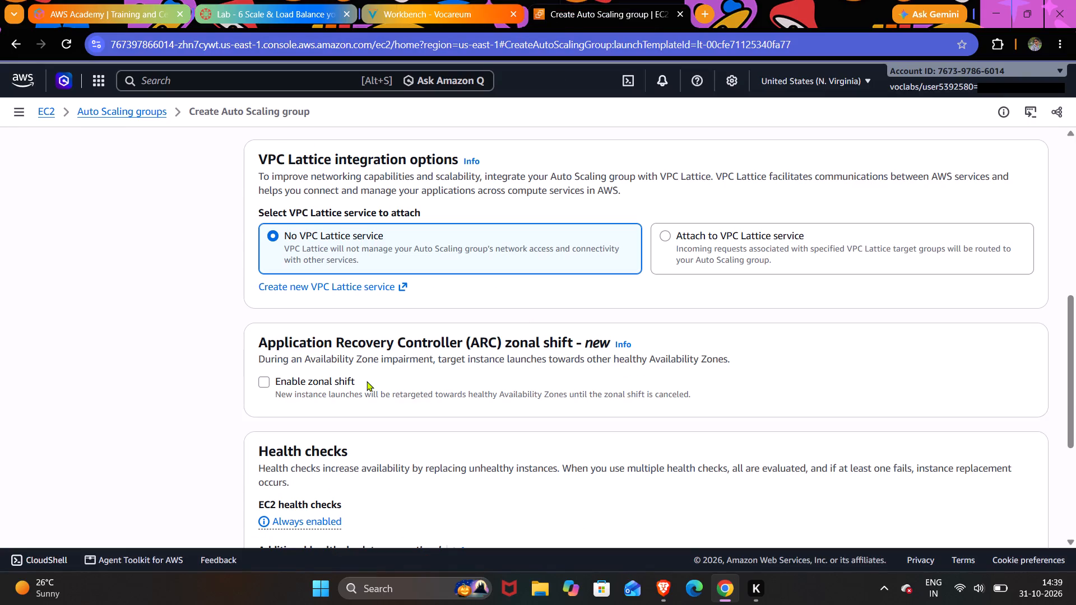
click(263, 380)
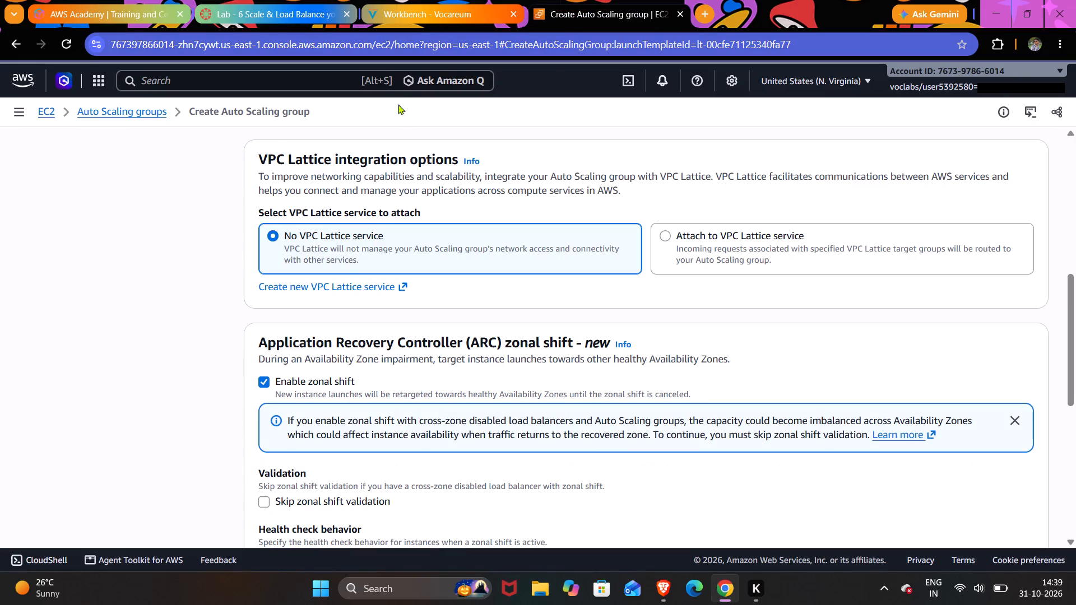
Compare the zonal shift and health check options with the lab guide's Step 3 instructions, looking for the CloudWatch group metrics setting.
click(424, 17)
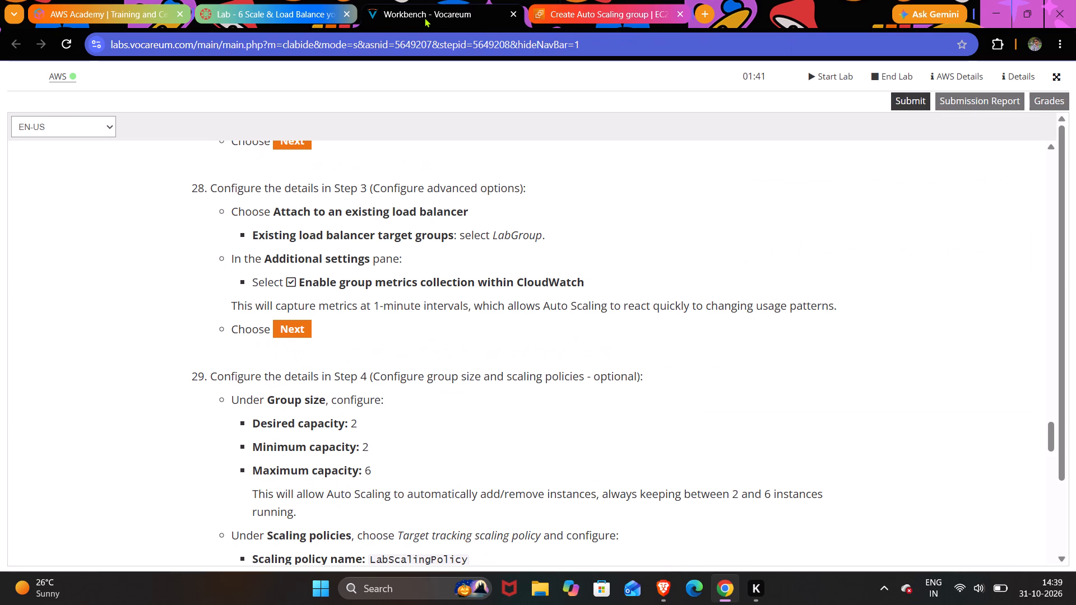
click(613, 18)
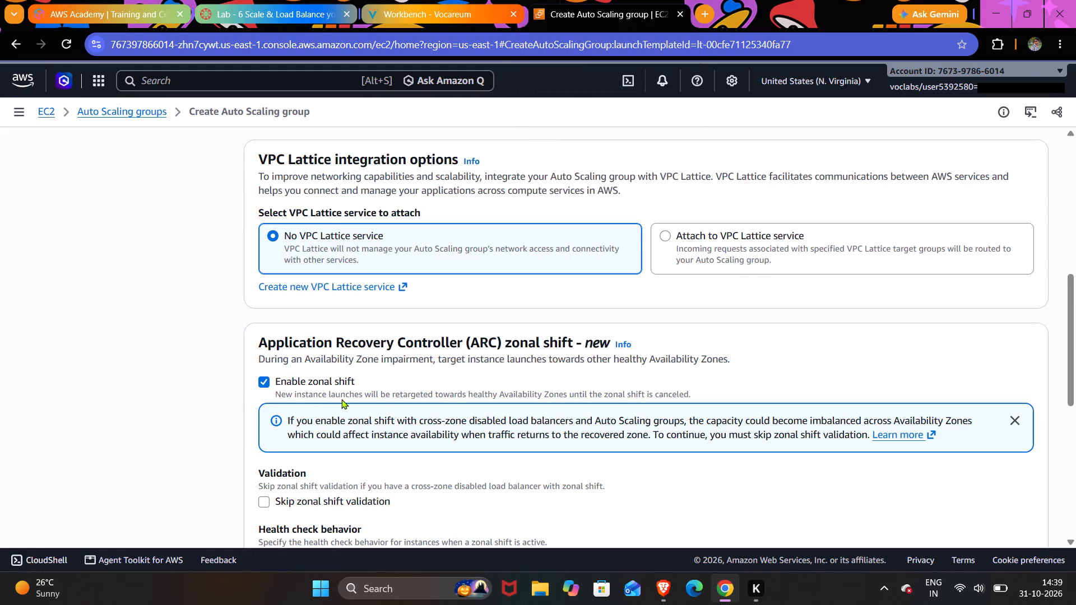
scroll(341, 399, up, 4)
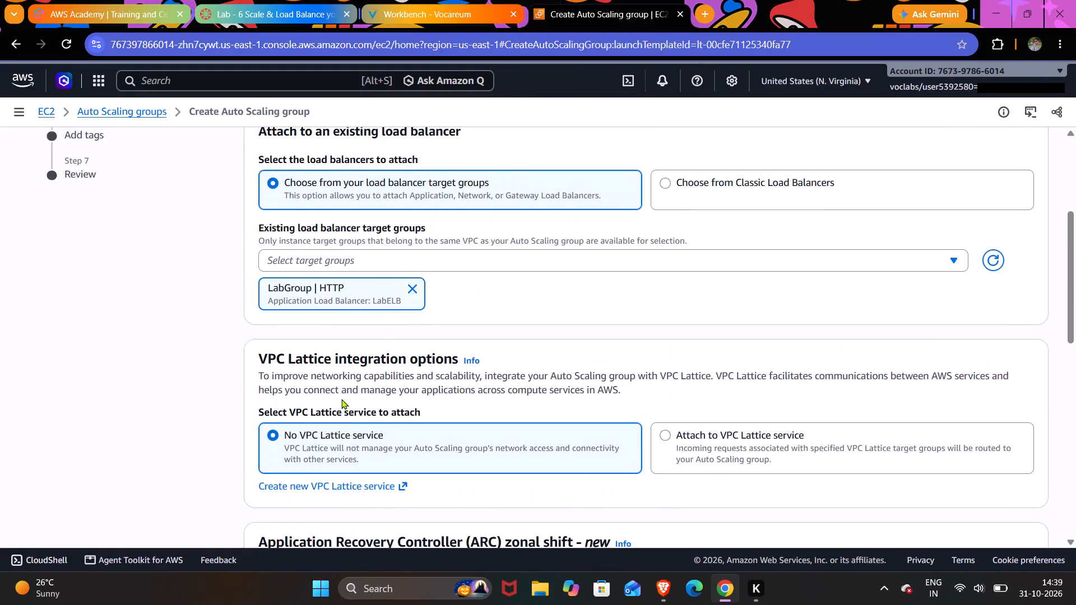
scroll(341, 399, down, 6)
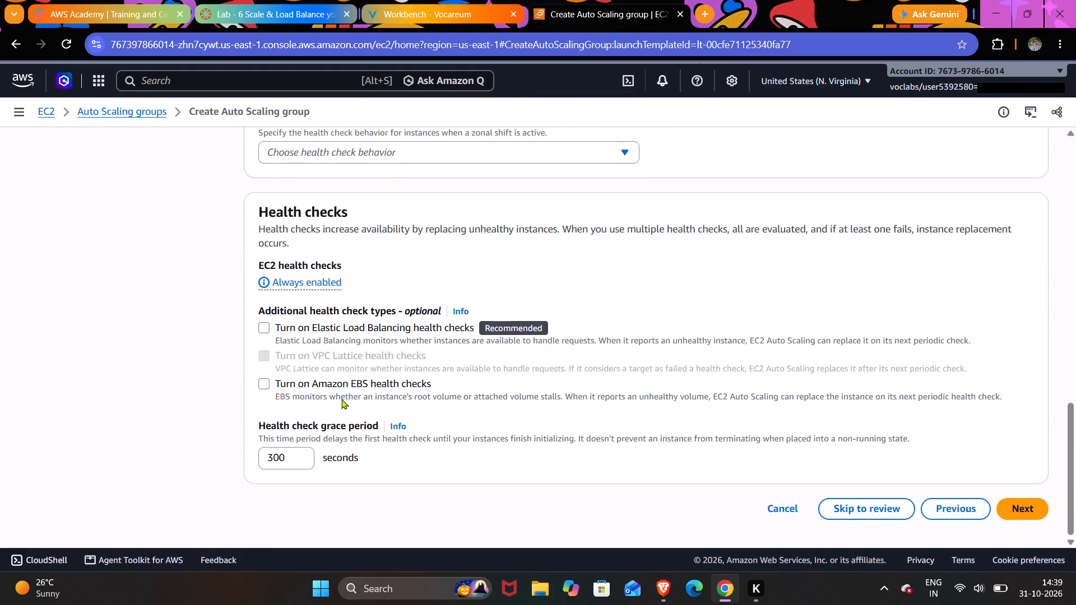
scroll(341, 399, up, 2)
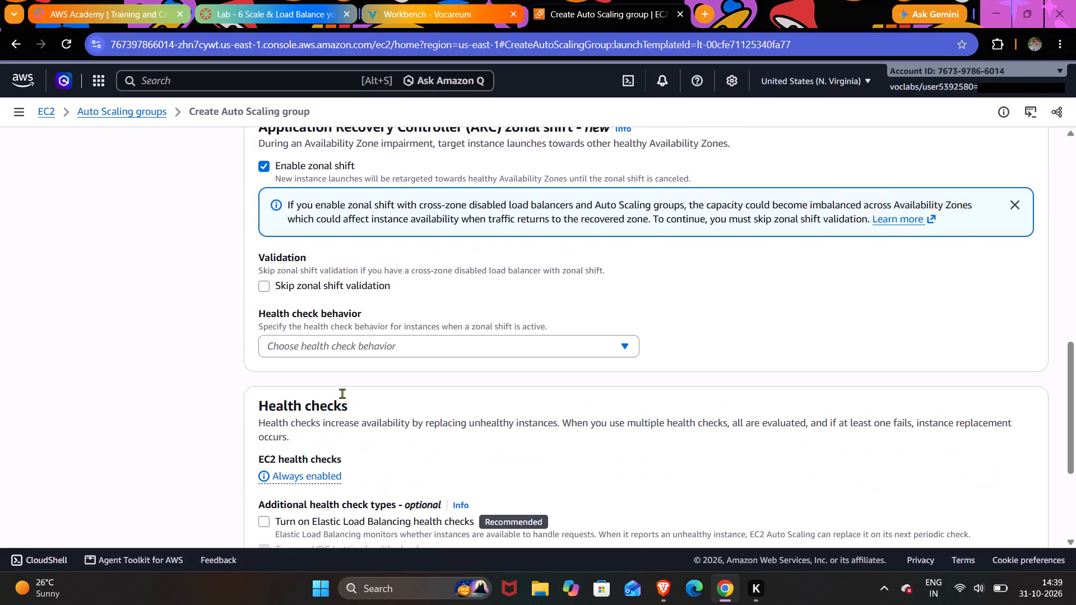
scroll(352, 290, up, 2)
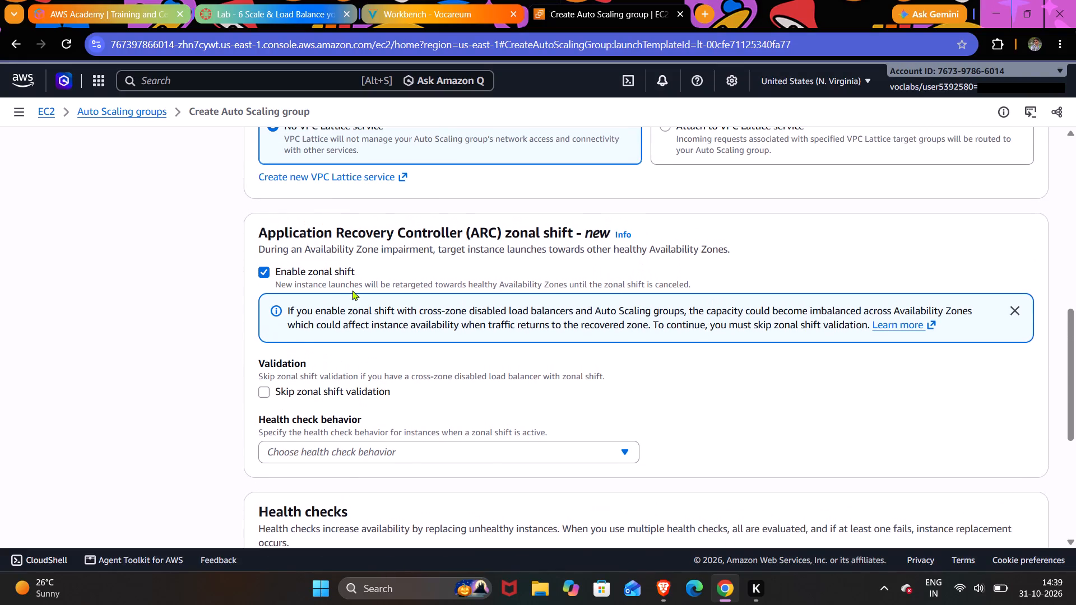
scroll(352, 290, up, 1)
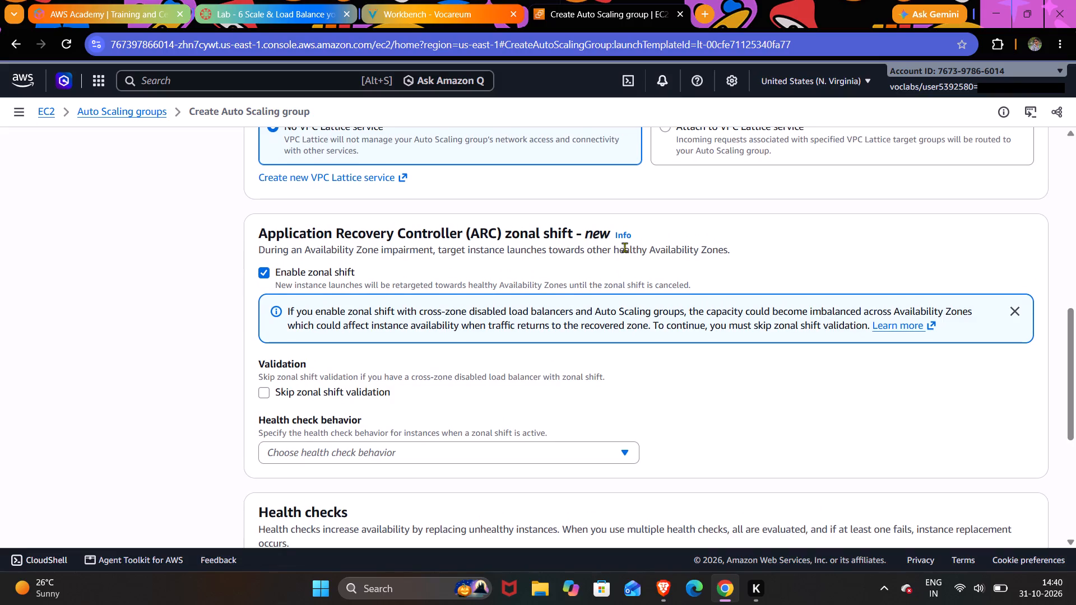
click(613, 235)
scroll(562, 277, down, 1)
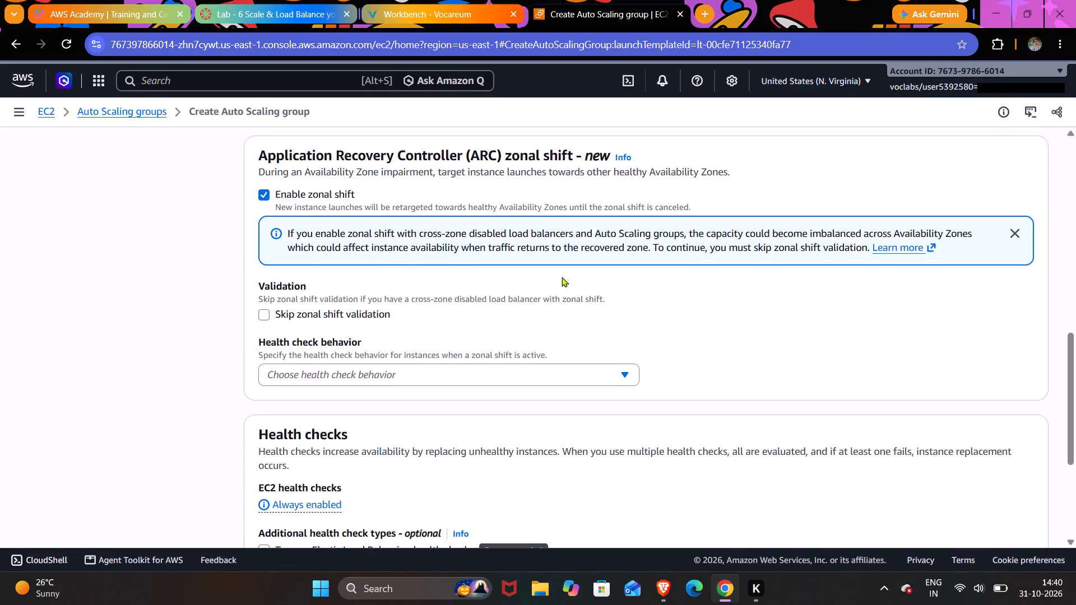
scroll(562, 277, down, 2)
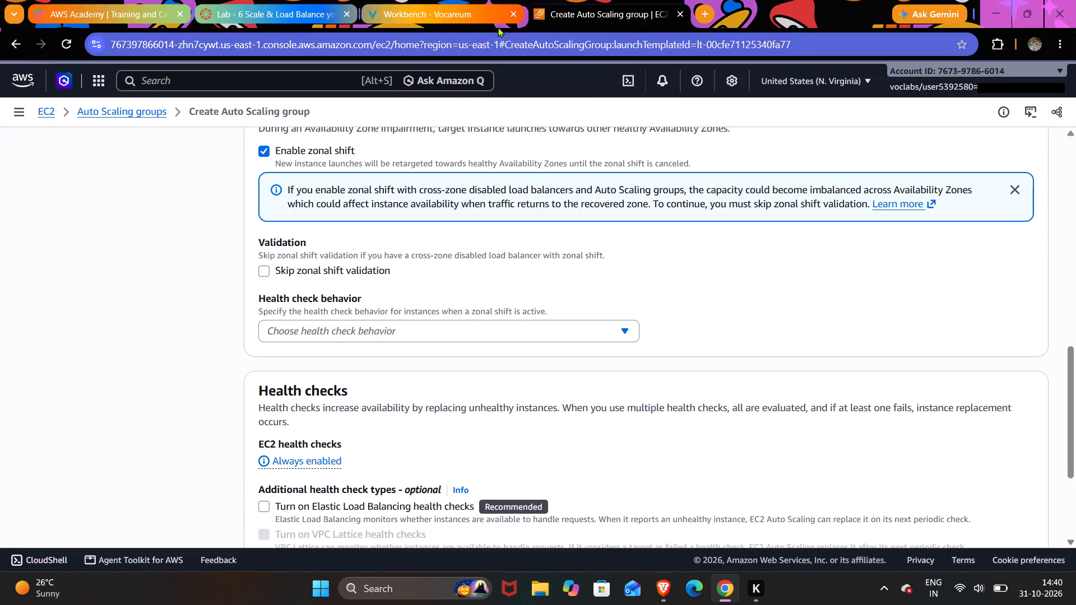
click(456, 21)
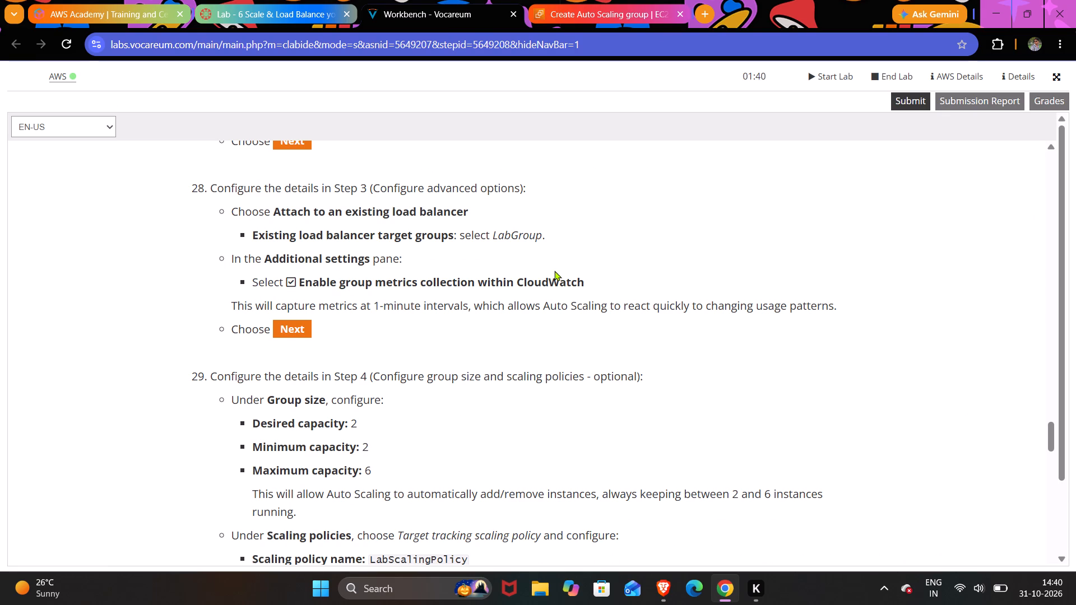
click(579, 15)
scroll(484, 370, down, 1)
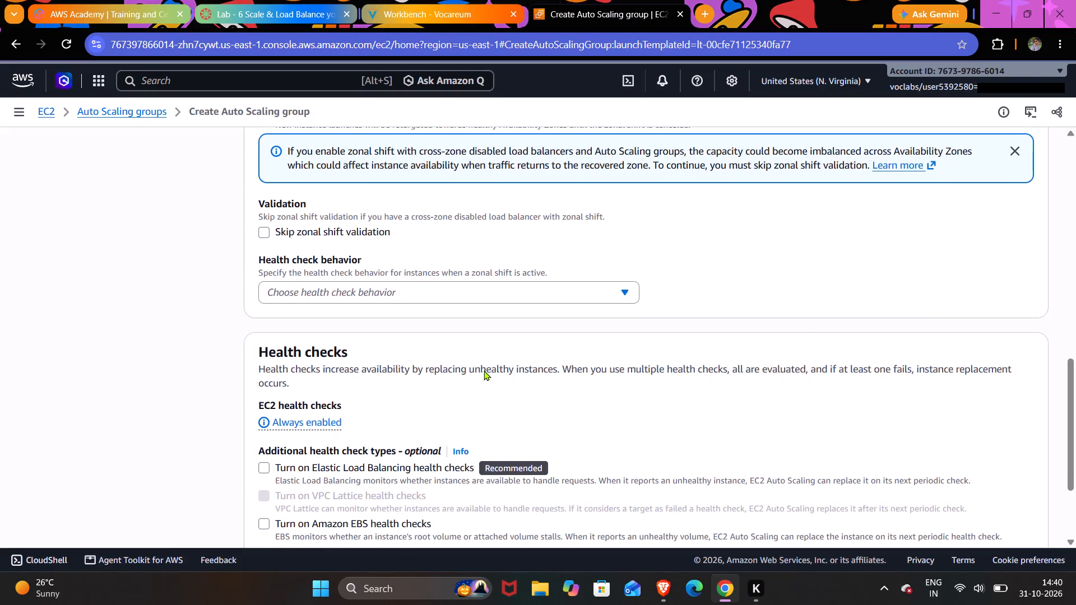
scroll(484, 370, down, 2)
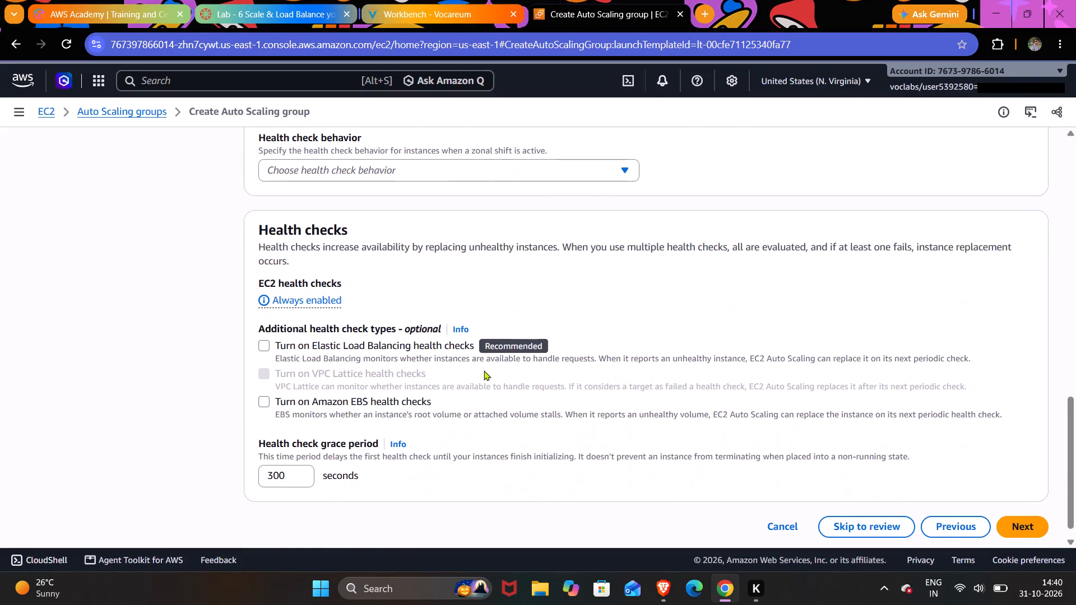
scroll(484, 370, down, 1)
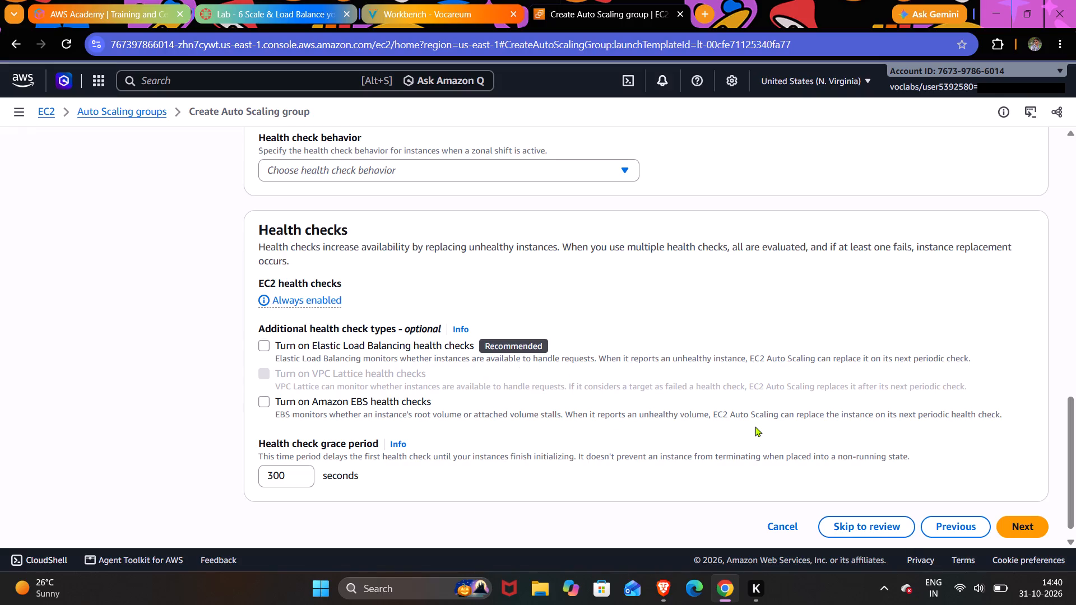
Reread the lab guide's Step 3 and search the whole Integrate with other services page again for the group metrics collection setting.
scroll(755, 426, up, 3)
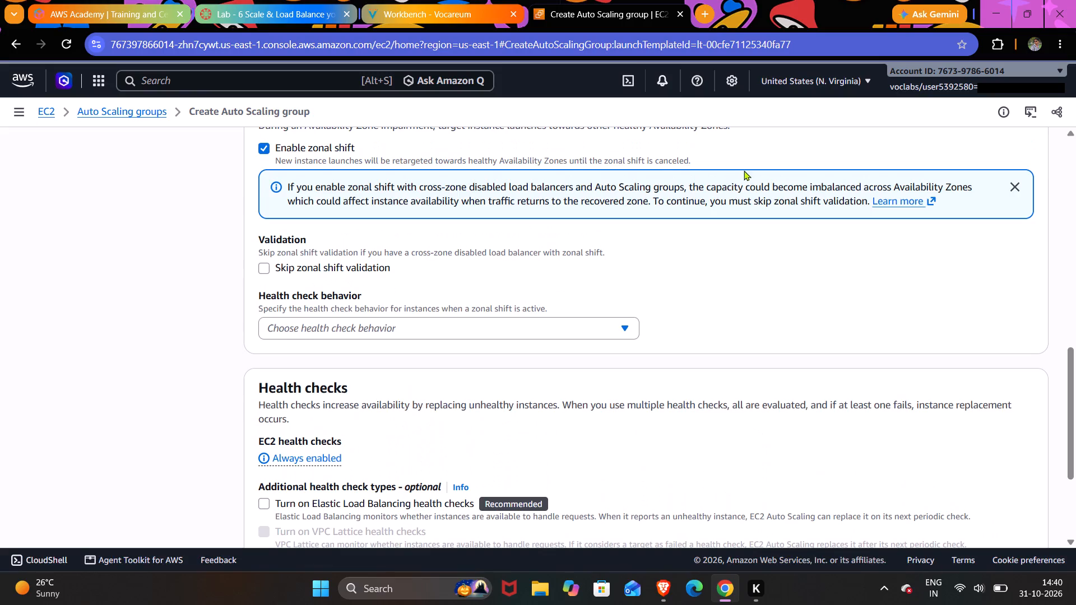
click(435, 8)
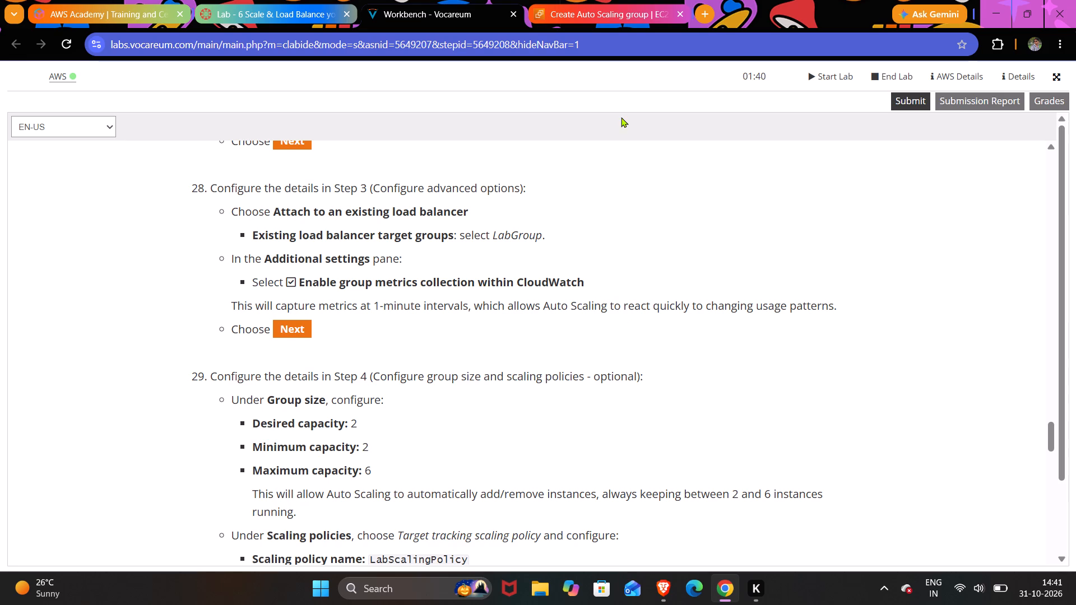
click(606, 19)
scroll(599, 227, up, 3)
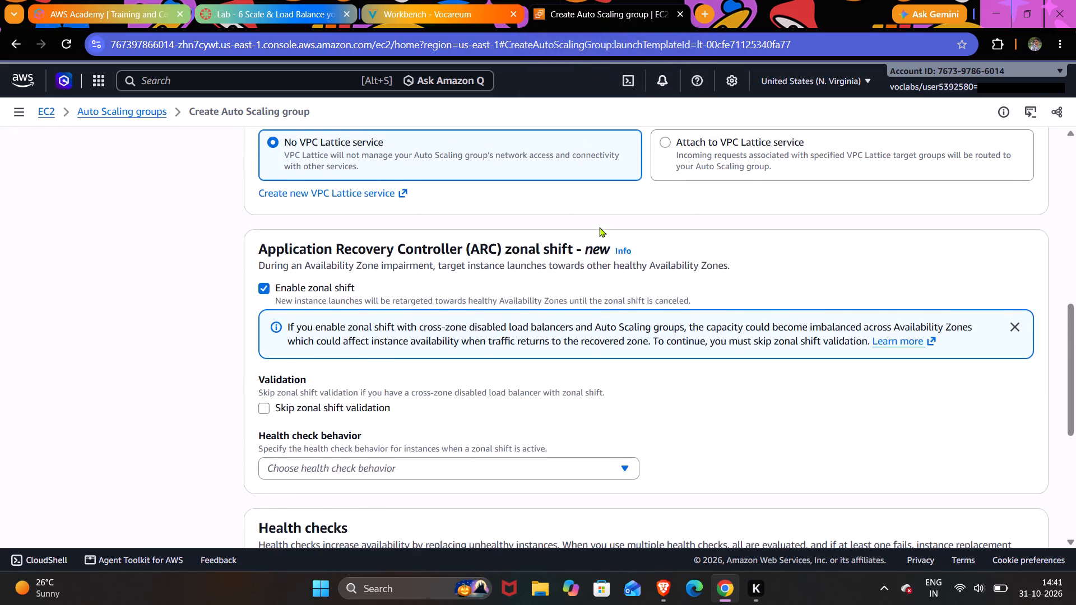
scroll(599, 227, up, 6)
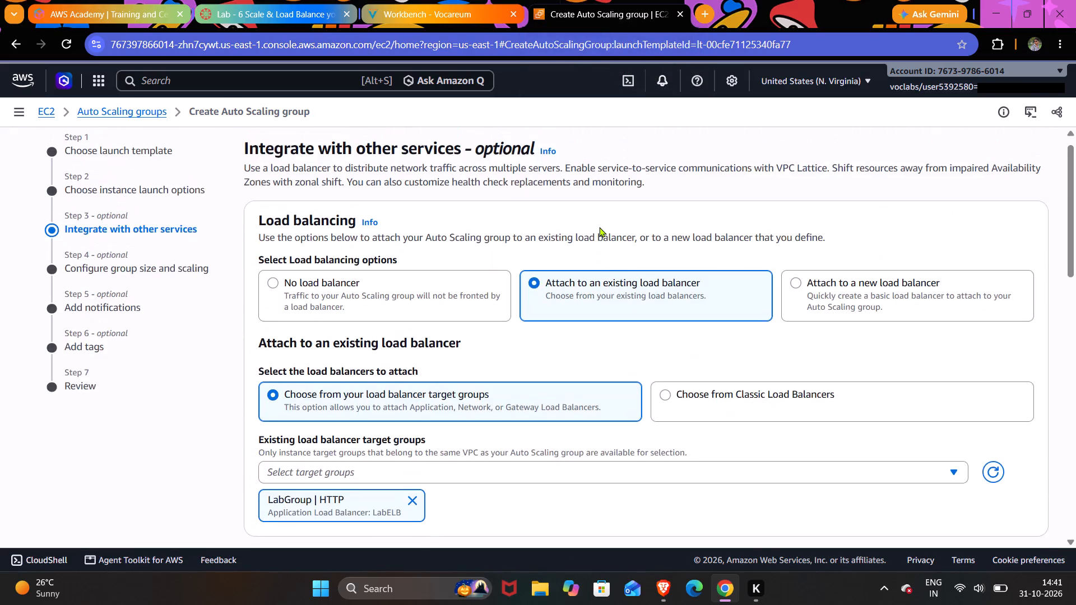
scroll(599, 227, down, 5)
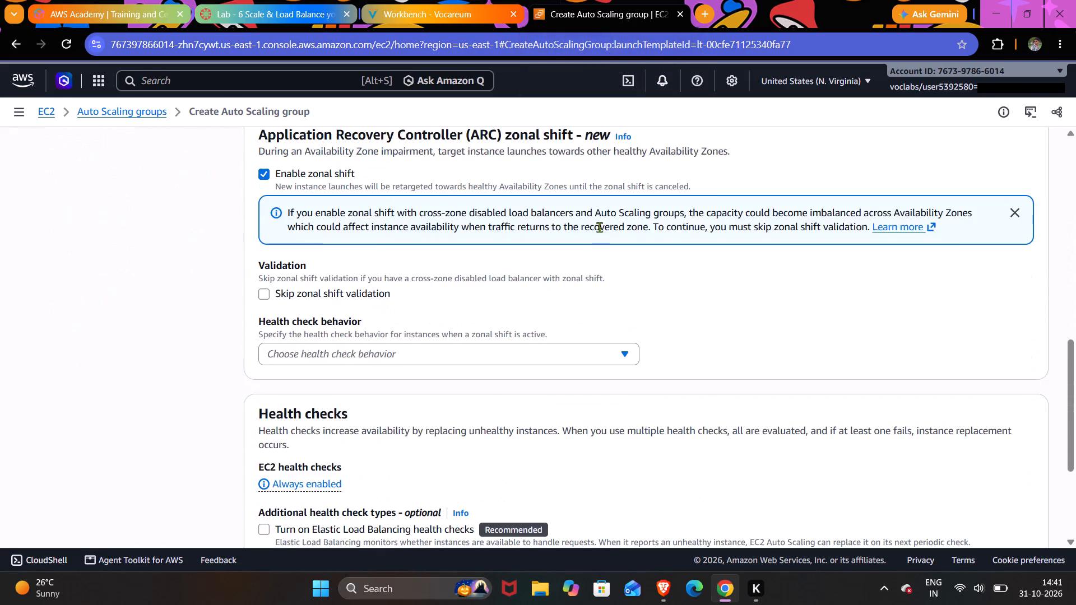
scroll(599, 227, down, 3)
scroll(599, 227, up, 2)
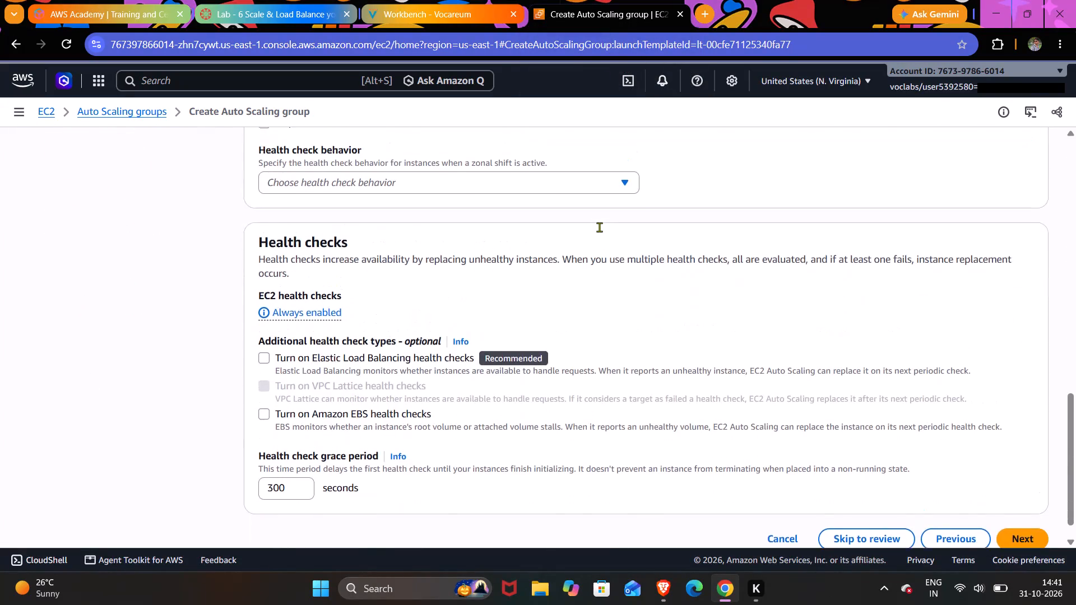
scroll(599, 227, up, 3)
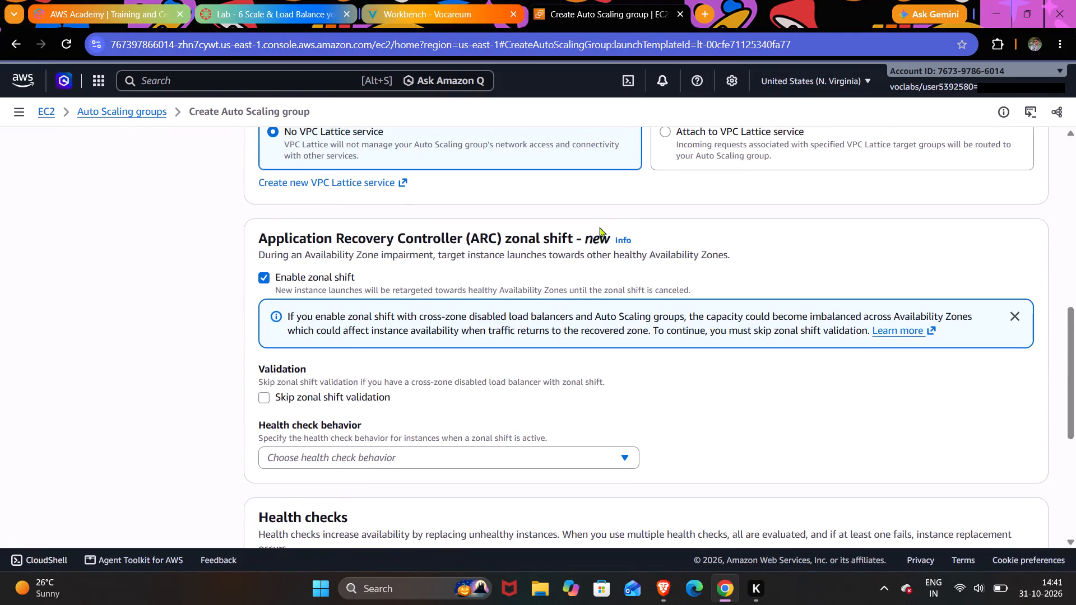
scroll(599, 227, up, 1)
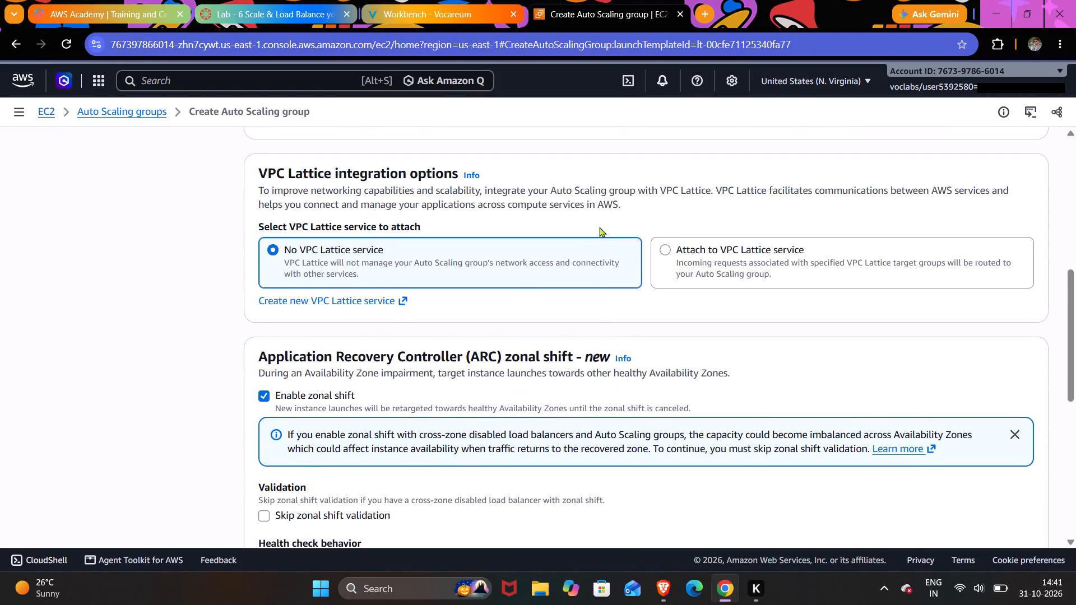
scroll(599, 227, up, 2)
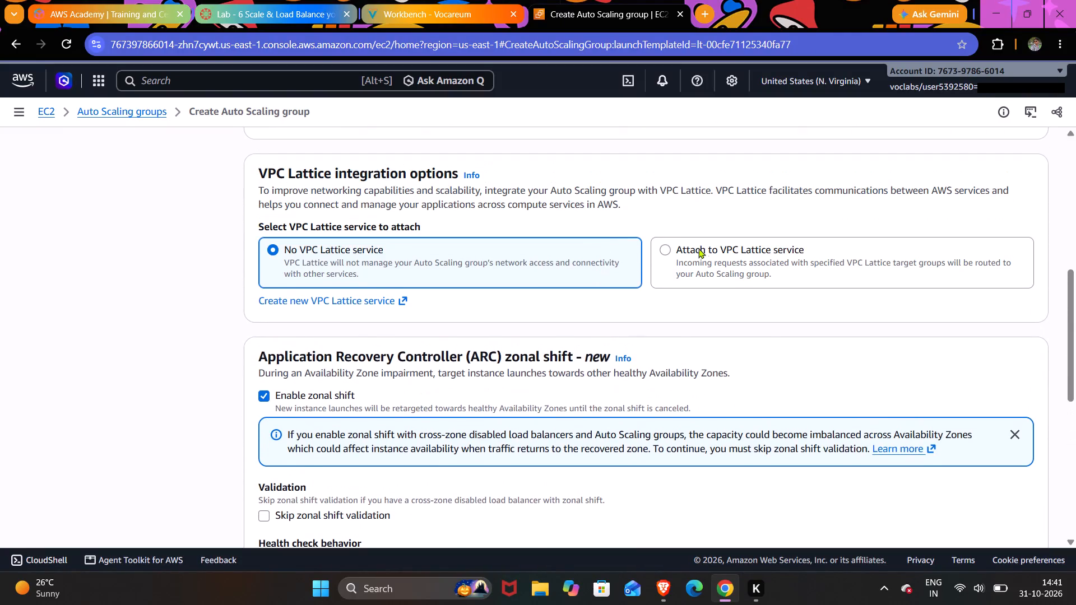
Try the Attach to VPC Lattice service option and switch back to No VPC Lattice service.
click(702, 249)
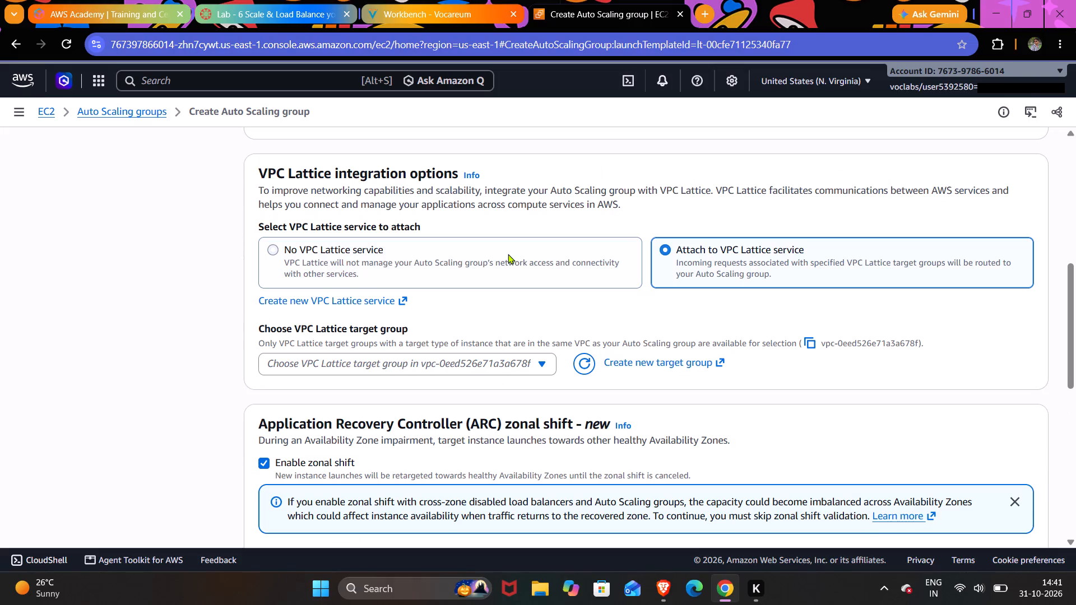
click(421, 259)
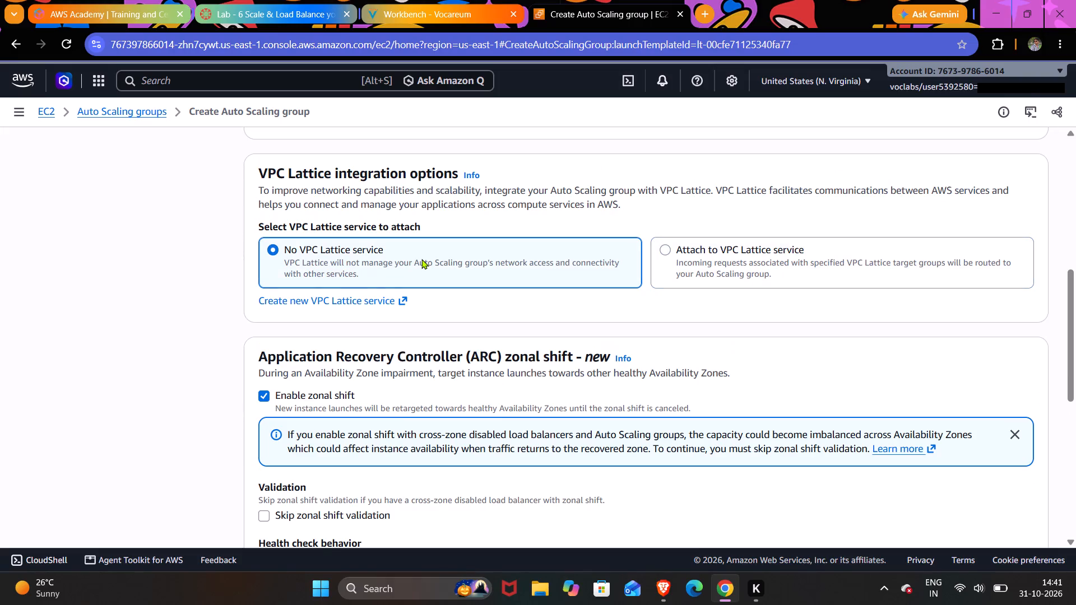
Disable ARC zonal shift for the Auto Scaling group and look over the health check options below it.
scroll(421, 259, down, 2)
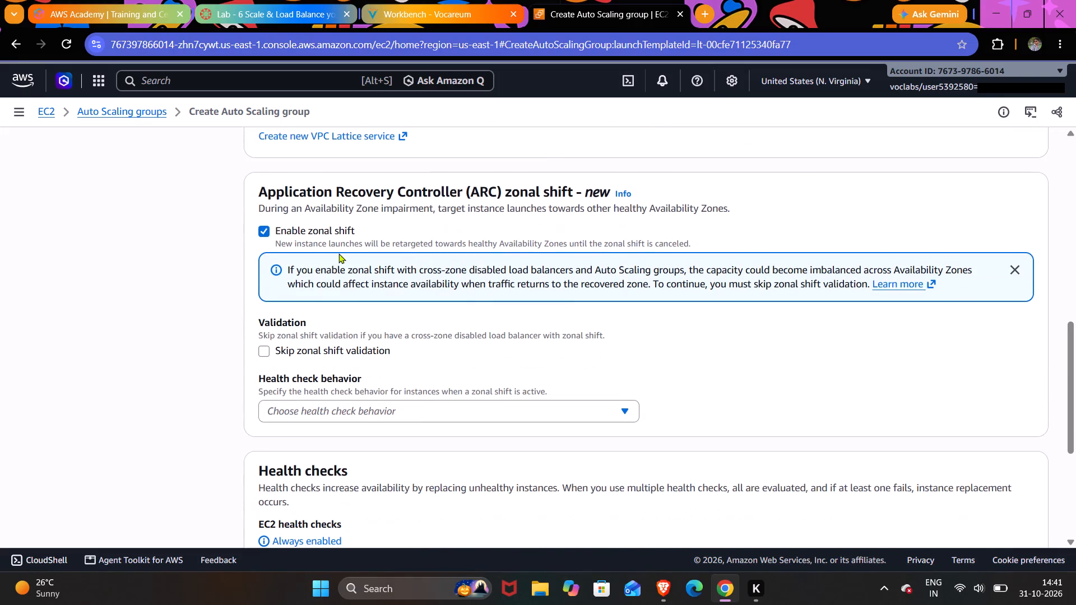
click(262, 231)
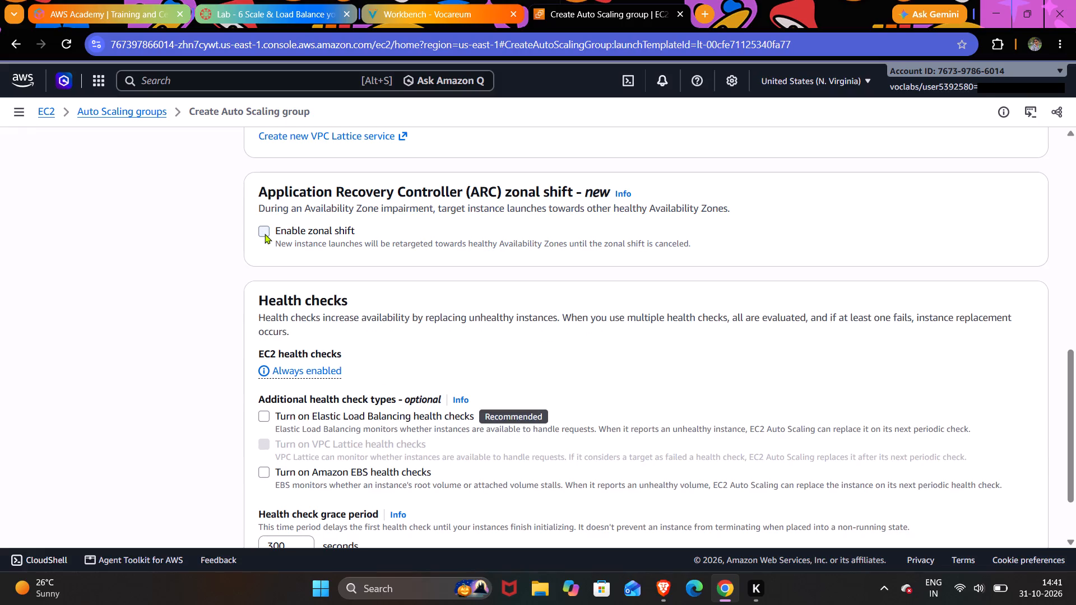
click(265, 234)
click(265, 234)
scroll(340, 477, down, 1)
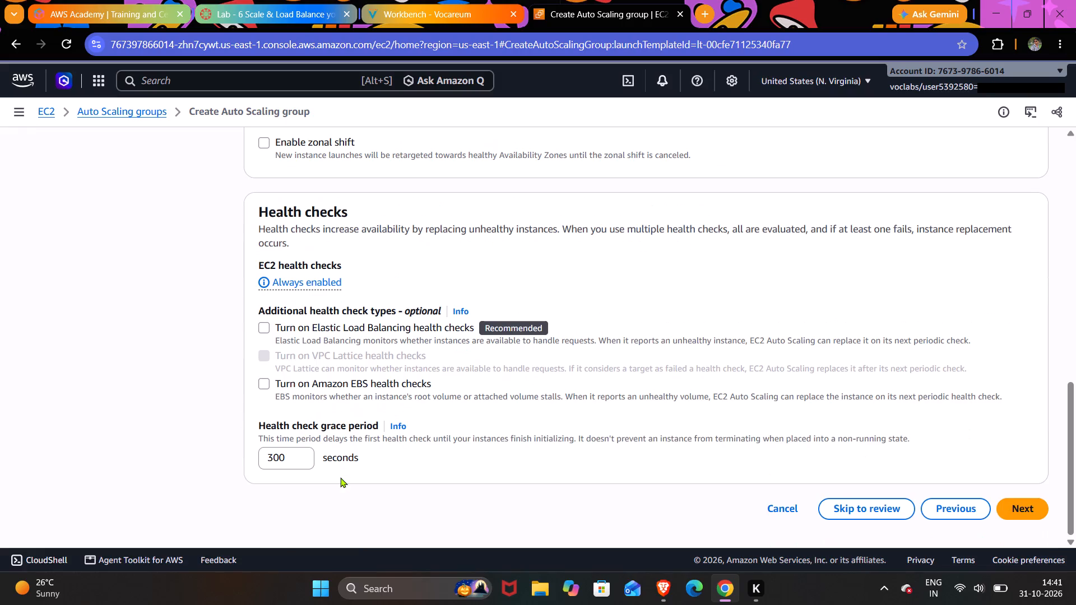
scroll(340, 477, up, 3)
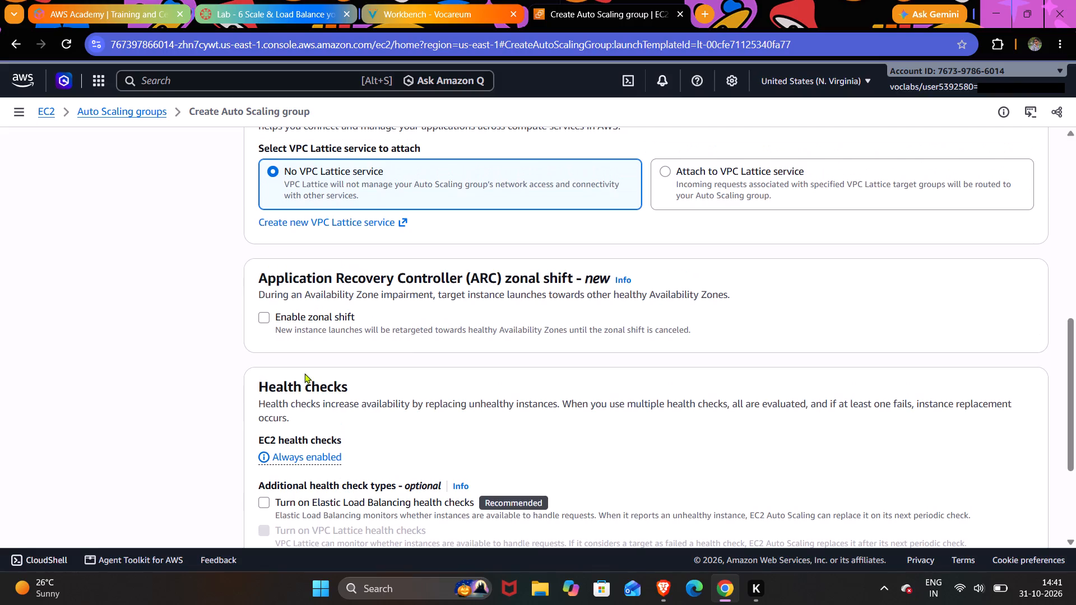
click(266, 318)
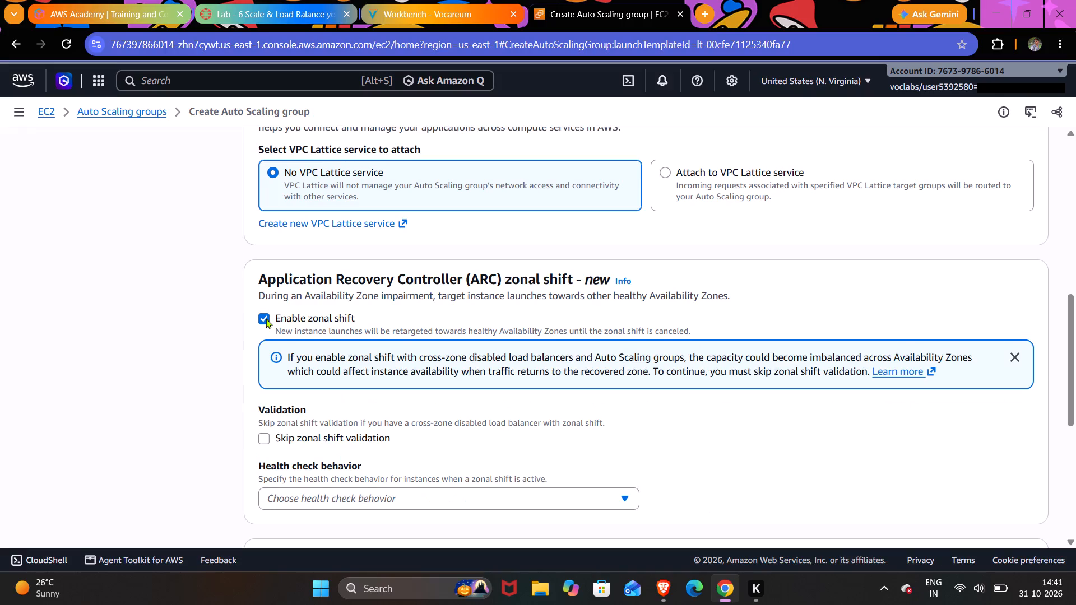
click(266, 318)
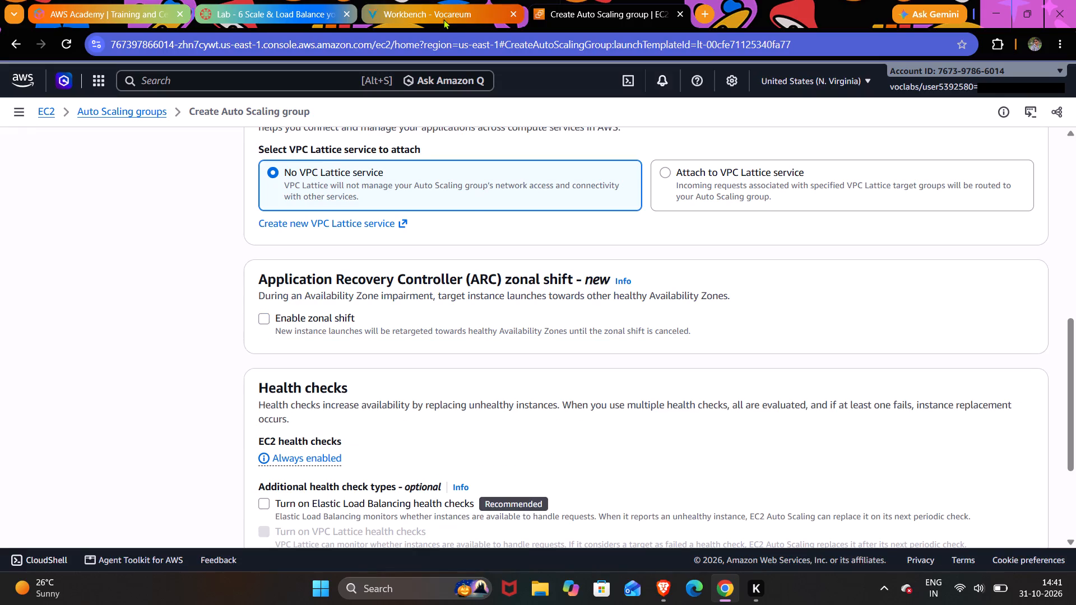
Recheck the lab guide's Step 3 instructions in the Vocareum workbench and return to the Auto Scaling group setup.
click(443, 19)
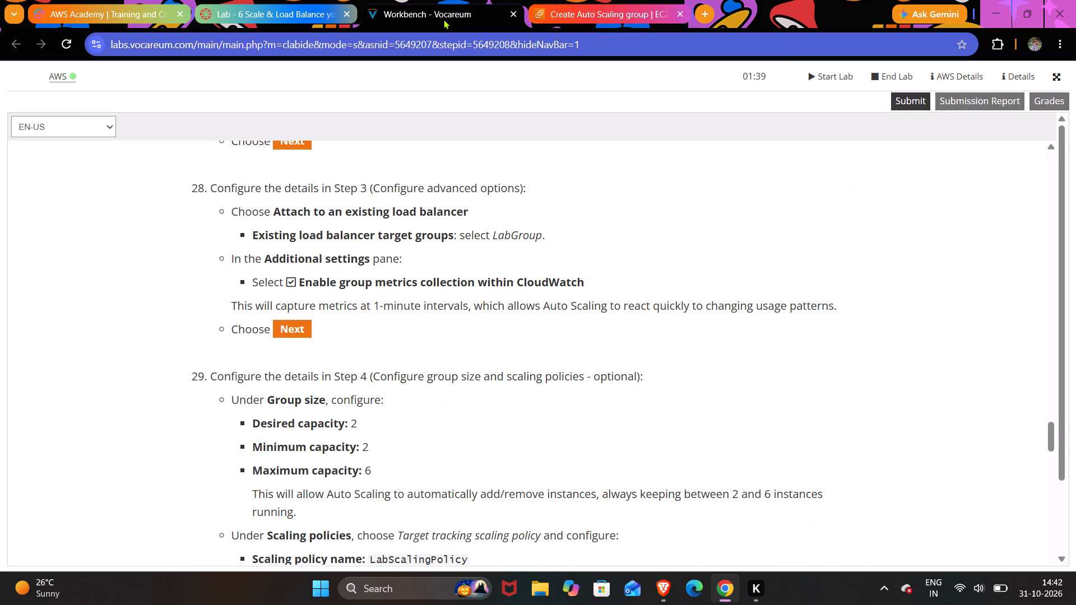
click(593, 21)
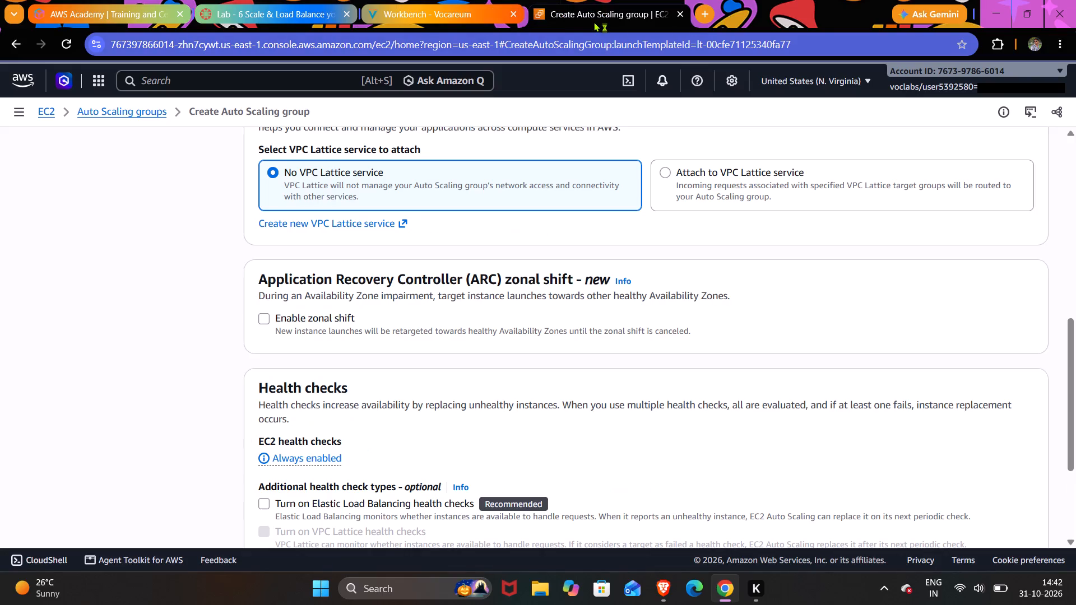
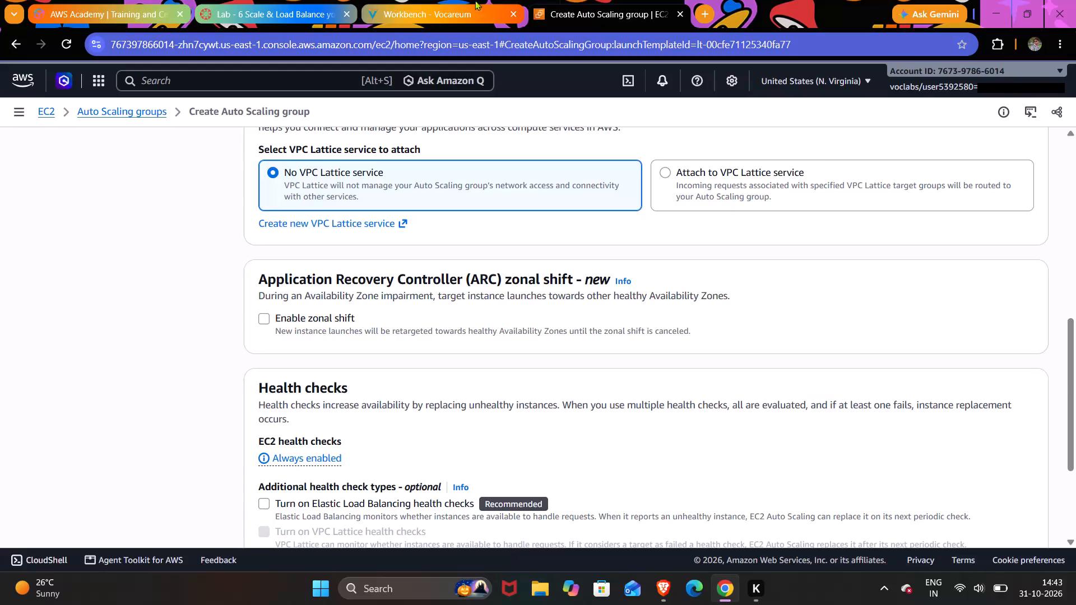
Look over the Integrate with other services page again, from the load balancing options to the health checks.
scroll(523, 352, up, 3)
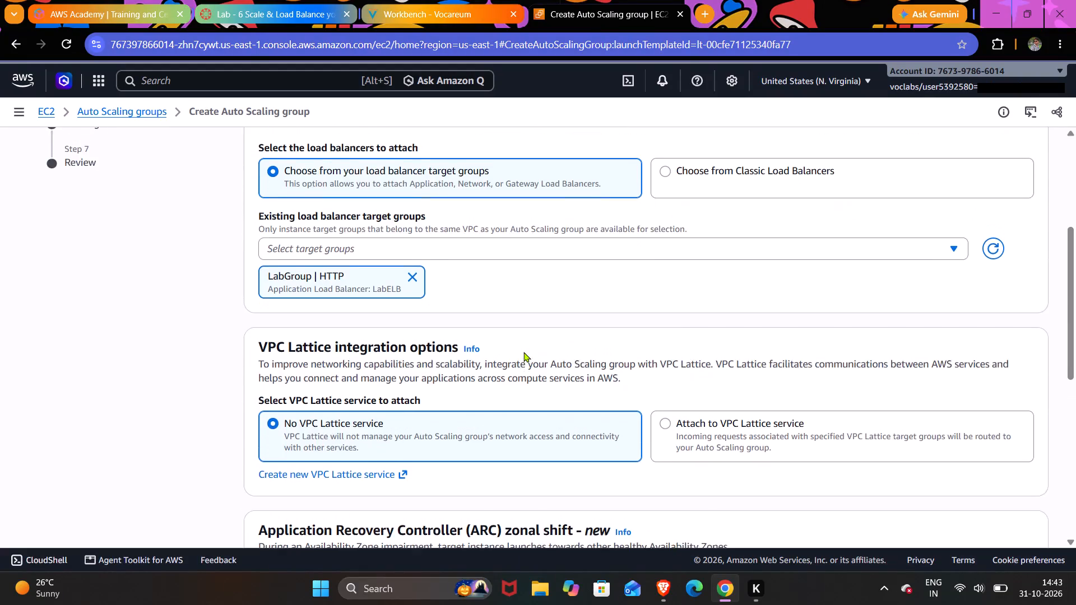
scroll(523, 352, up, 2)
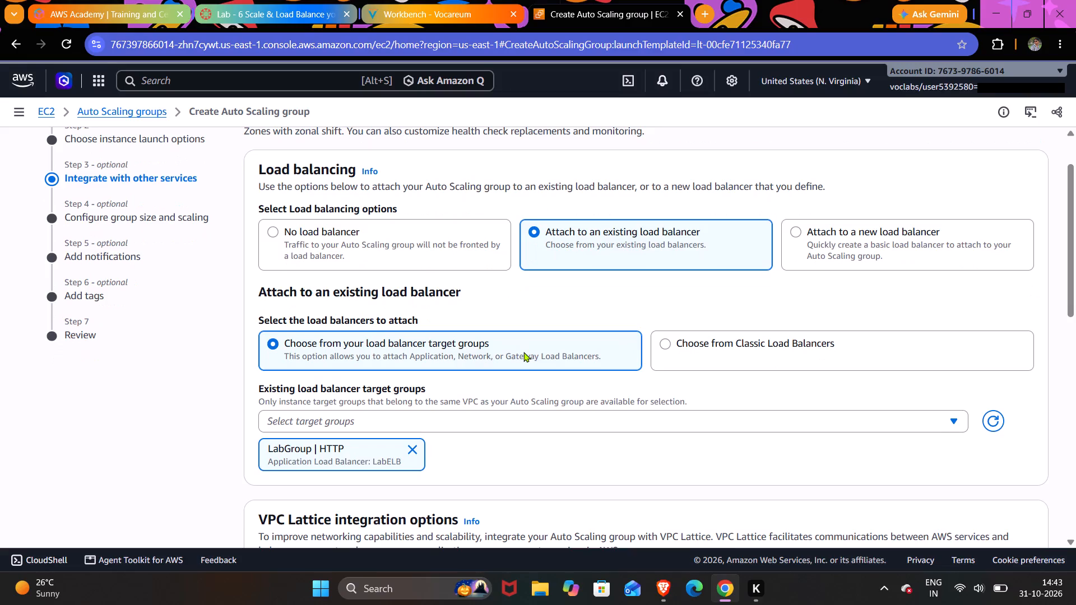
scroll(523, 352, down, 4)
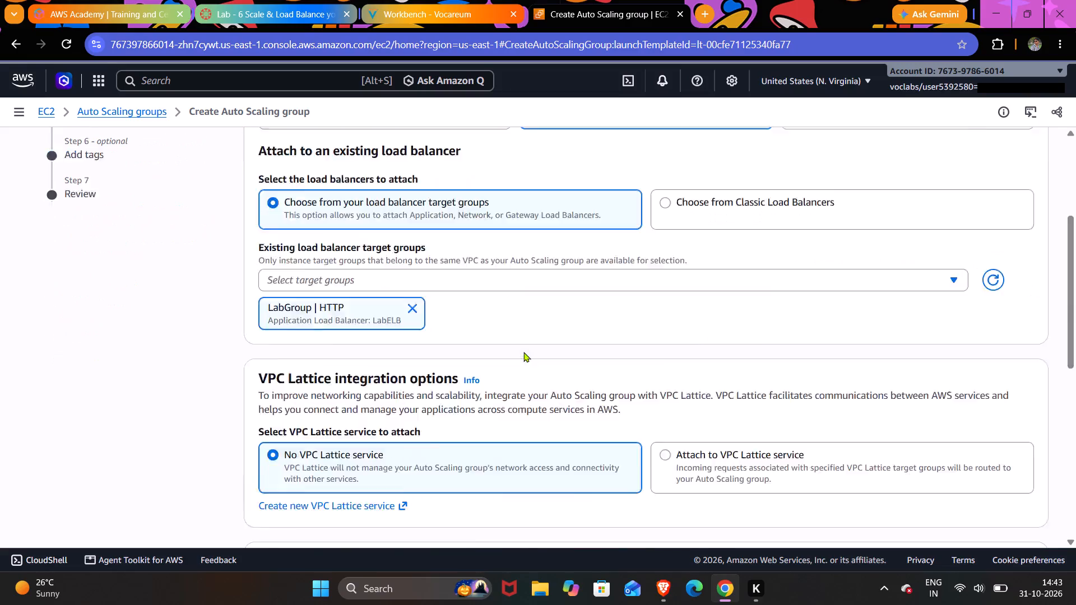
scroll(523, 352, down, 3)
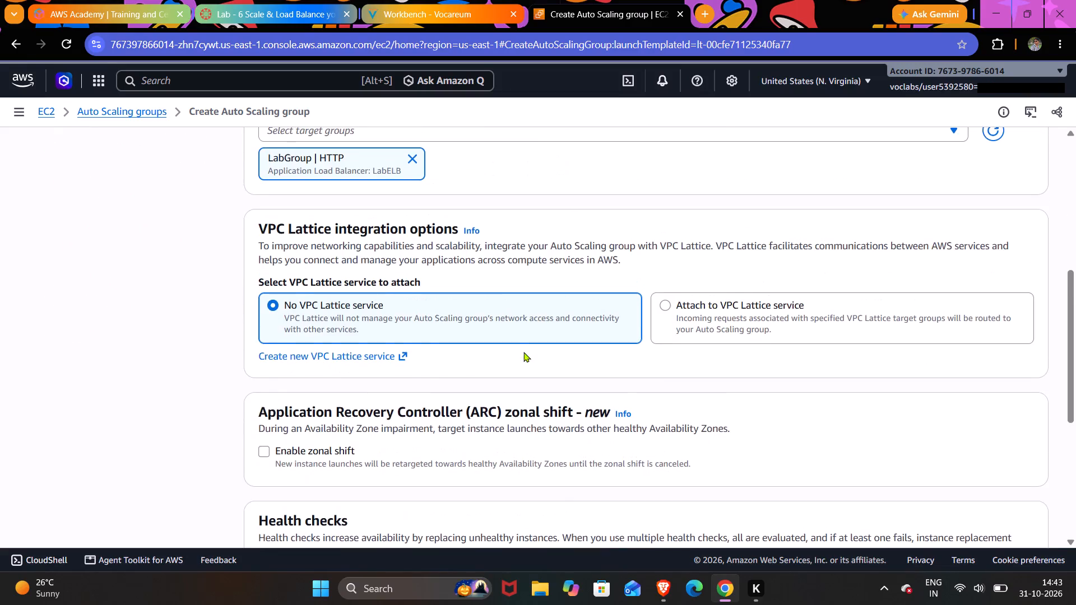
scroll(523, 352, right, 1)
scroll(523, 352, down, 5)
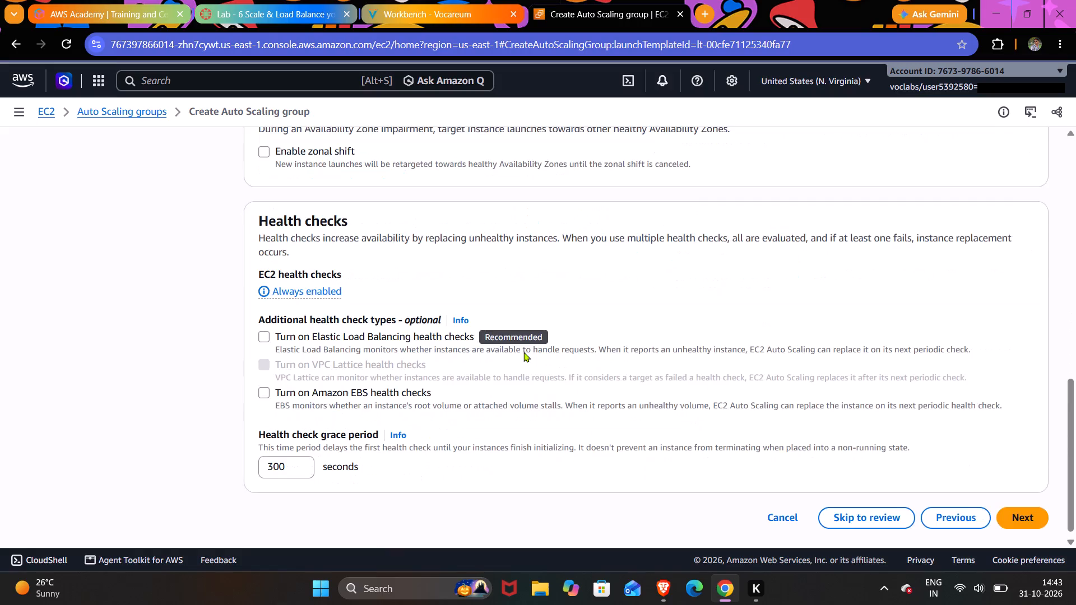
scroll(523, 352, up, 9)
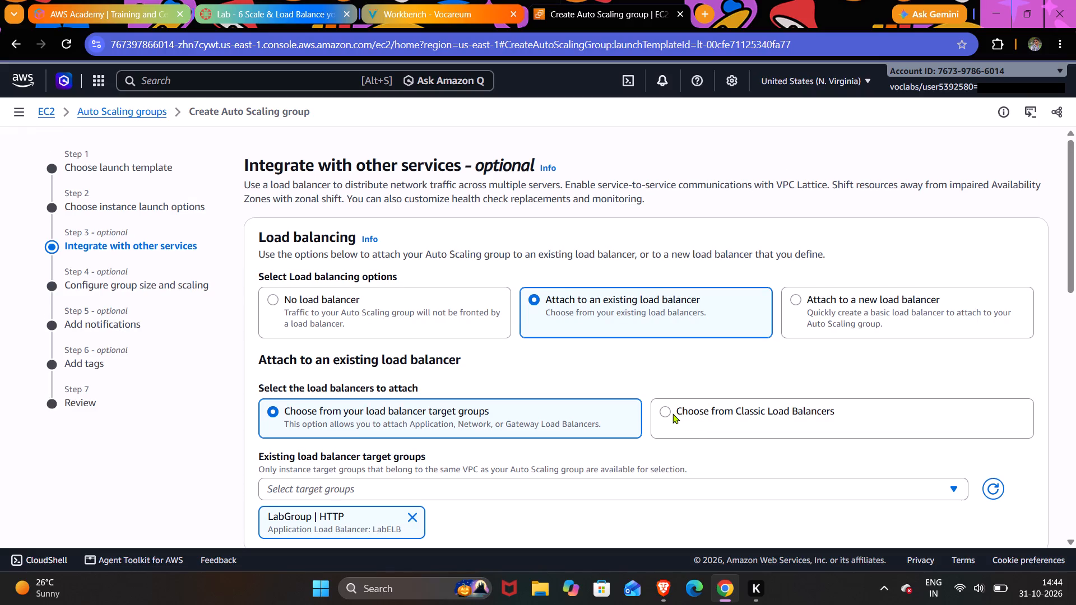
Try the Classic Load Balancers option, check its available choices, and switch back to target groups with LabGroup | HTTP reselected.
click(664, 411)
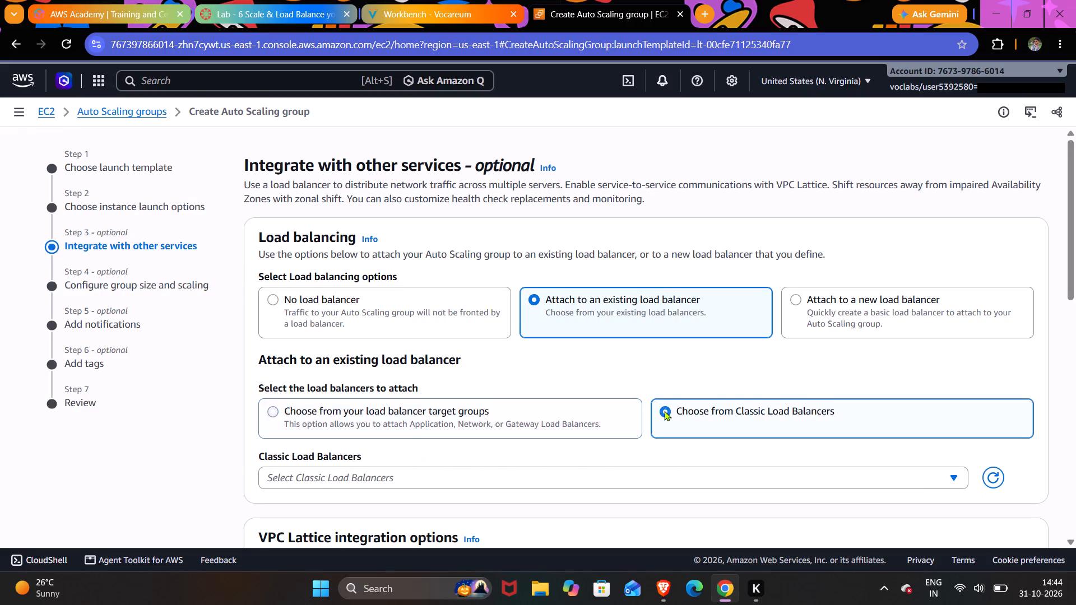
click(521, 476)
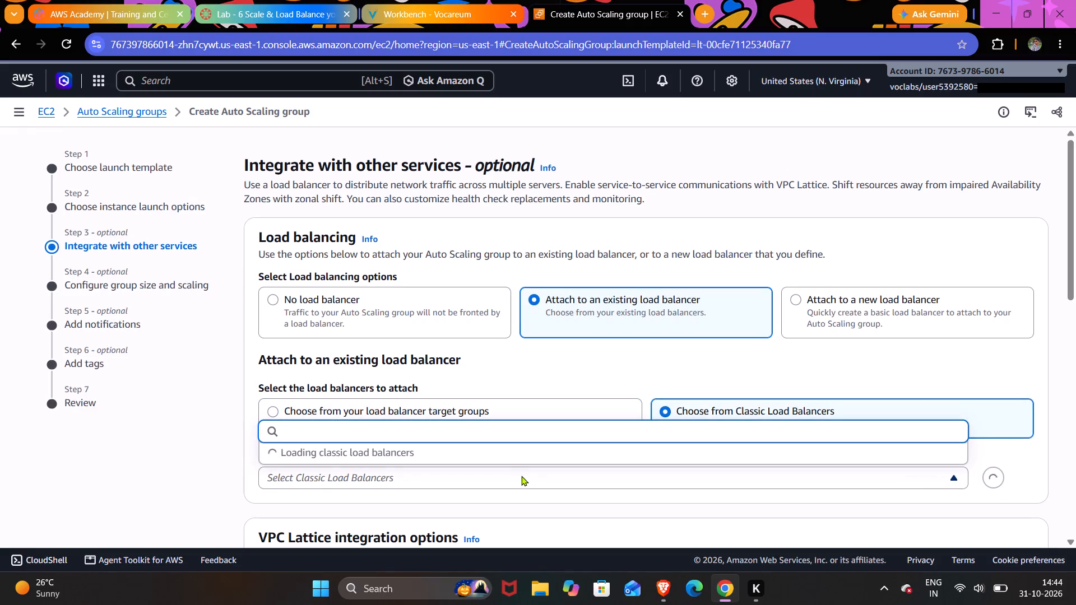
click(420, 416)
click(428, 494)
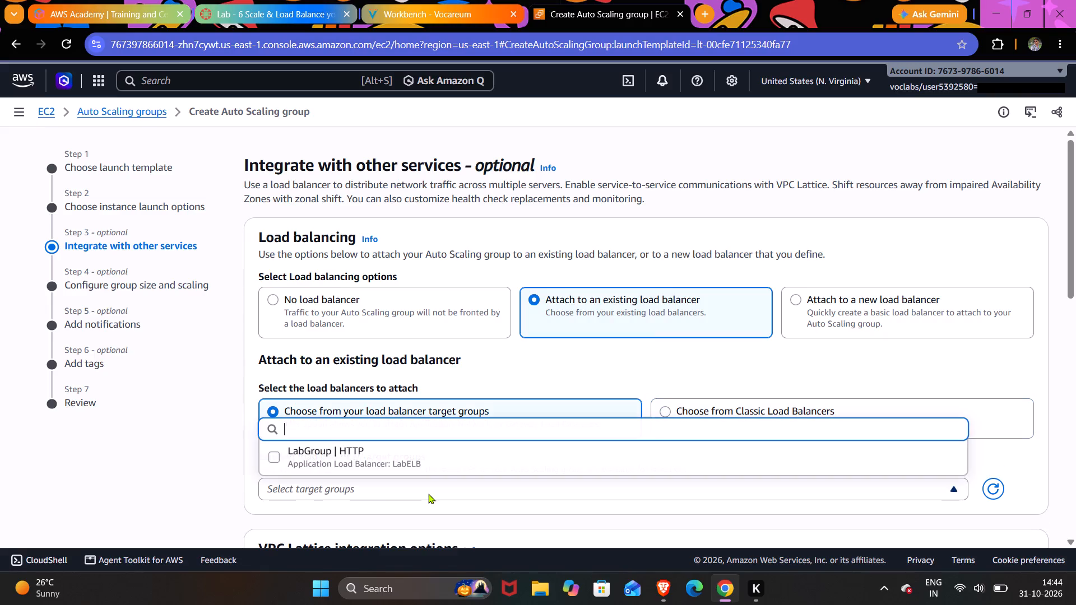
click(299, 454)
Accept the Integrate with other services settings and proceed to Configure group size and scaling.
scroll(299, 454, down, 1)
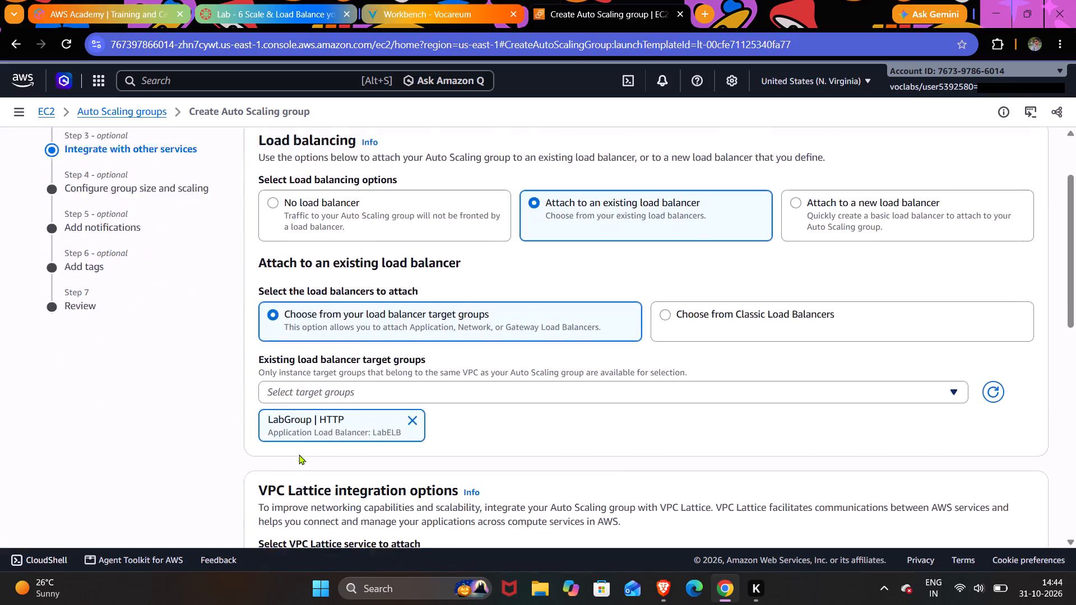
scroll(299, 454, down, 4)
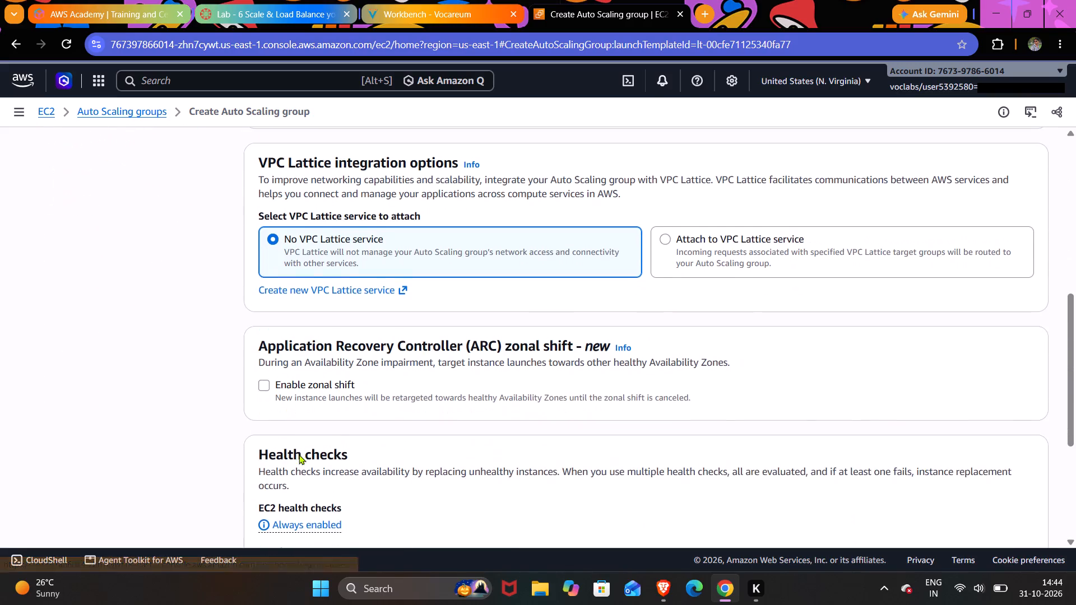
scroll(299, 454, down, 4)
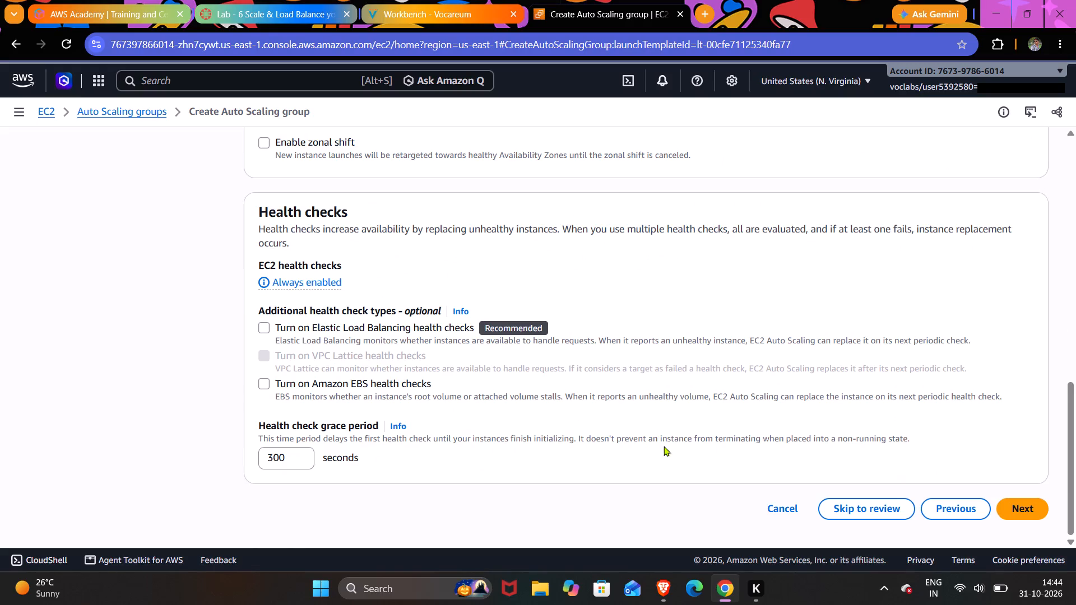
click(1017, 509)
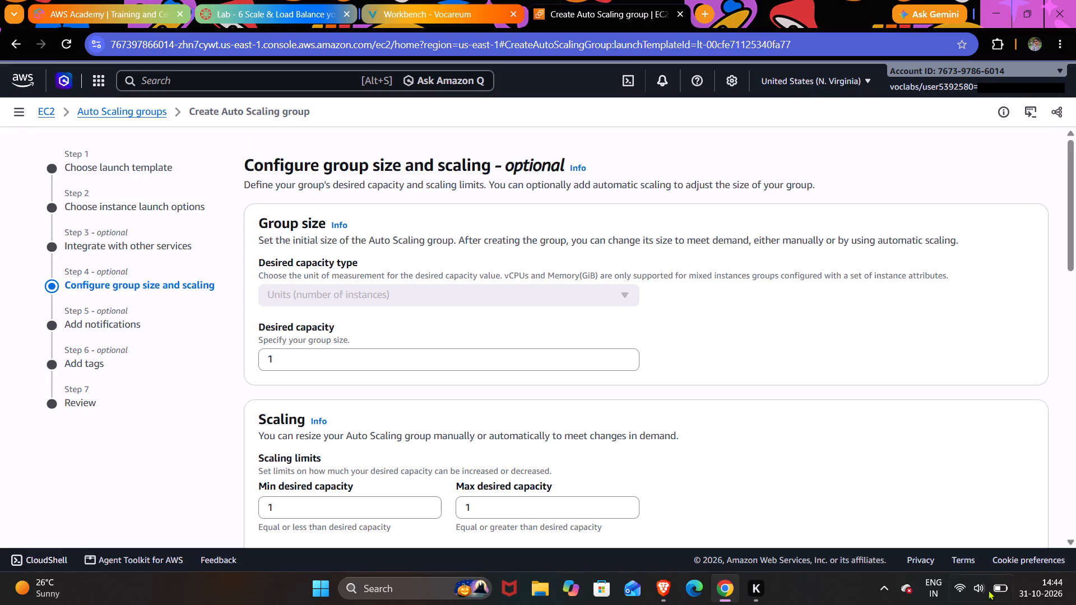
Set the group's desired capacity to 2, with scaling limits of minimum 2 and maximum 6.
click(555, 364)
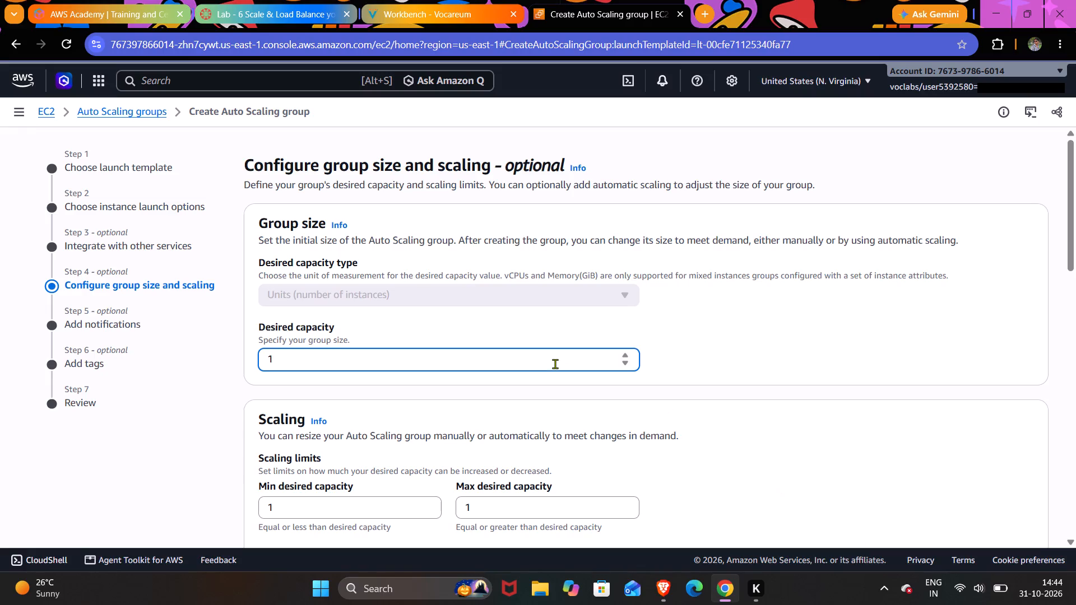
key(BackSpace)
key(2)
scroll(499, 426, down, 1)
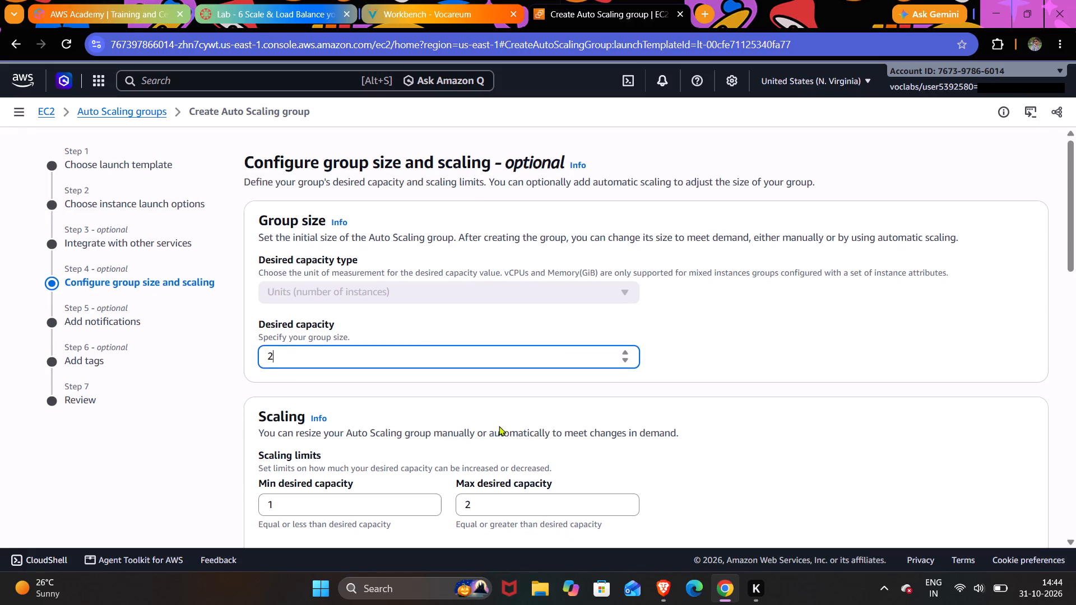
scroll(499, 426, down, 1)
click(353, 384)
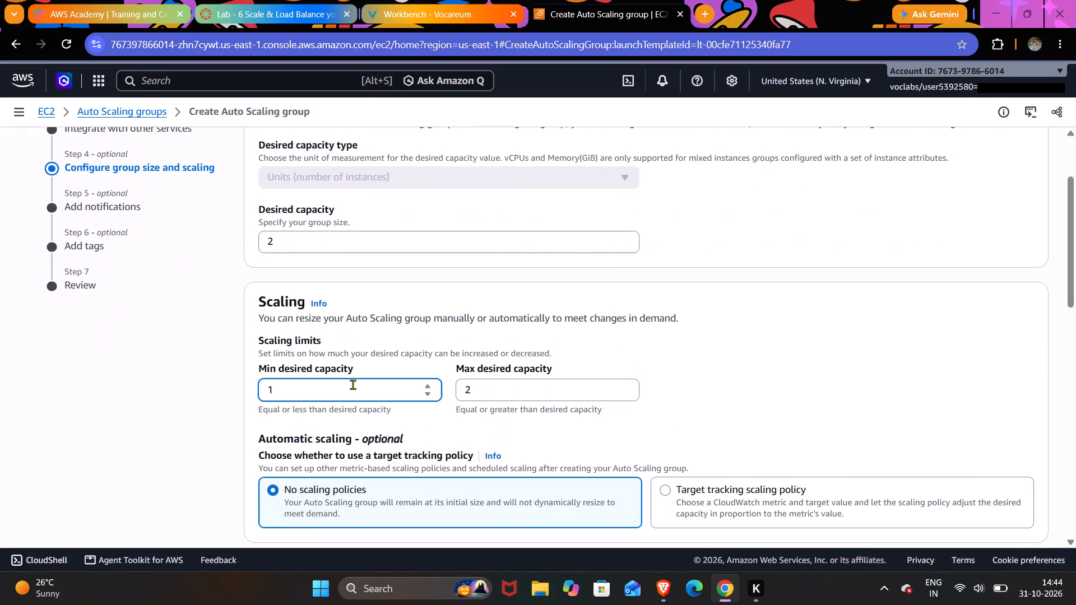
key(BackSpace)
key(2)
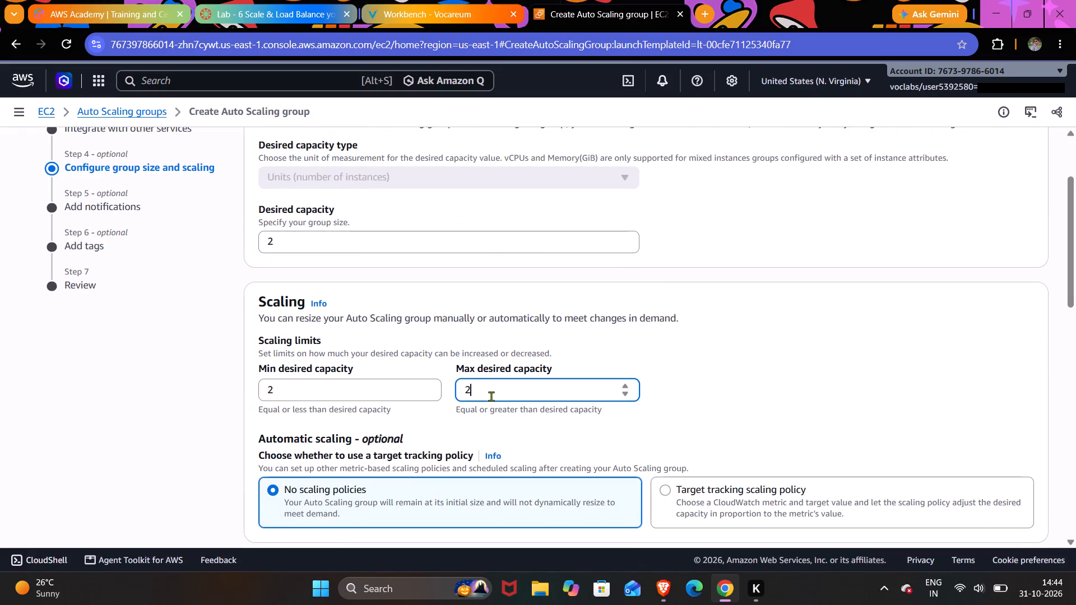
click(491, 396)
key(BackSpace)
key(6)
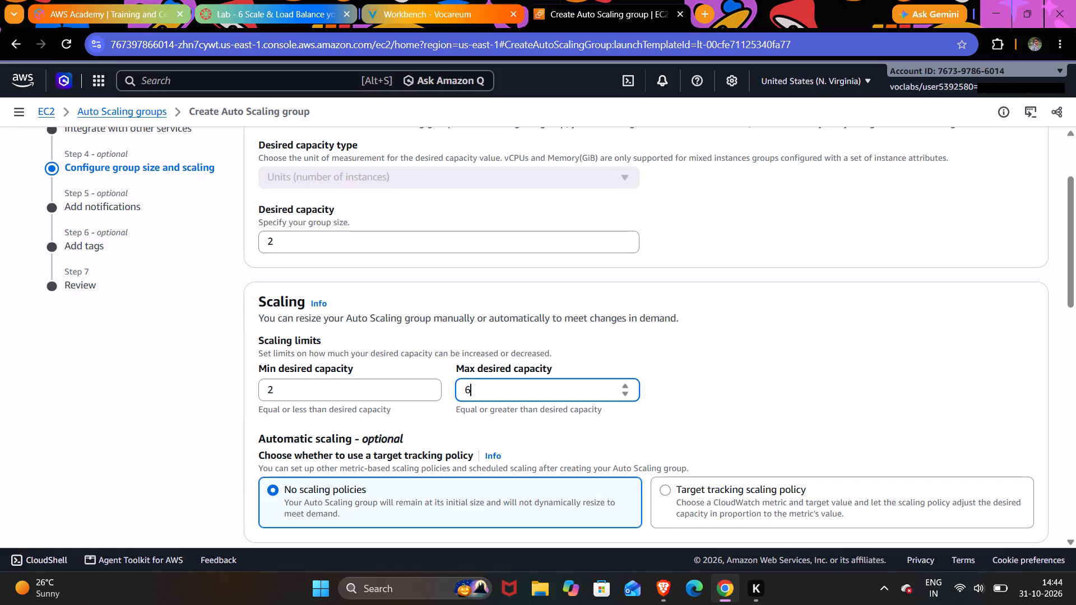
Choose the target tracking scaling policy for the group's automatic scaling.
scroll(491, 396, down, 1)
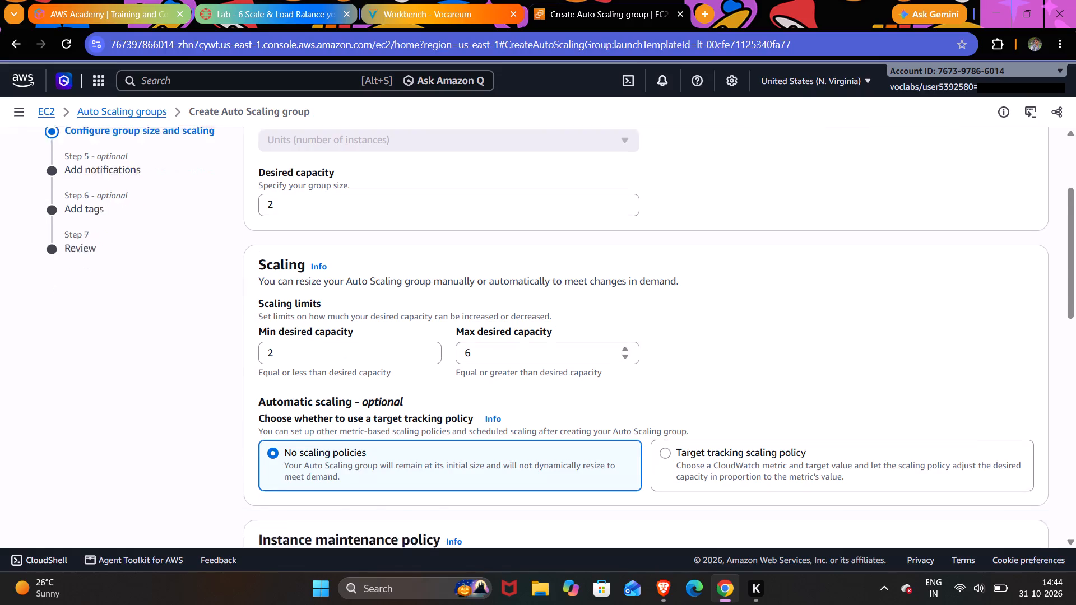
scroll(491, 396, down, 1)
click(736, 399)
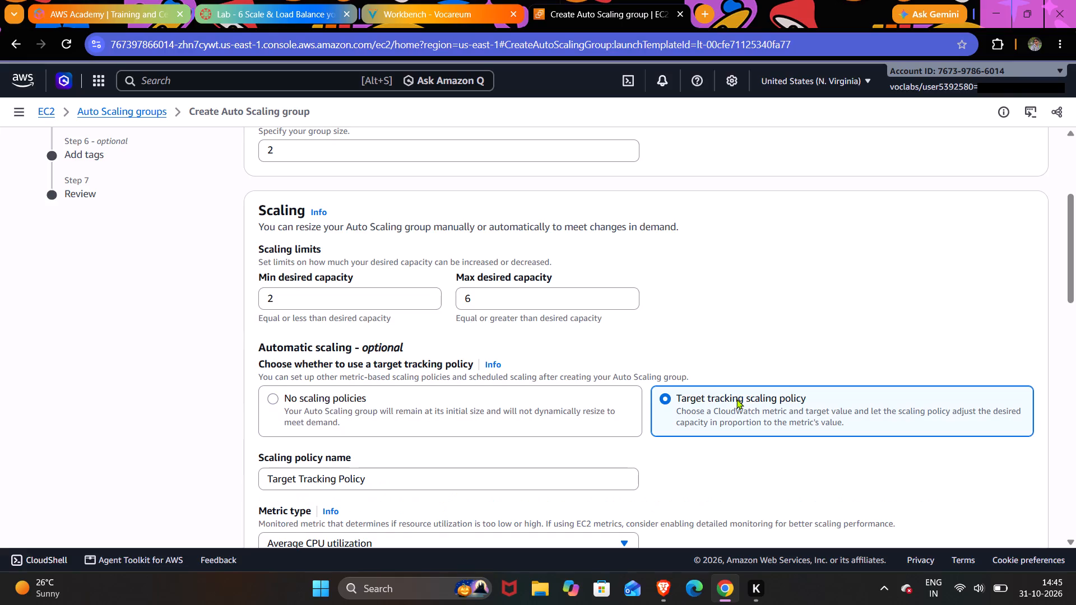
Copy the scaling policy name from item 29 of the Vocareum lab guide and name the policy LabScalingPolicy.
scroll(736, 399, down, 3)
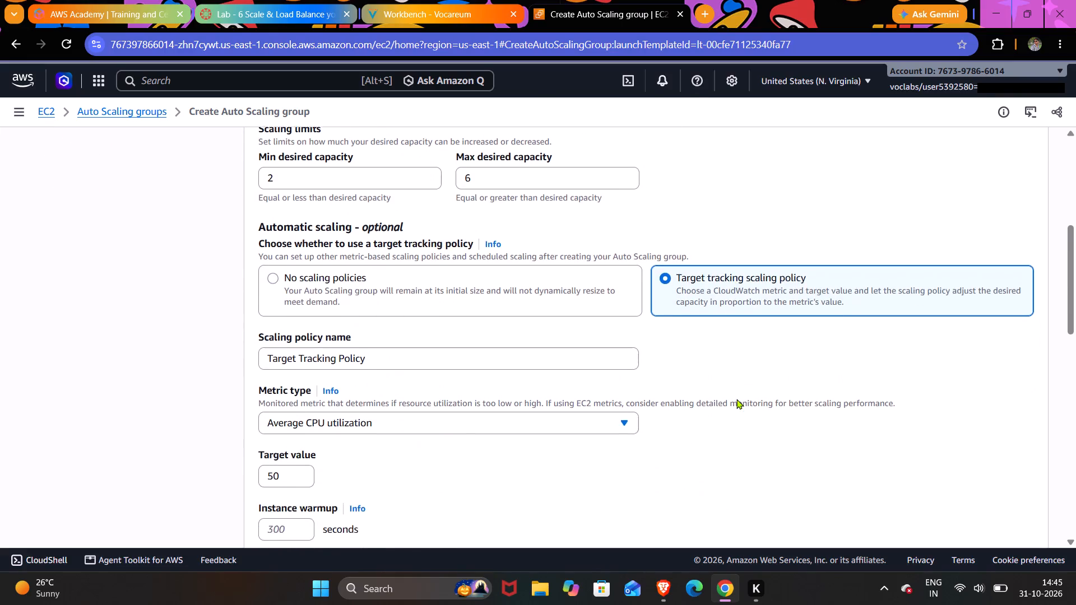
scroll(736, 399, down, 1)
click(430, 11)
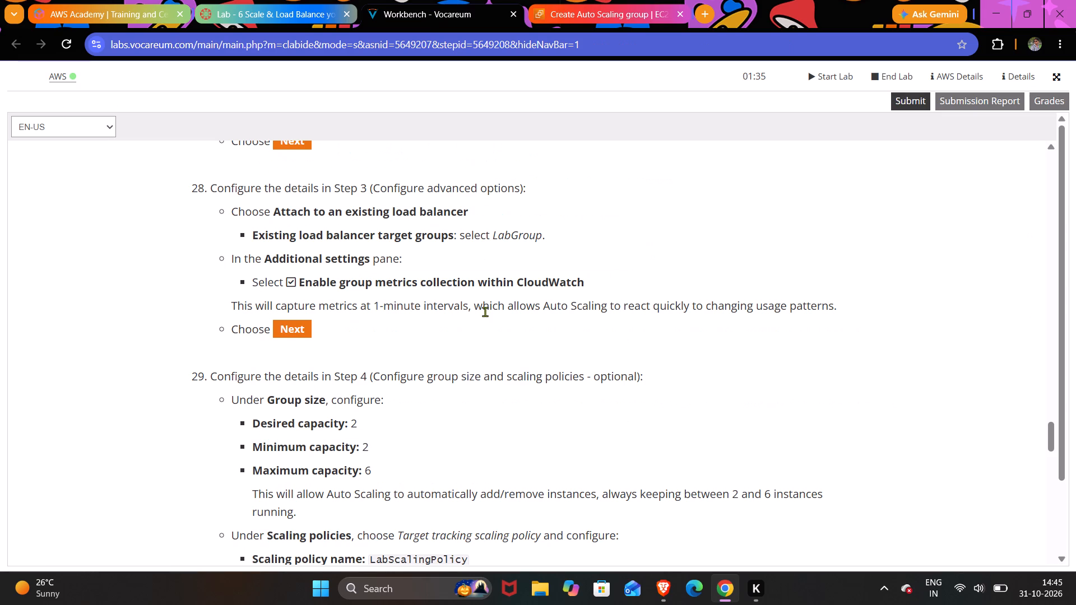
scroll(485, 311, down, 2)
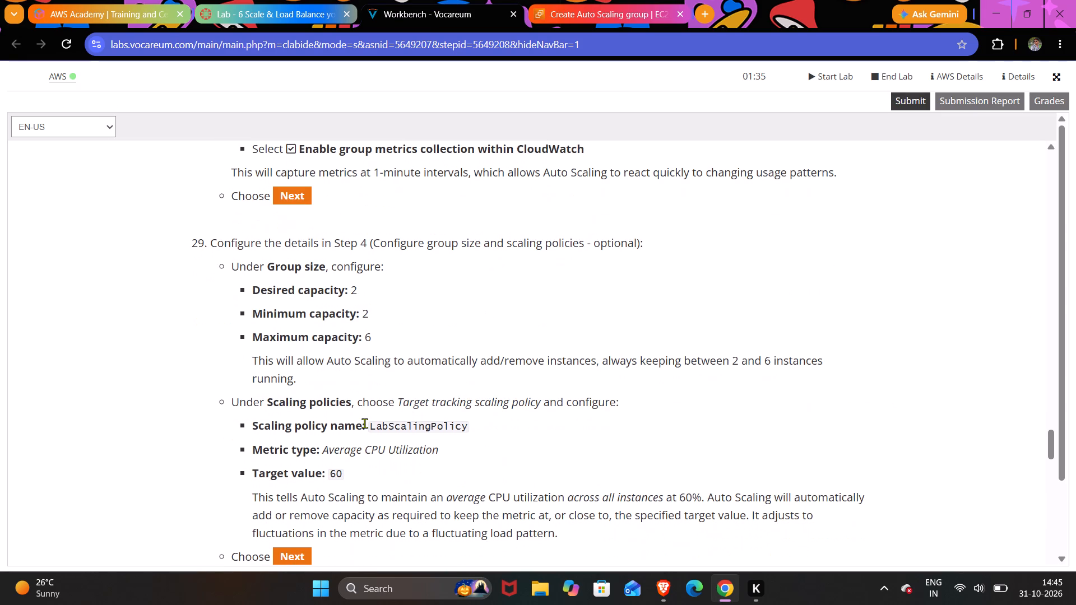
drag(364, 423, 499, 418)
click(499, 418)
drag(370, 424, 581, 418)
key(ctrl+v)
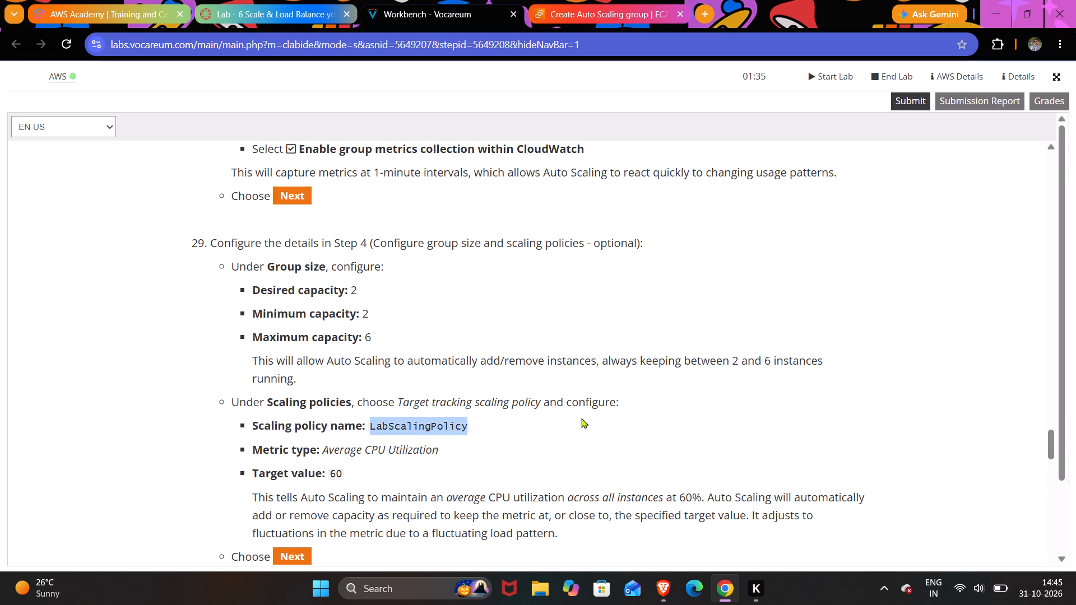
key(ctrl+c)
key(ctrl+c)
key(ctrl+c)
key(ctrl+c)
key(ctrl+c)
key(ctrl+c)
key(ctrl+c)
key(ctrl+c)
key(ctrl+c)
key(ctrl+c)
key(ctrl+c)
click(599, 20)
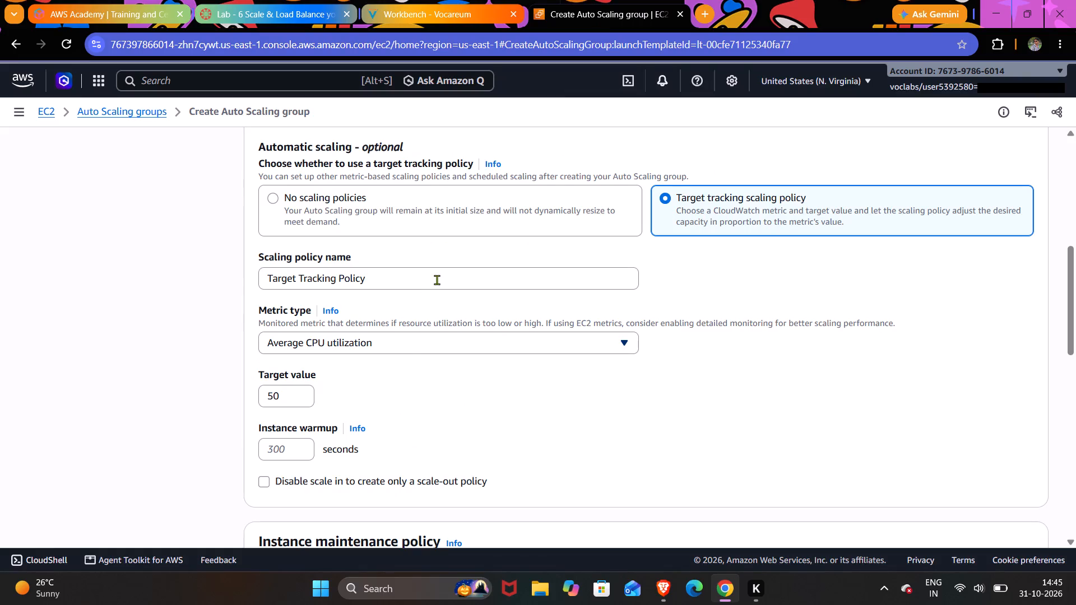
click(439, 278)
key(ctrl+a)
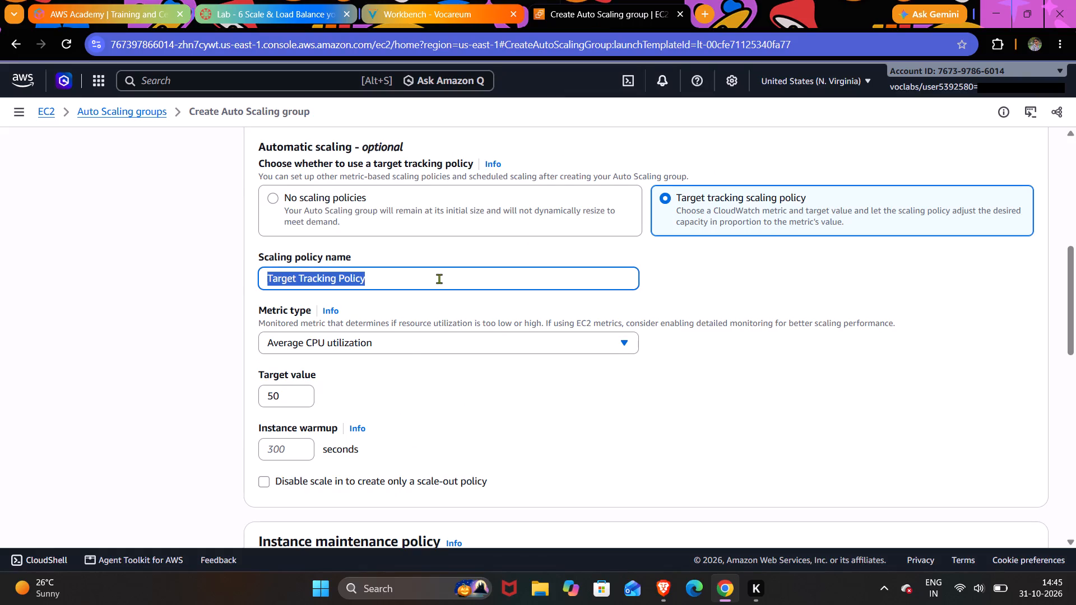
key(ctrl+v)
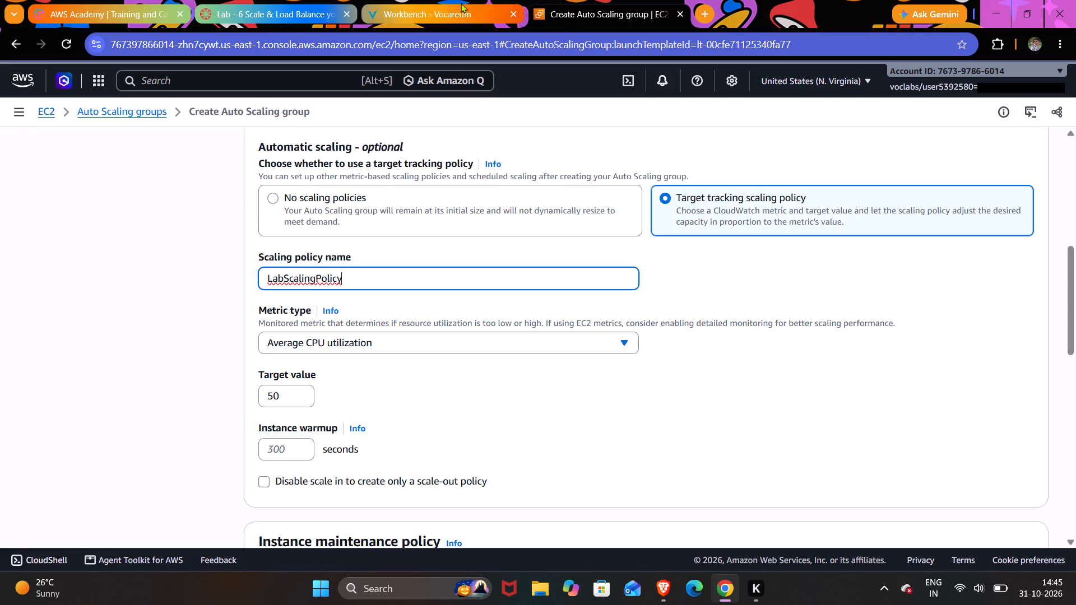
Copy the metric type from item 29 of the Vocareum lab guide and choose Average CPU utilization for the scaling policy.
click(419, 20)
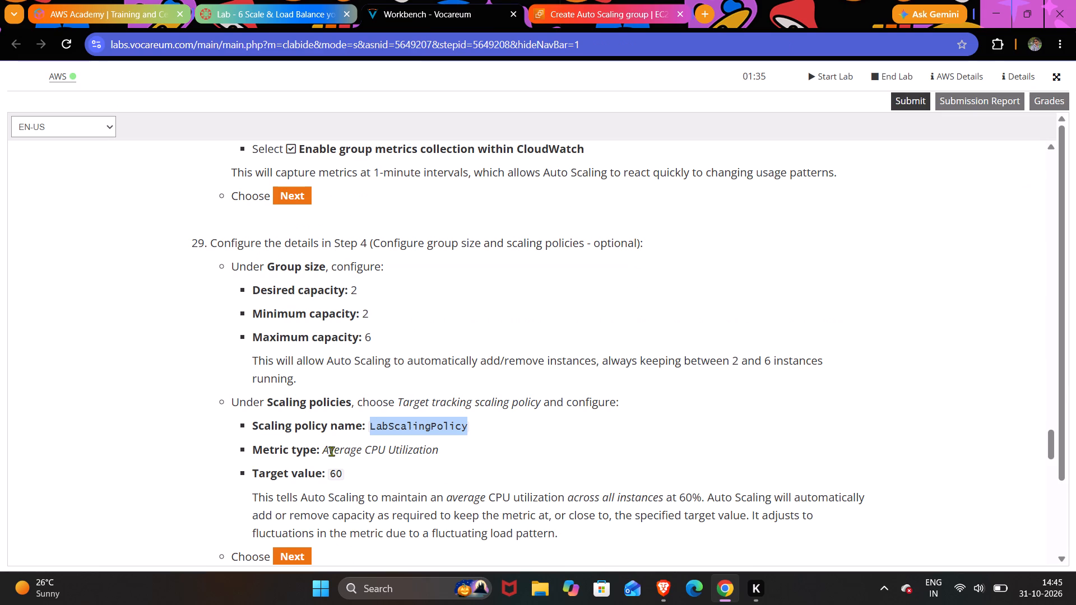
drag(321, 448, 510, 442)
key(ctrl+c)
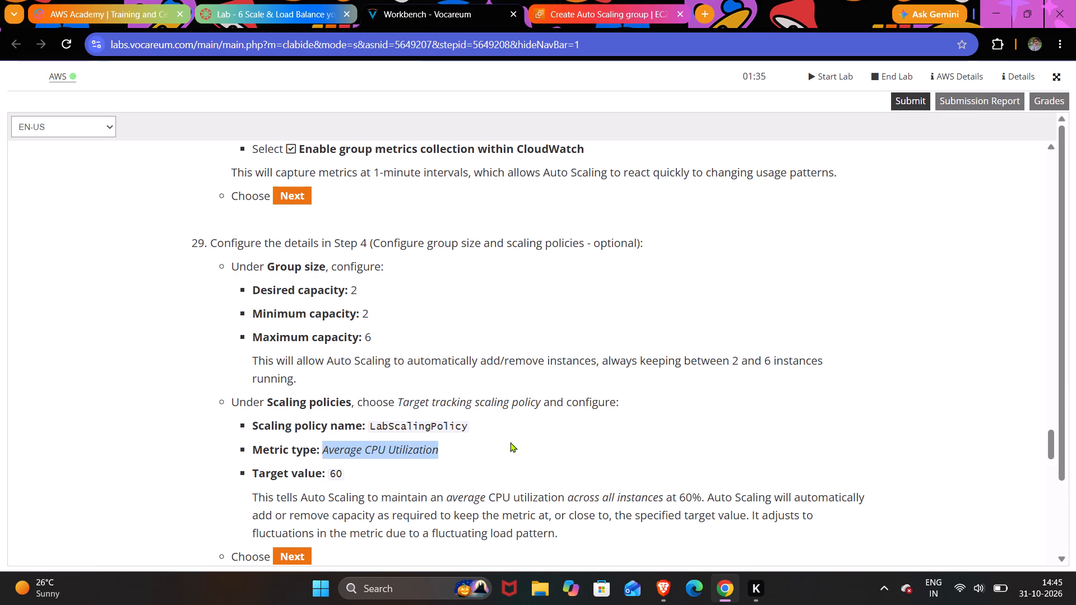
click(609, 11)
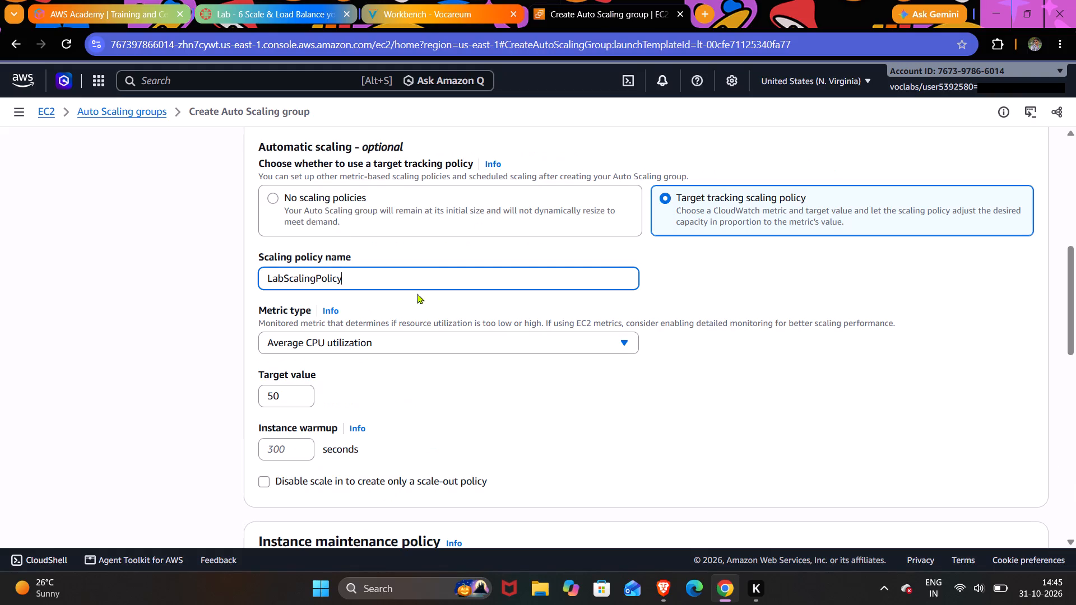
click(387, 341)
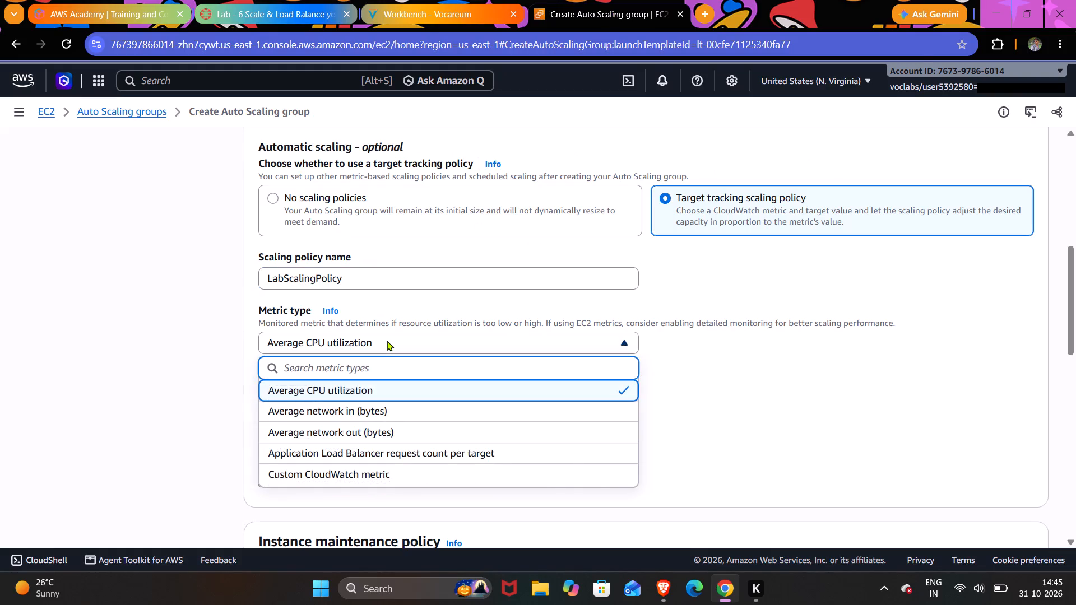
key(ctrl+v)
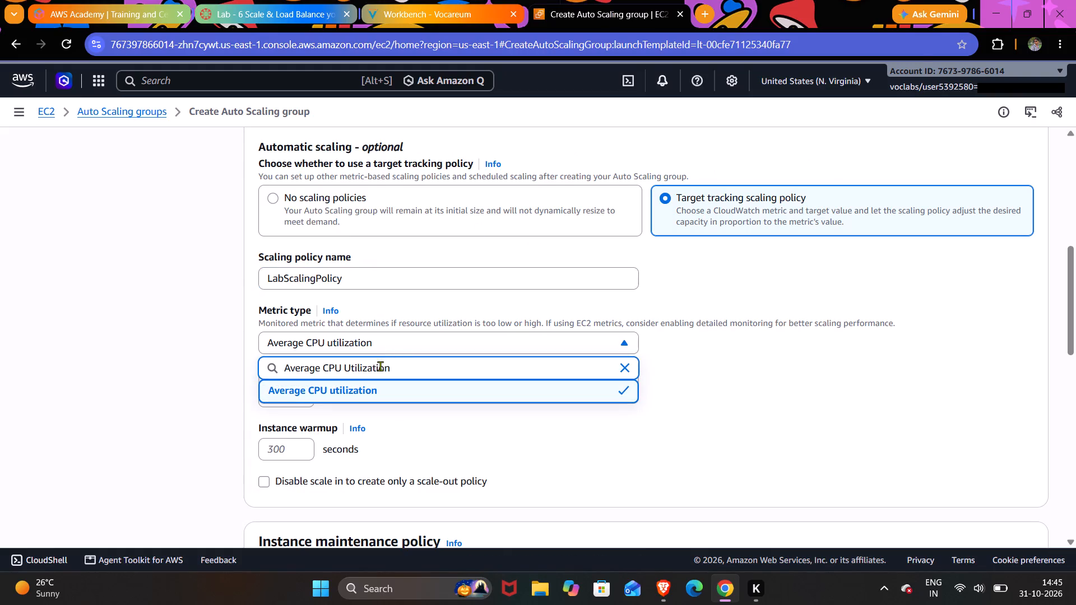
click(377, 370)
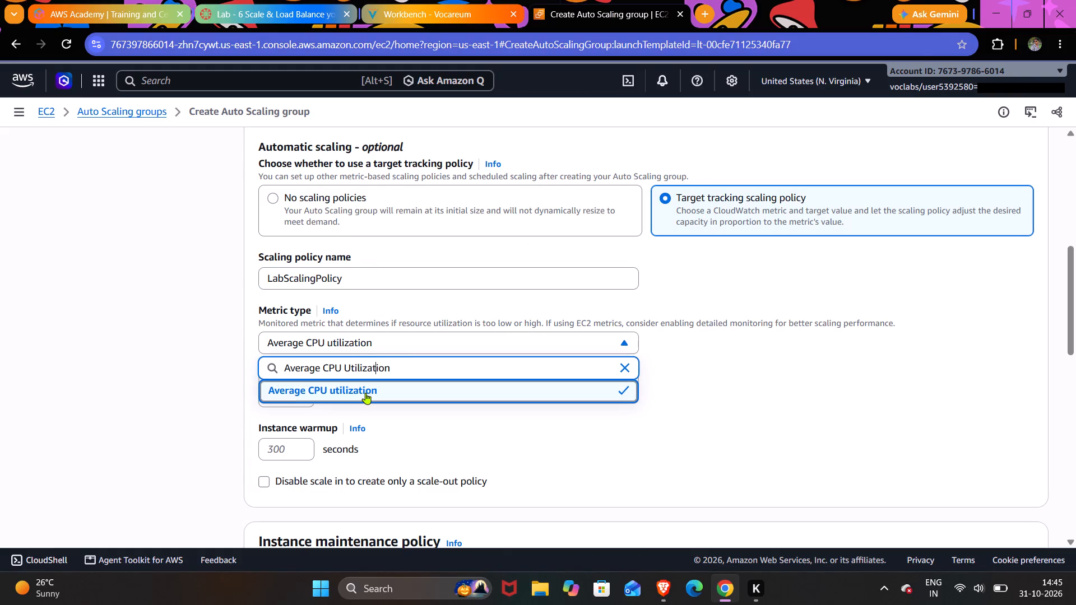
click(365, 393)
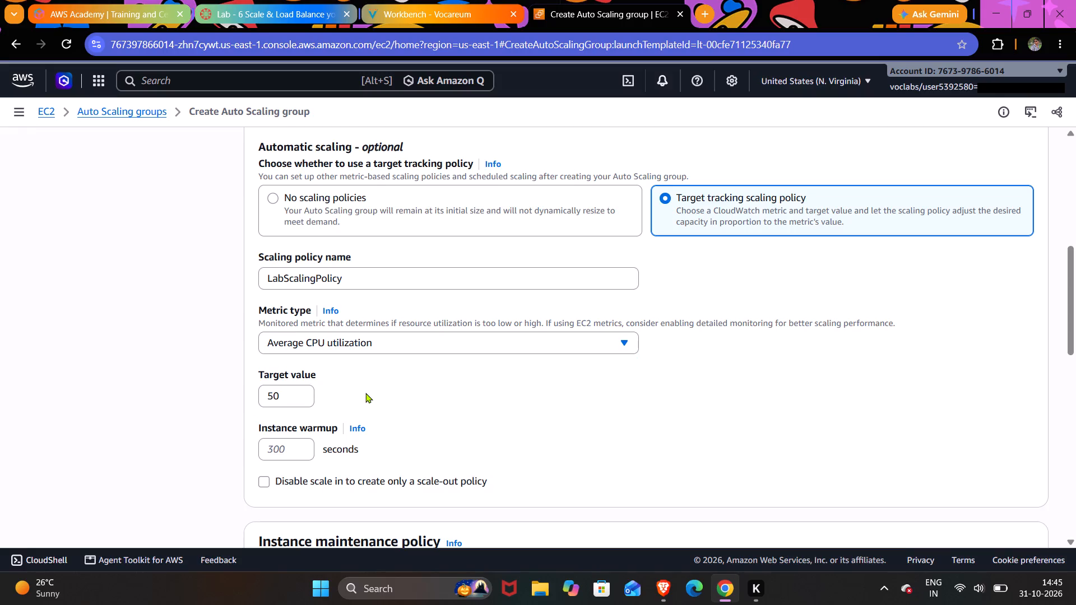
Set the scaling policy's target value to 60.
click(286, 390)
key(BackSpace)
key(BackSpace)
text(60)
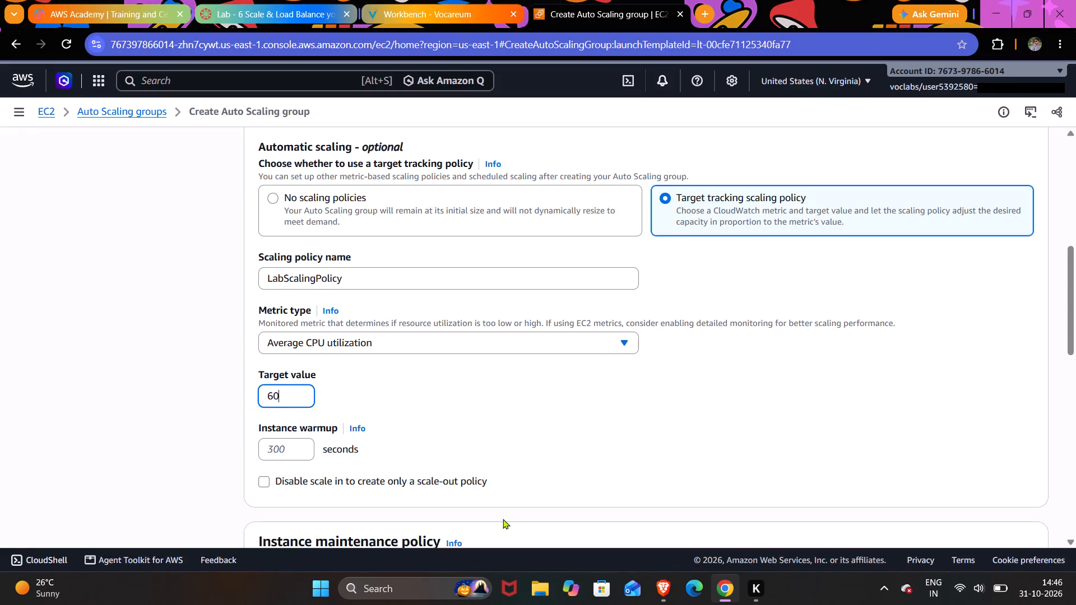
Accept the remaining group size and scaling settings, add no notifications, and proceed to Add tags.
scroll(503, 520, down, 8)
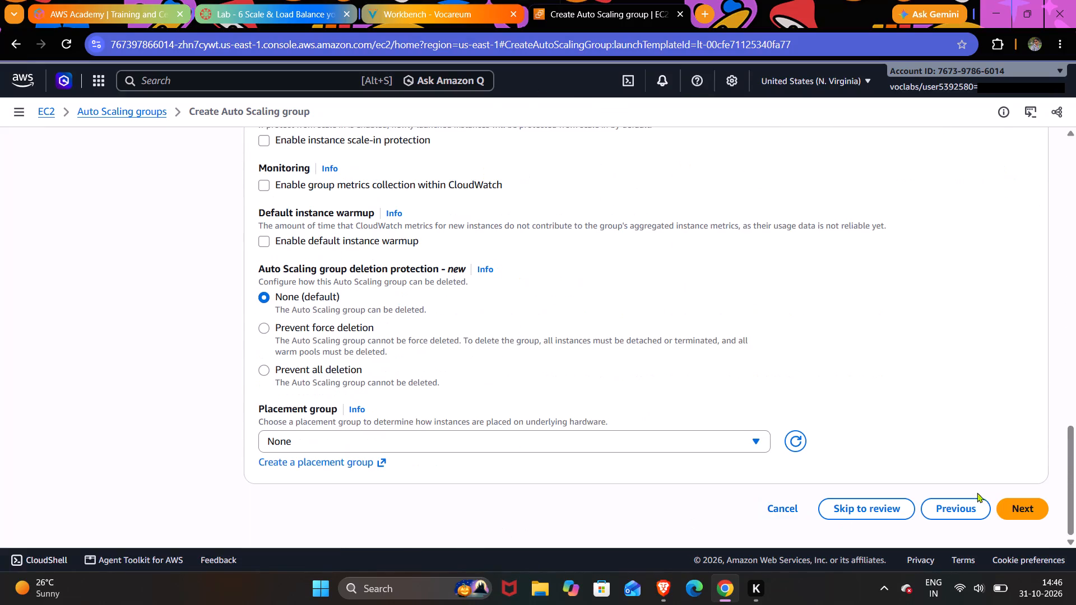
click(1013, 503)
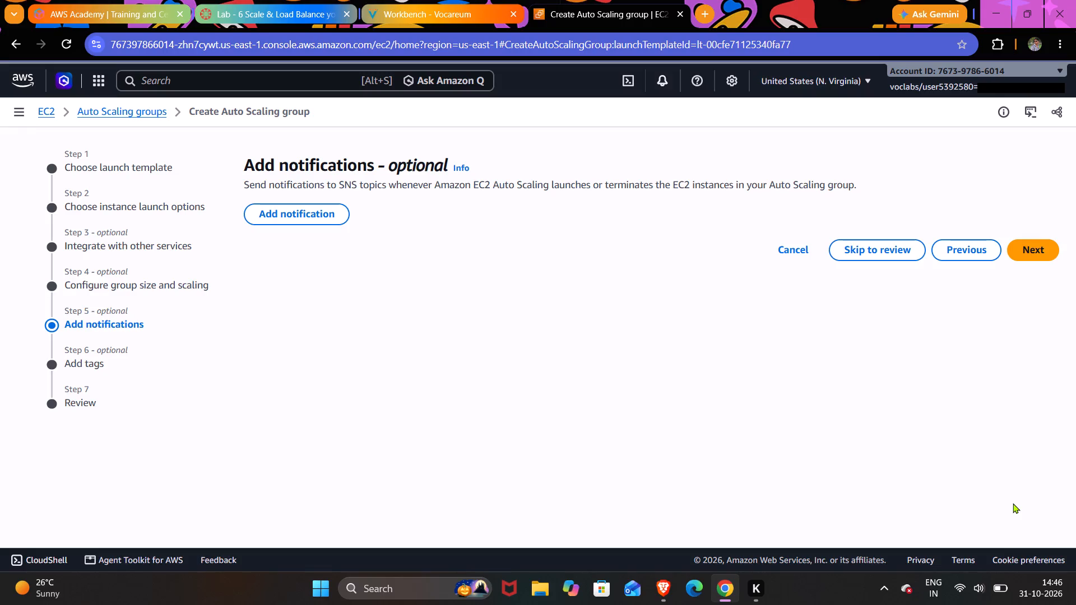
click(1056, 246)
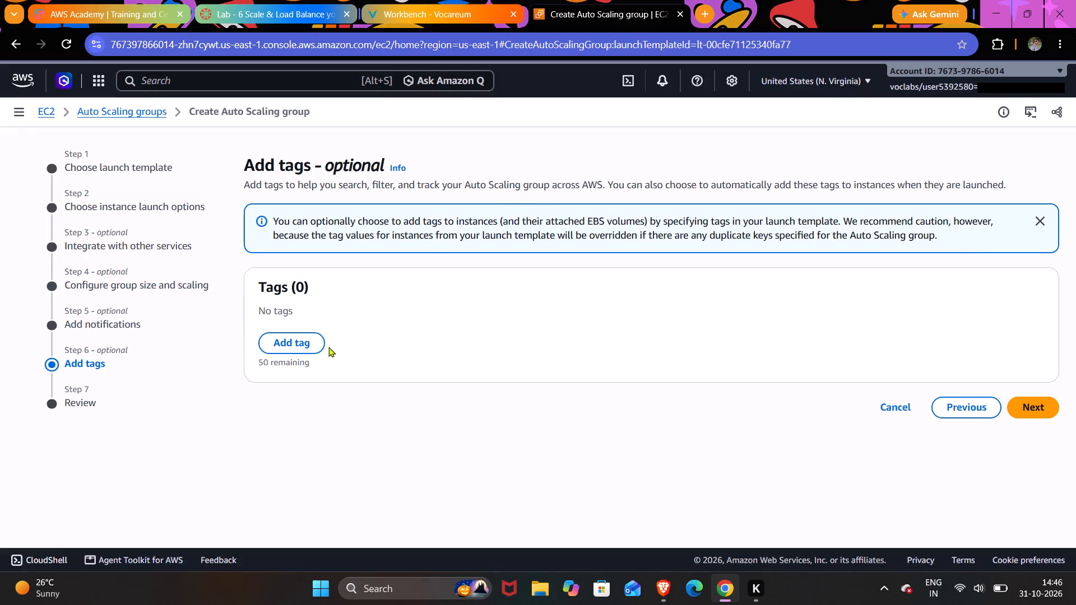
Add a blank tag entry to the Auto Scaling group.
click(281, 346)
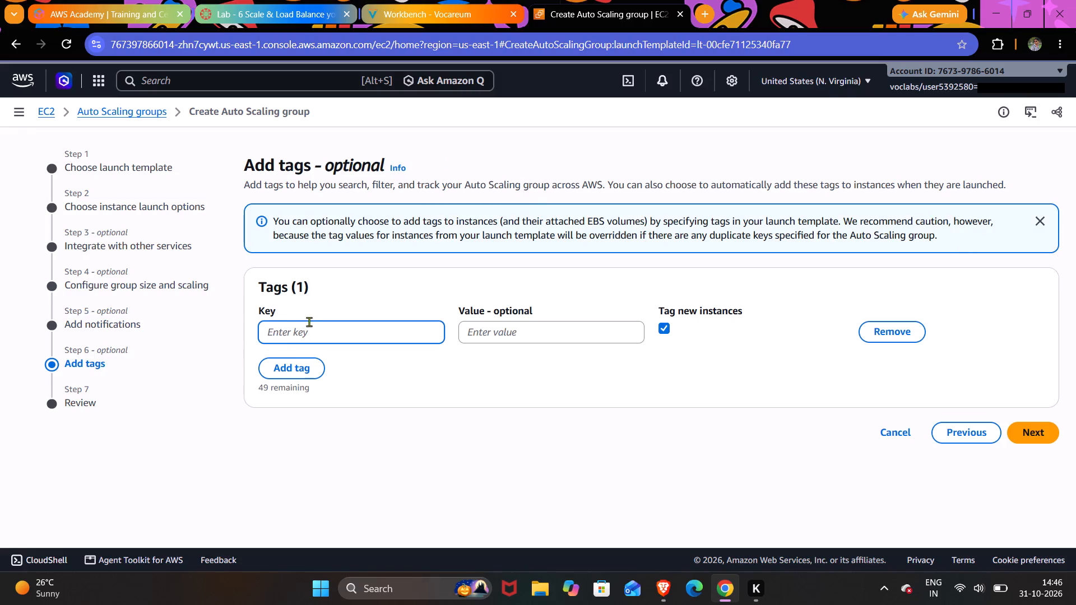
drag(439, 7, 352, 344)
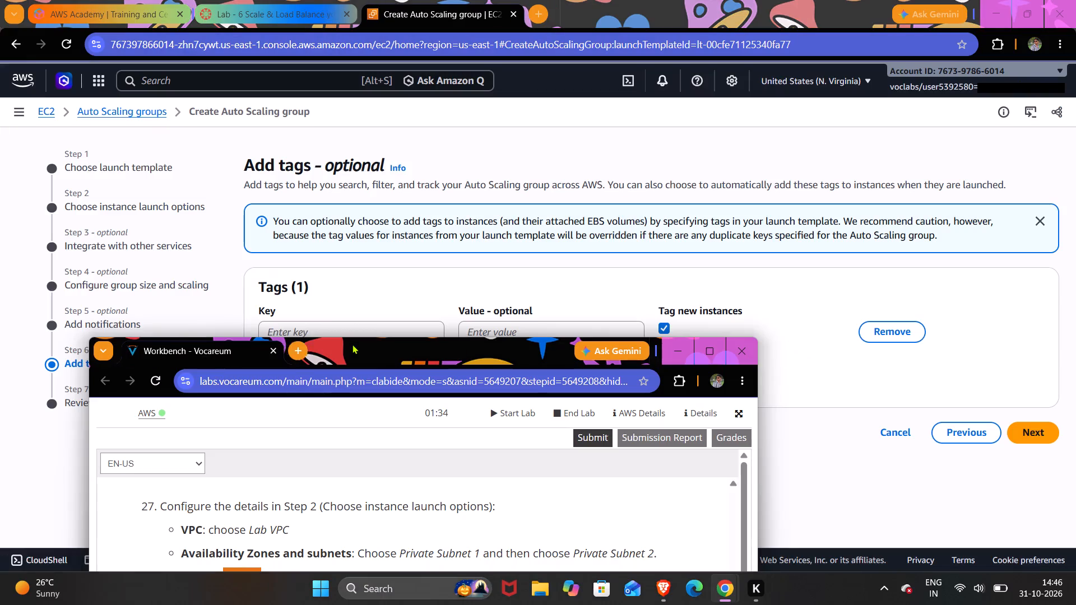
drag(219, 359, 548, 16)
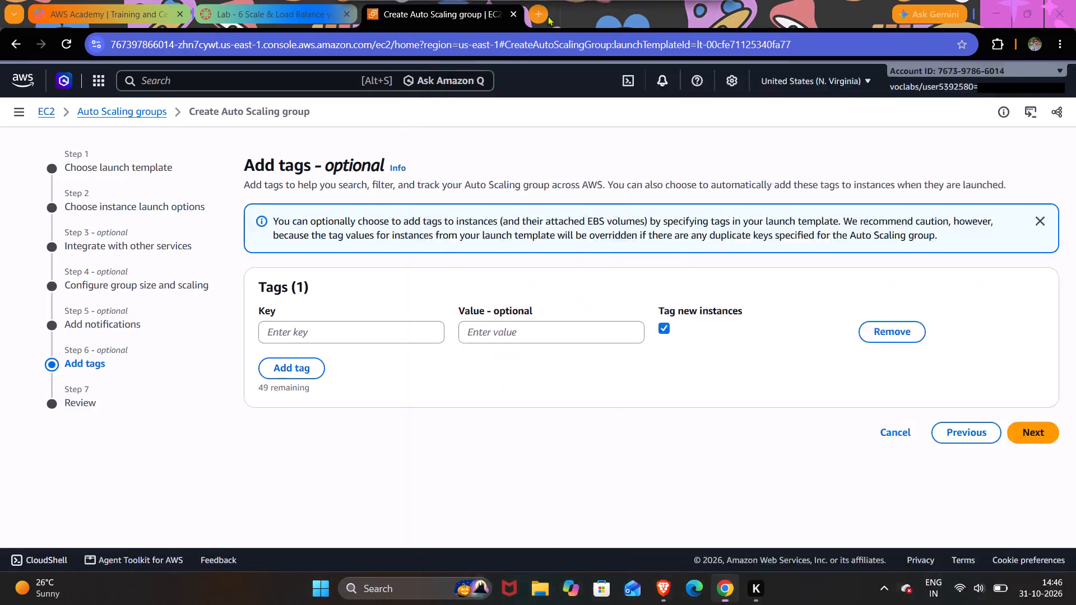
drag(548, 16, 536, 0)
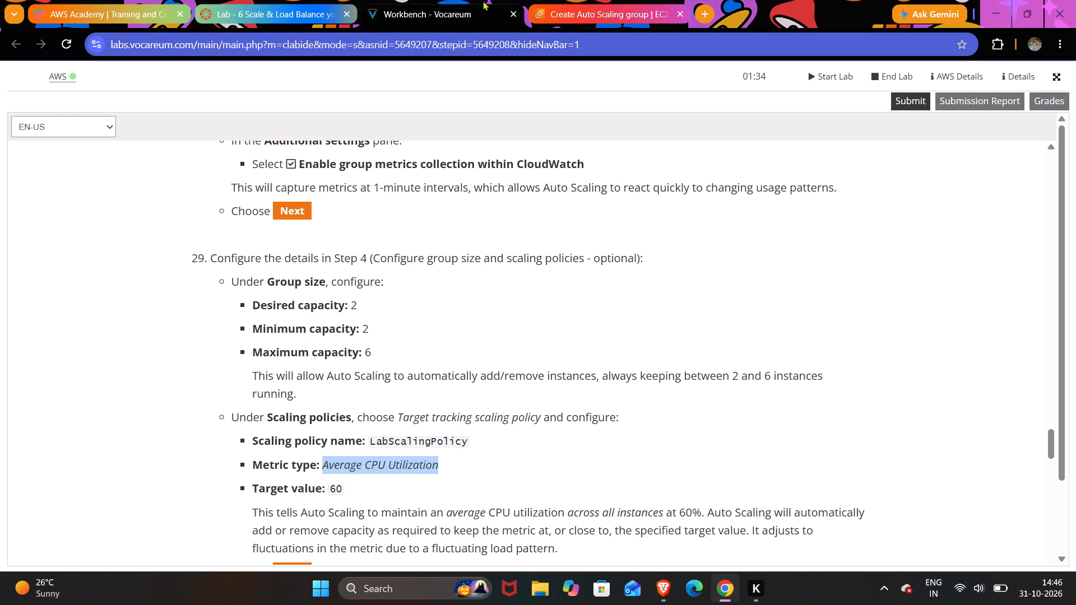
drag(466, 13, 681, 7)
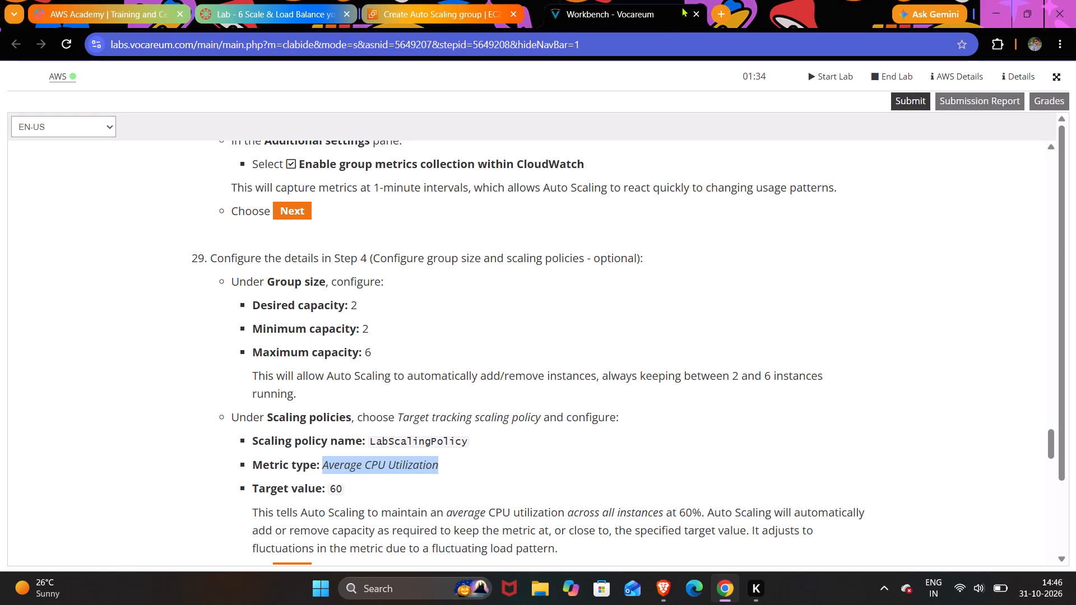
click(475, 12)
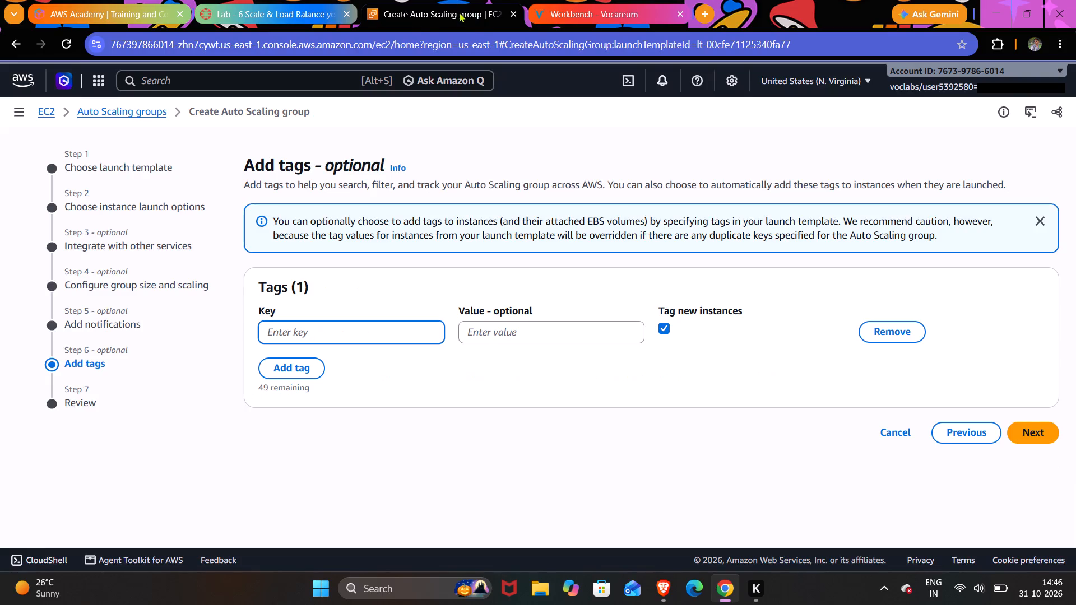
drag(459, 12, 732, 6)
Copy the tag key from item 31 of the Vocareum lab guide and enter Name as the tag's key.
click(428, 8)
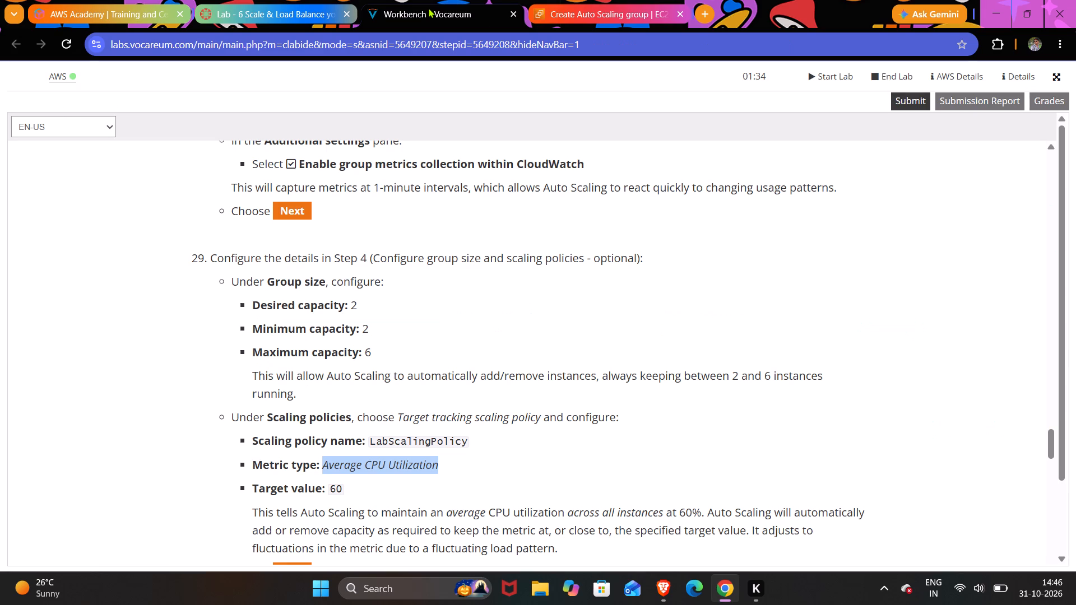
scroll(366, 337, down, 3)
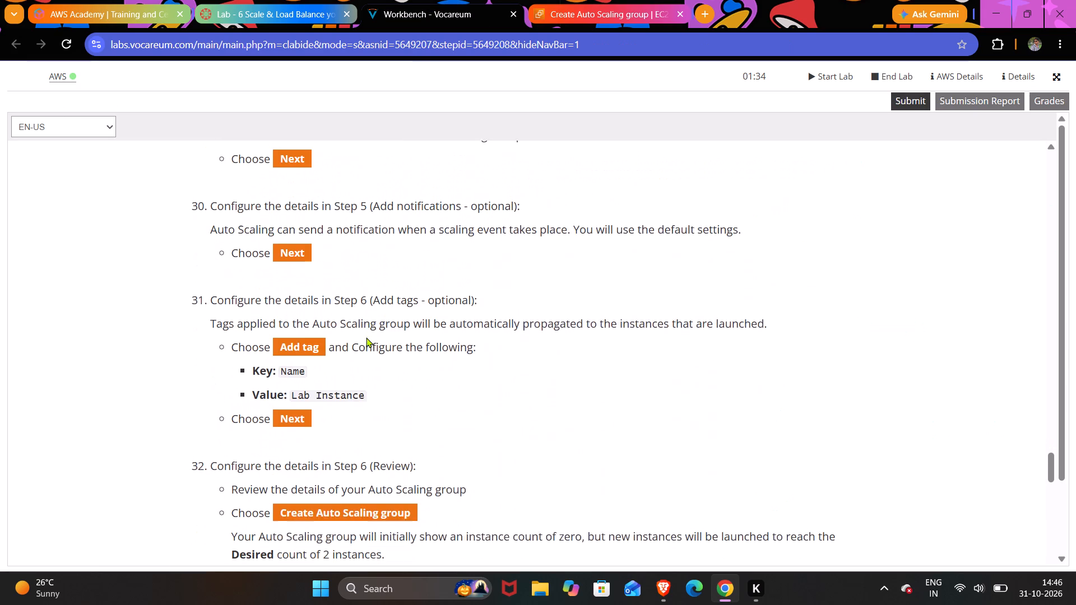
scroll(366, 337, down, 1)
drag(279, 369, 327, 362)
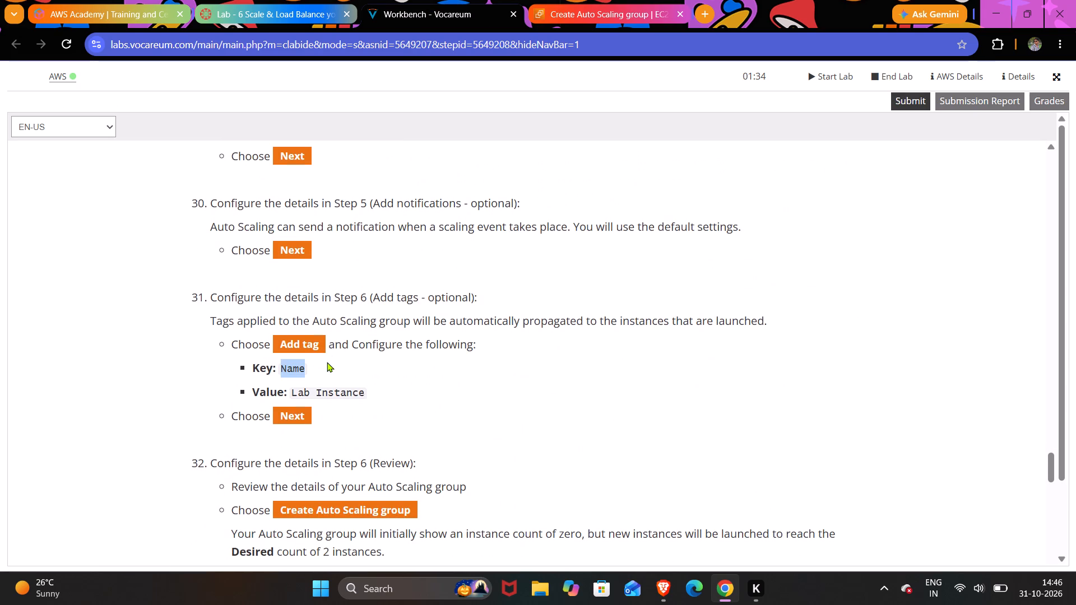
key(ctrl+c)
click(583, 12)
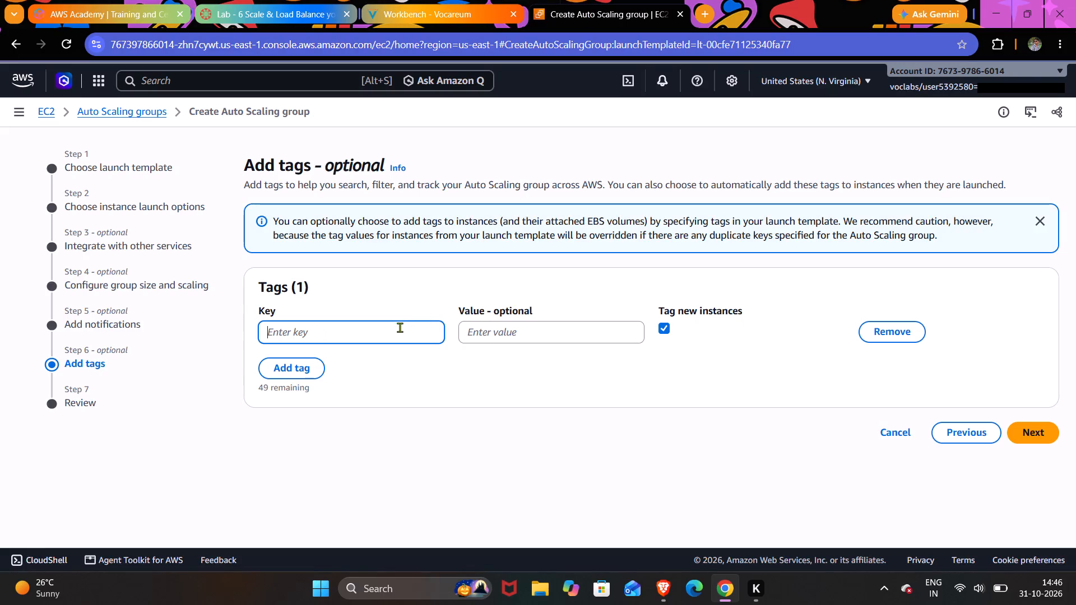
click(398, 331)
key(ctrl+c)
key(ctrl+v)
Copy the tag value from item 31 of the Vocareum lab guide and enter Lab Instance as the Name tag's value.
click(447, 13)
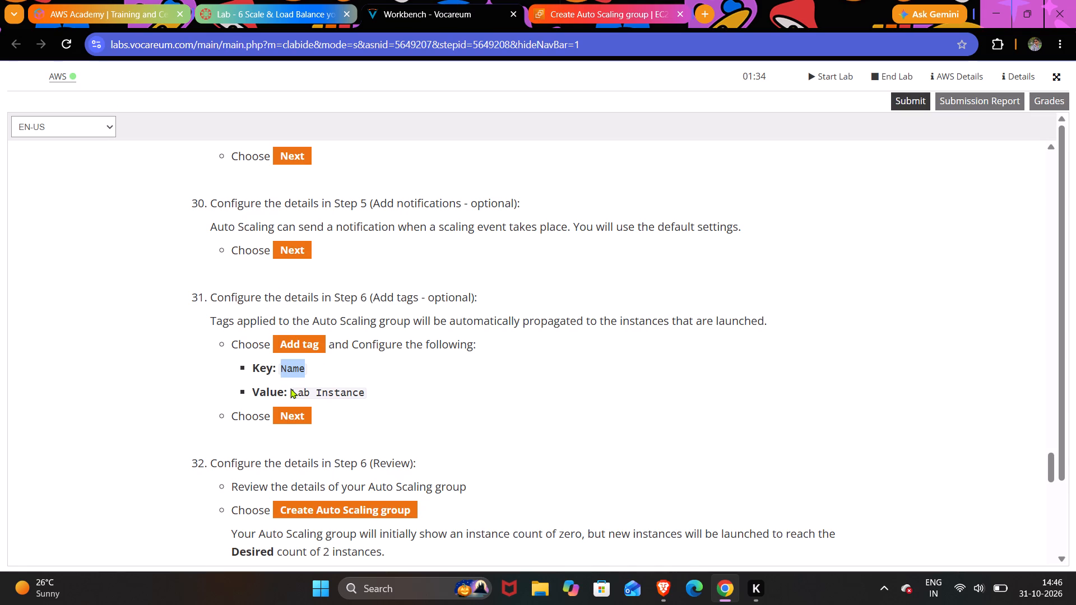
drag(295, 390, 384, 398)
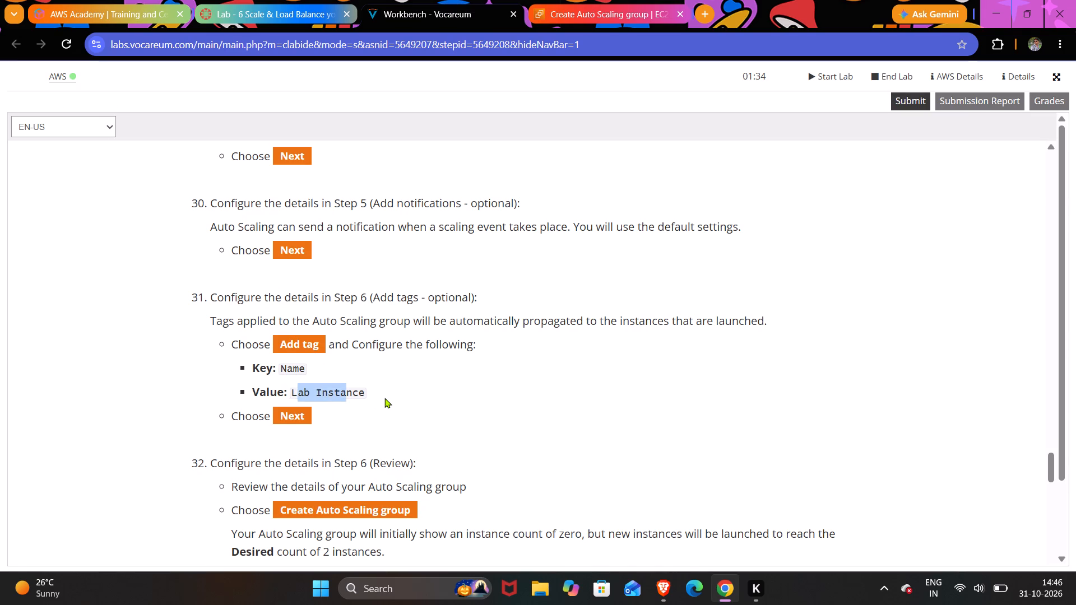
click(384, 398)
drag(287, 390, 366, 389)
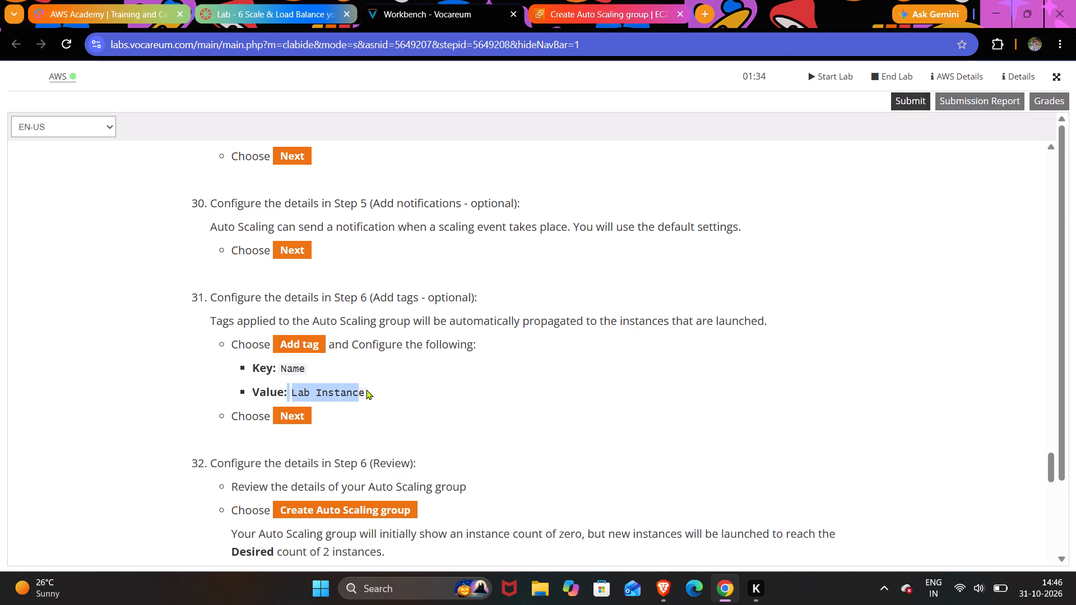
drag(366, 389, 369, 389)
click(369, 389)
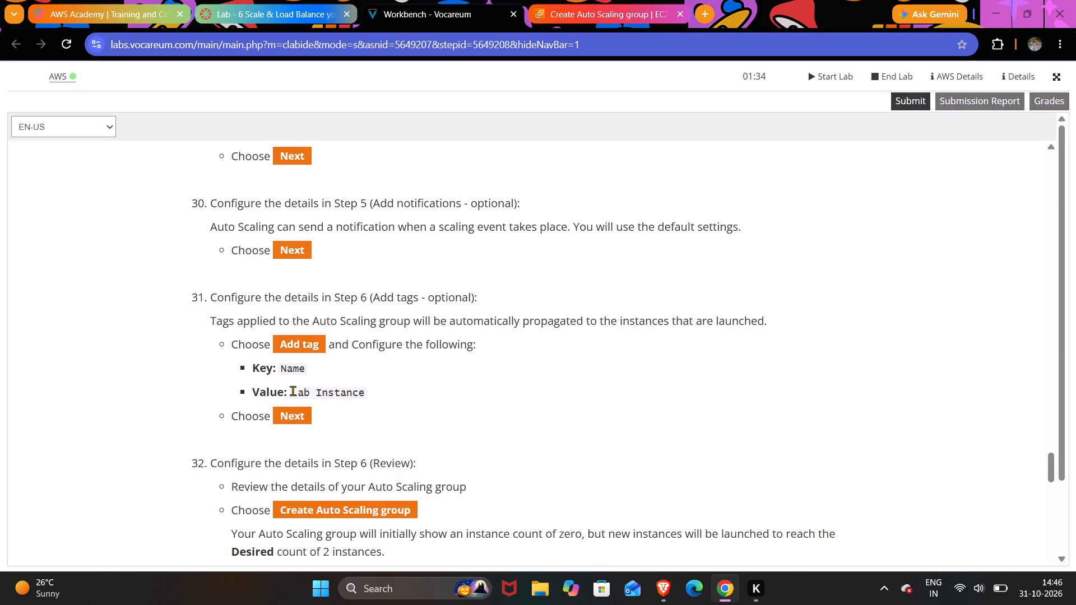
drag(292, 390, 444, 385)
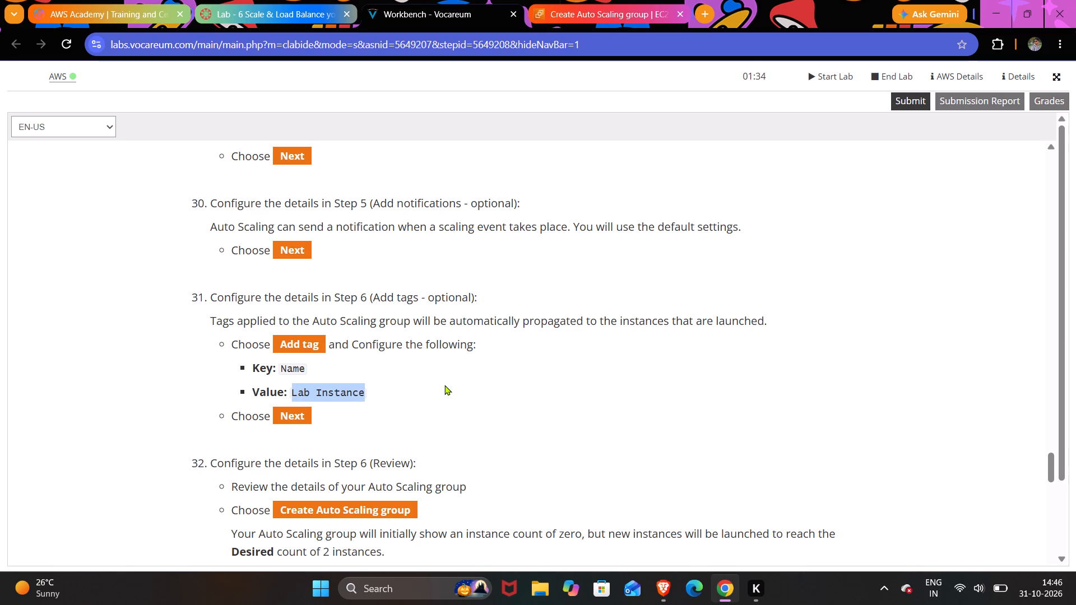
key(ctrl+c)
click(618, 8)
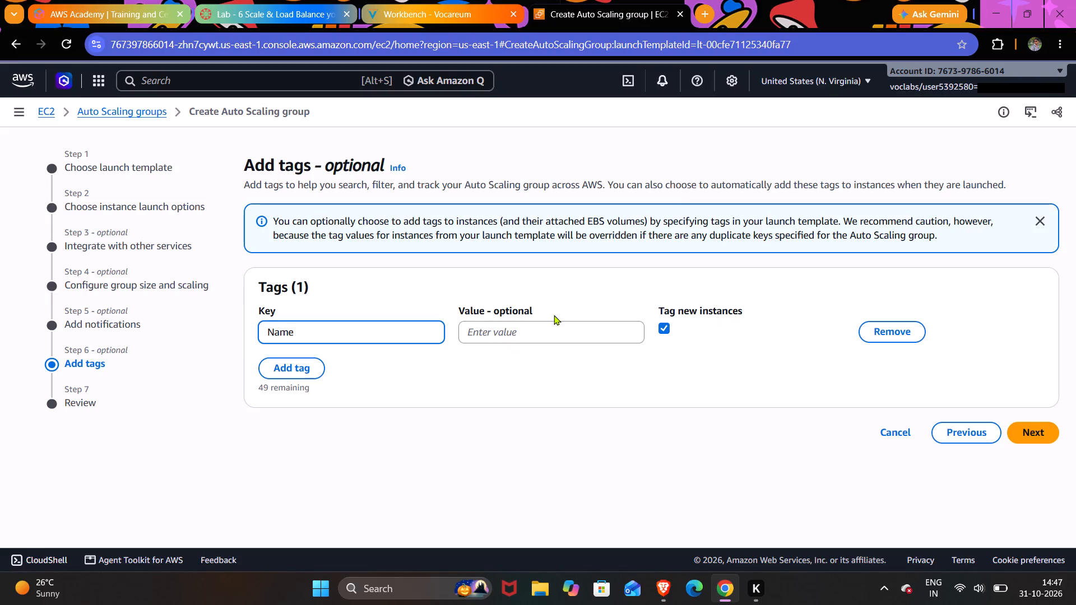
click(539, 329)
key(ctrl+c)
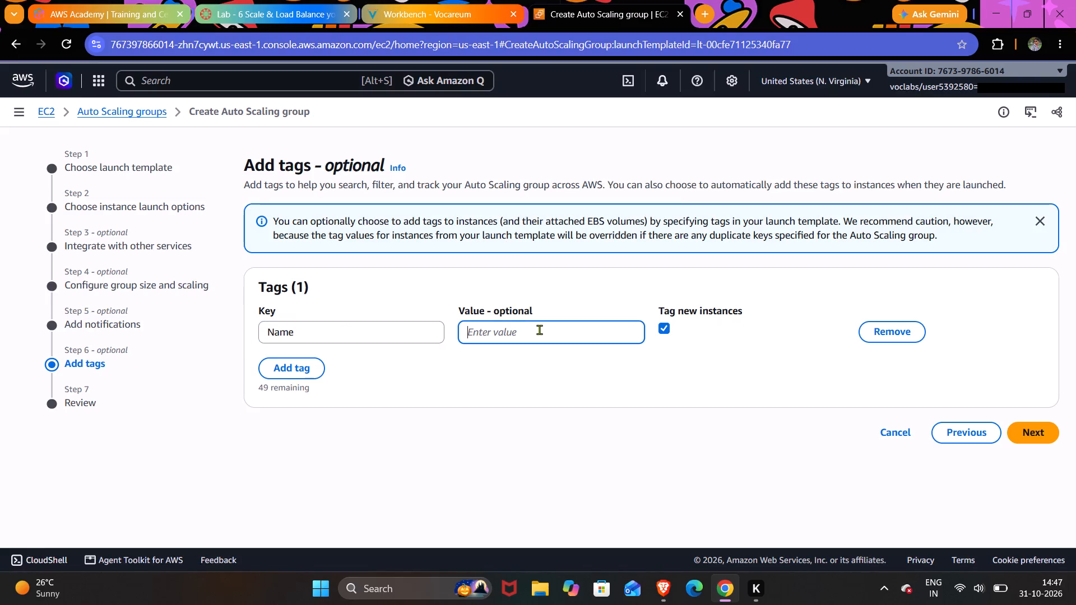
key(ctrl+v)
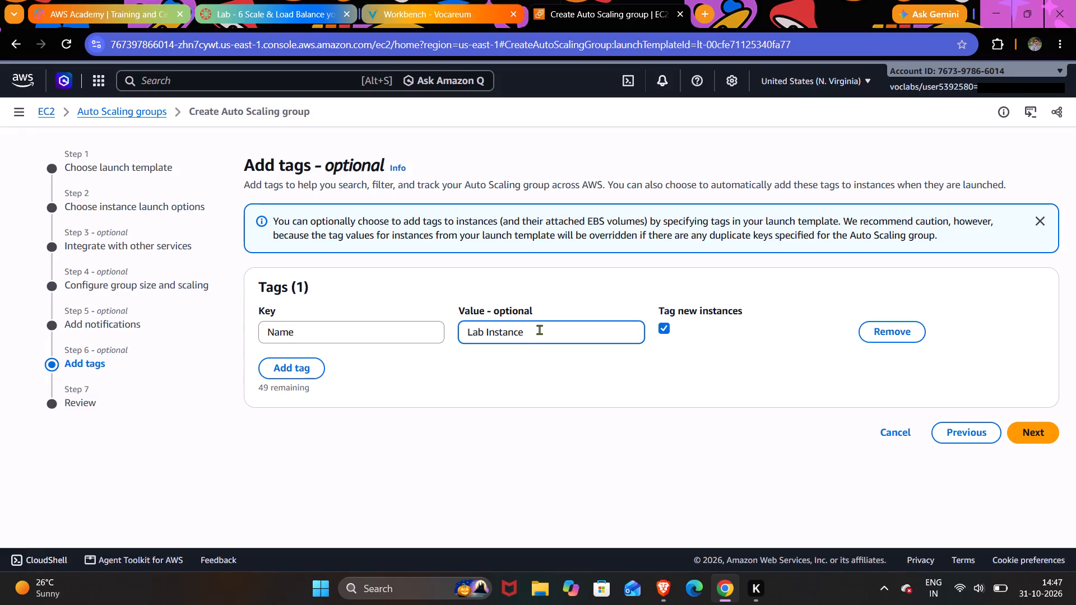
Proceed to the Review step and create Lab Auto Scaling Group.
click(1043, 431)
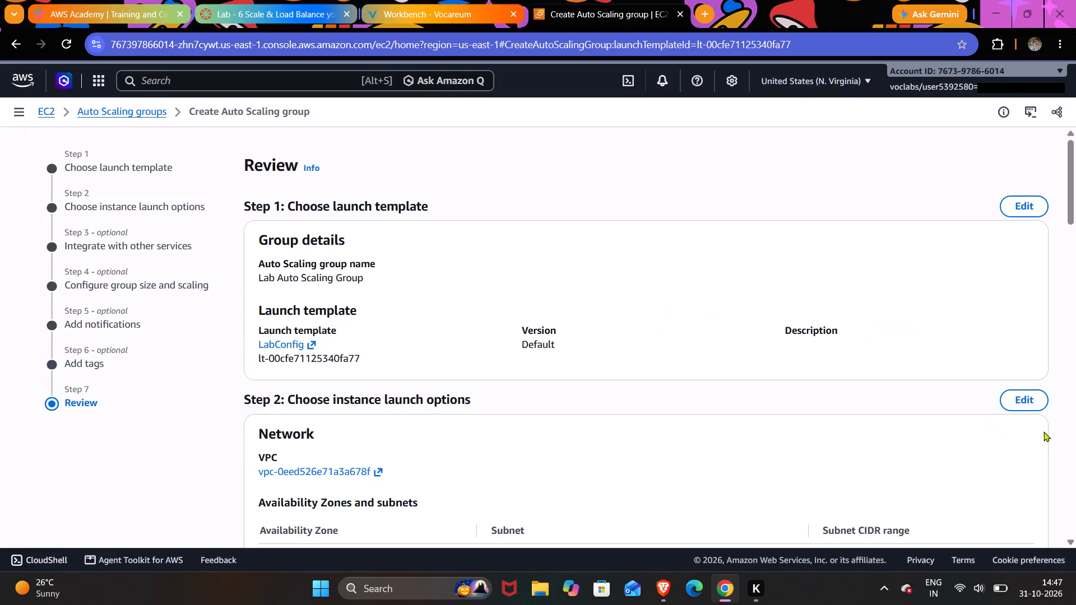
scroll(870, 360, down, 12)
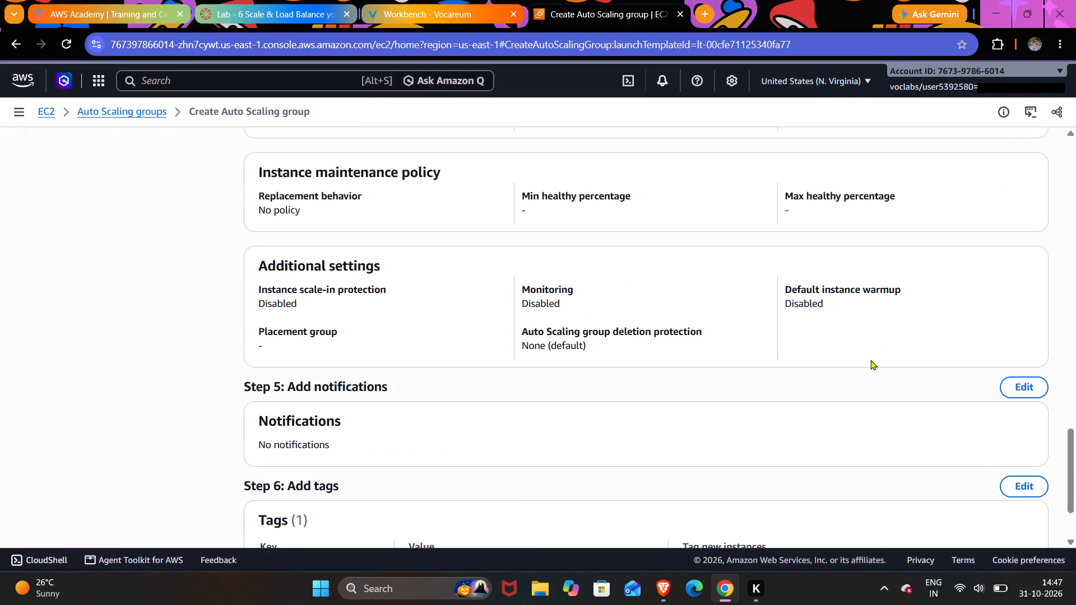
click(945, 515)
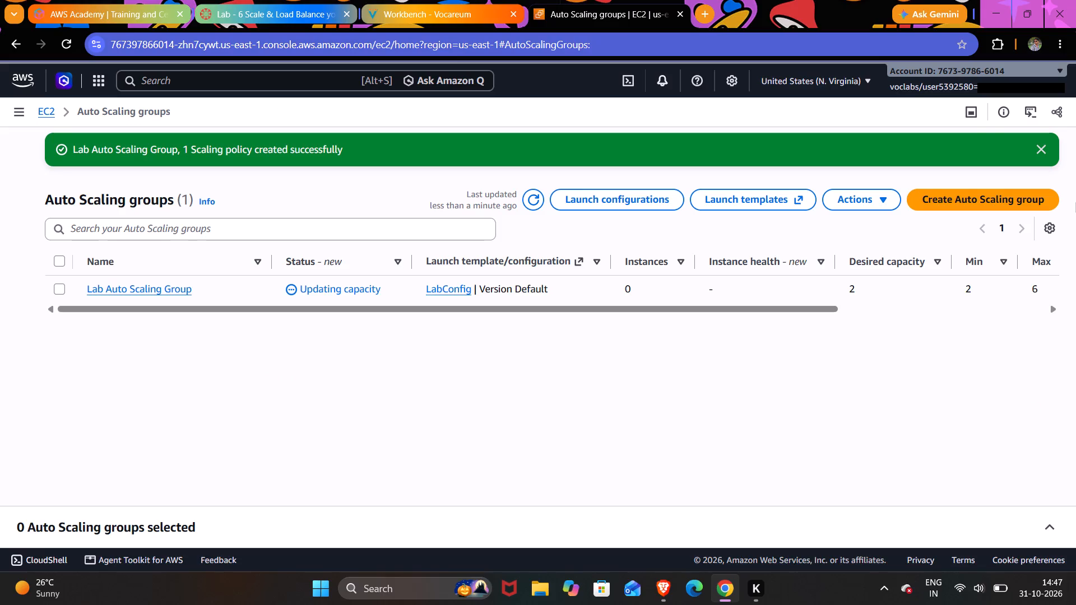
Dismiss the creation notification, open the EC2 Instances list and refresh it to check for the Auto Scaling group's instances.
click(1045, 150)
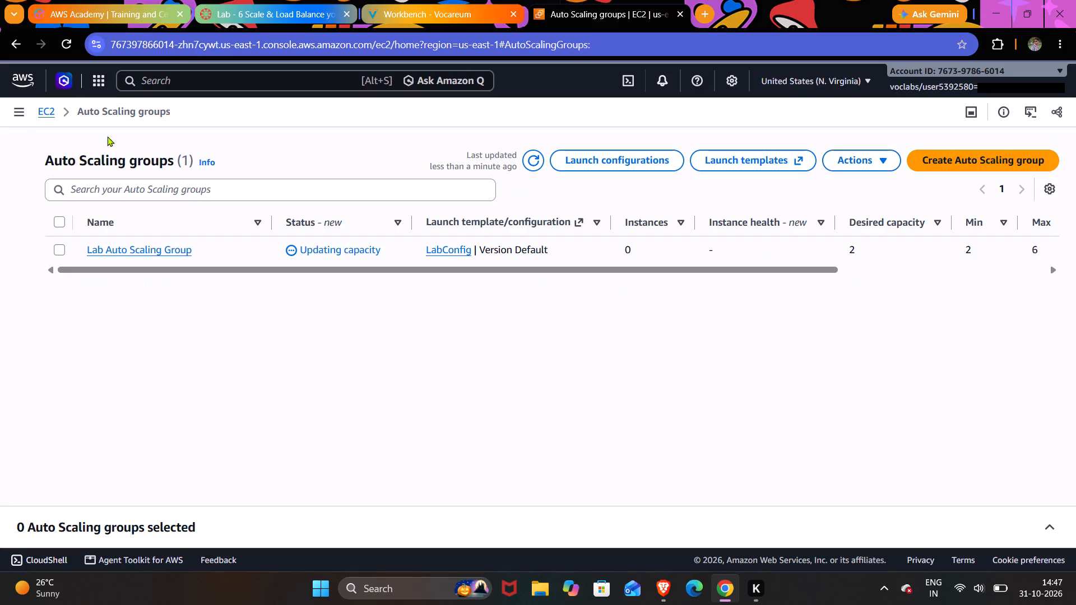
click(17, 119)
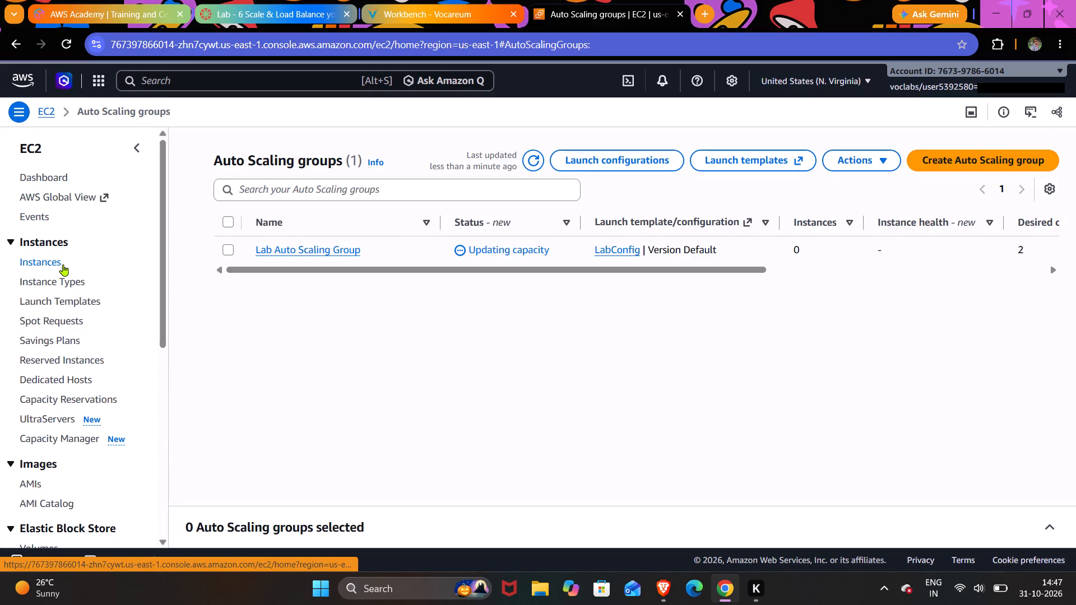
click(63, 264)
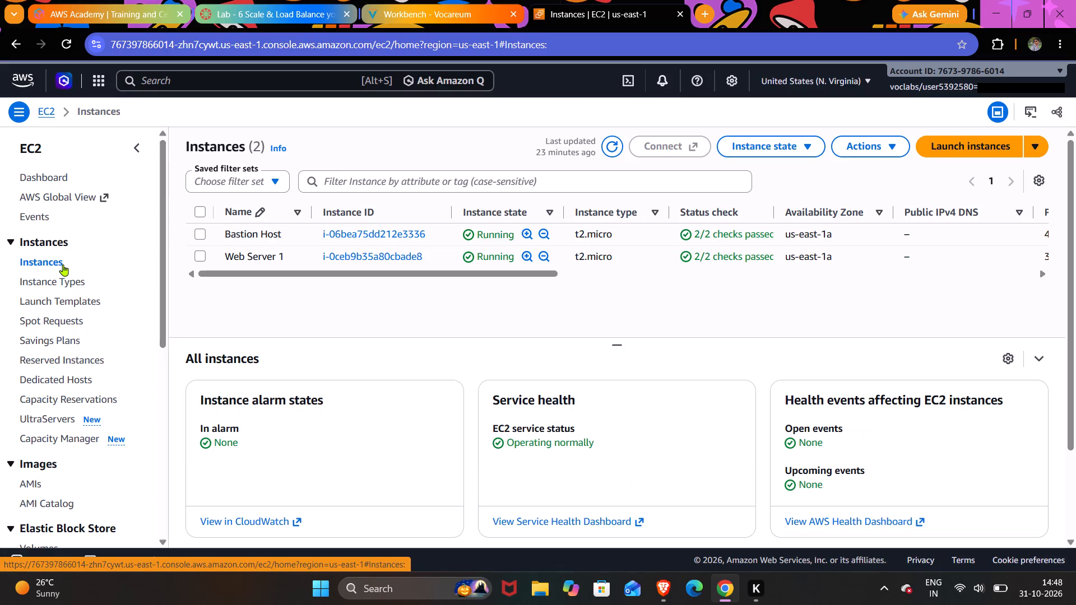
click(611, 148)
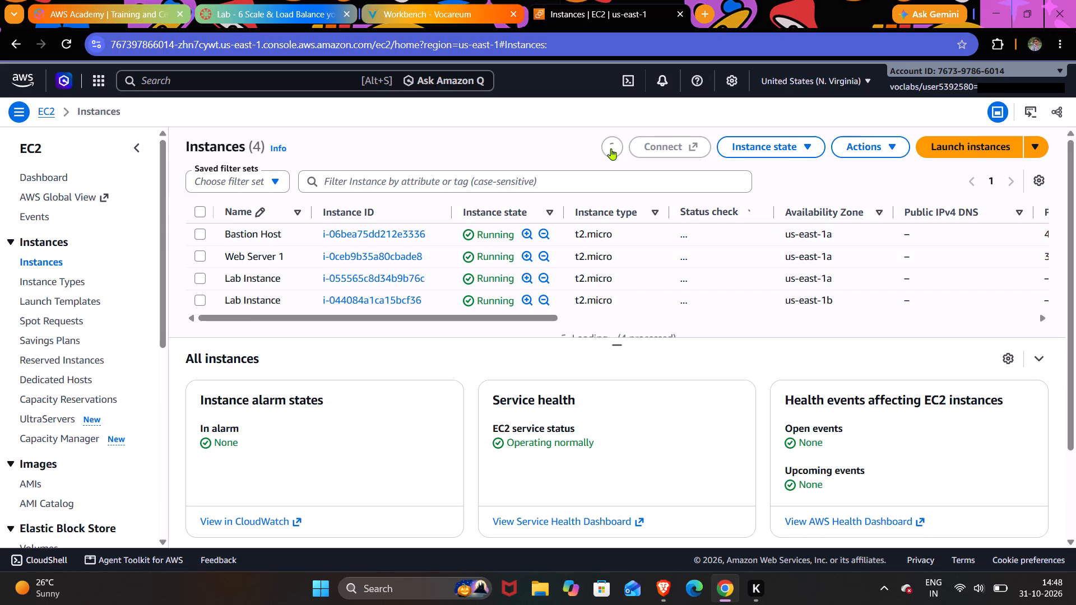
Open the LabGroup target group's registered targets, refresh them and check the health status of the Lab Instance targets.
scroll(52, 331, down, 4)
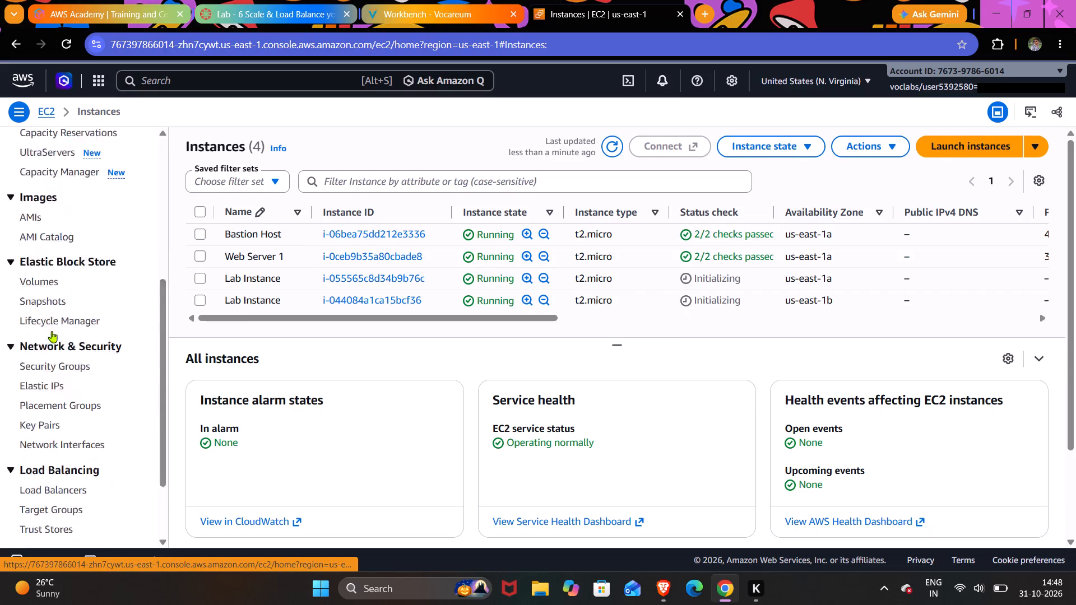
scroll(52, 331, down, 1)
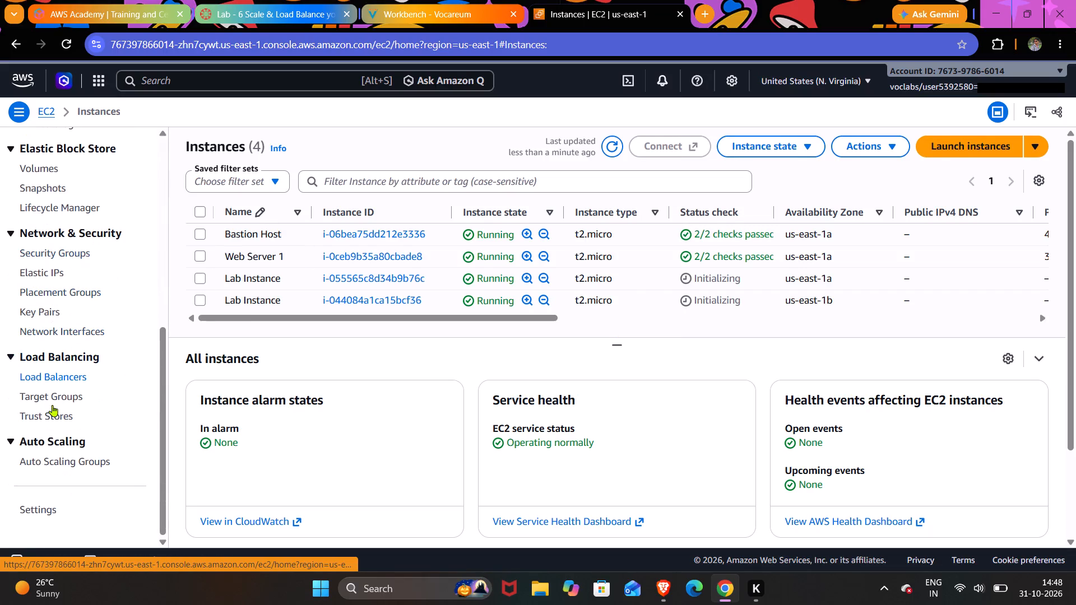
click(52, 405)
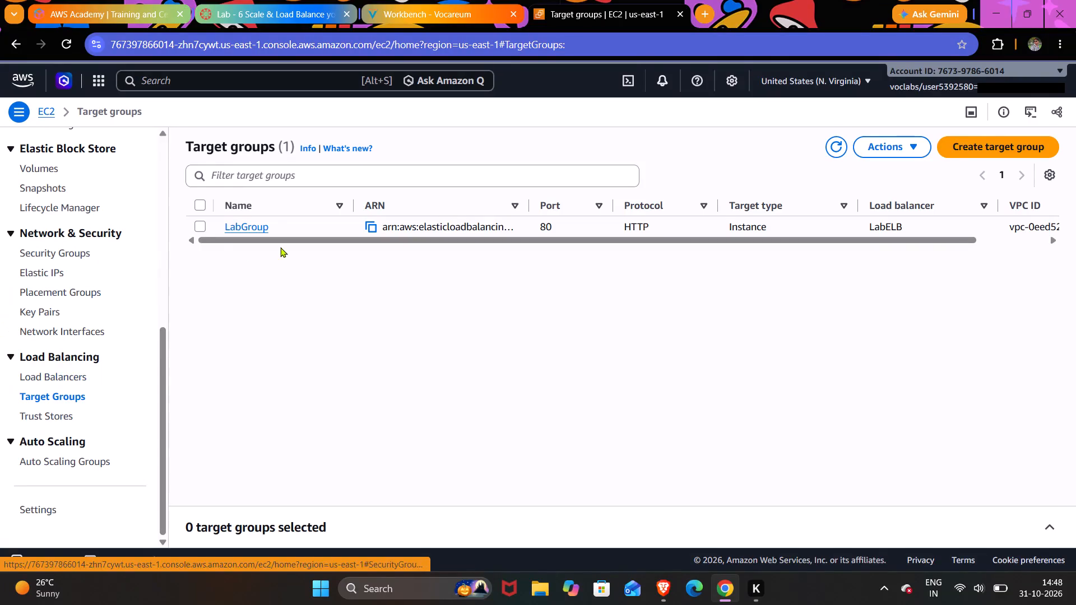
click(197, 225)
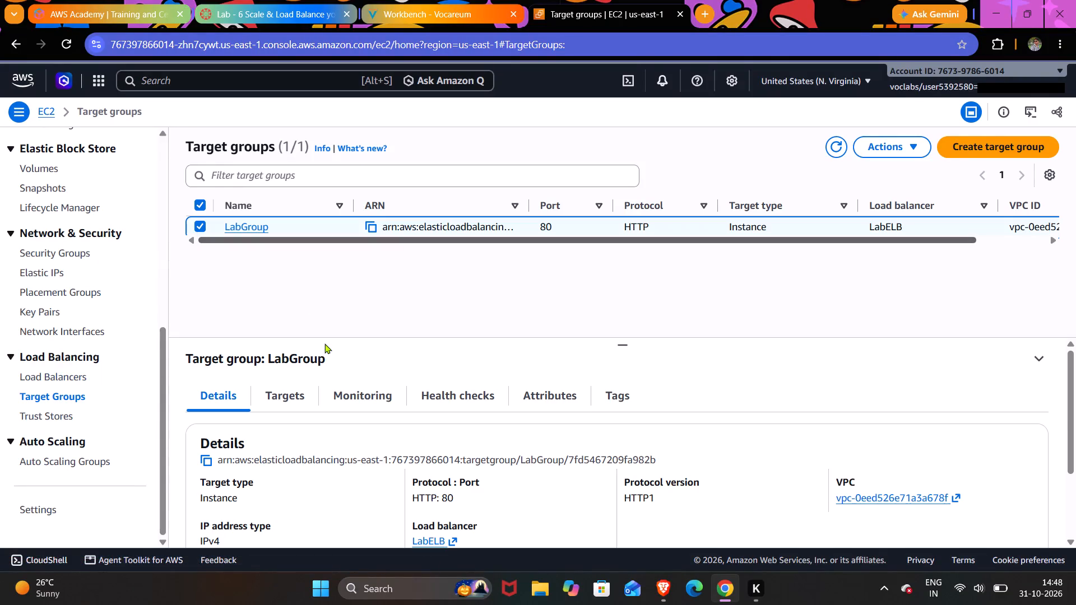
click(287, 402)
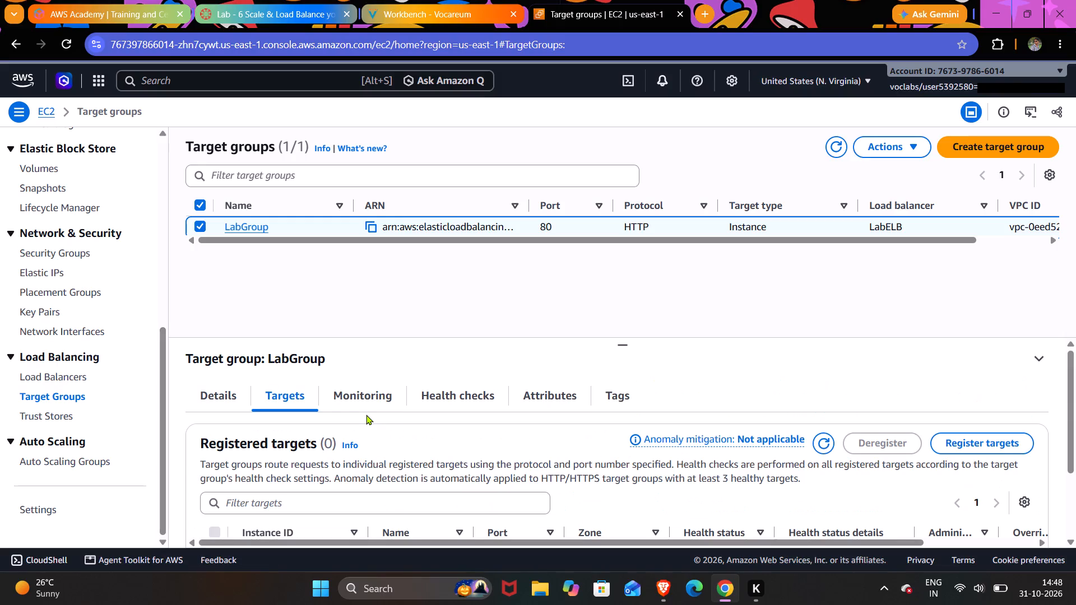
click(829, 448)
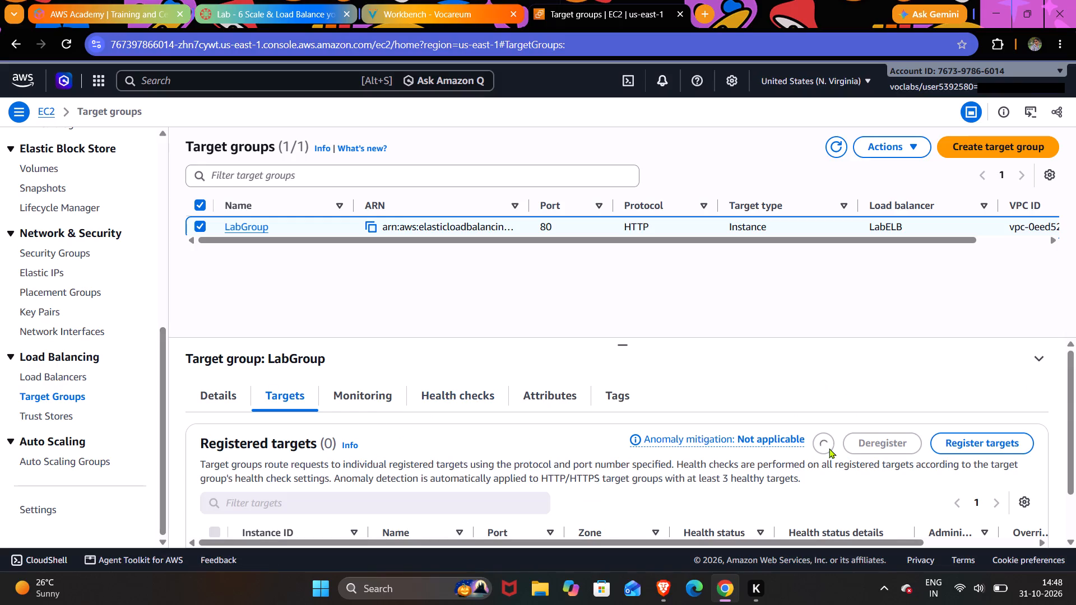
scroll(696, 455, down, 1)
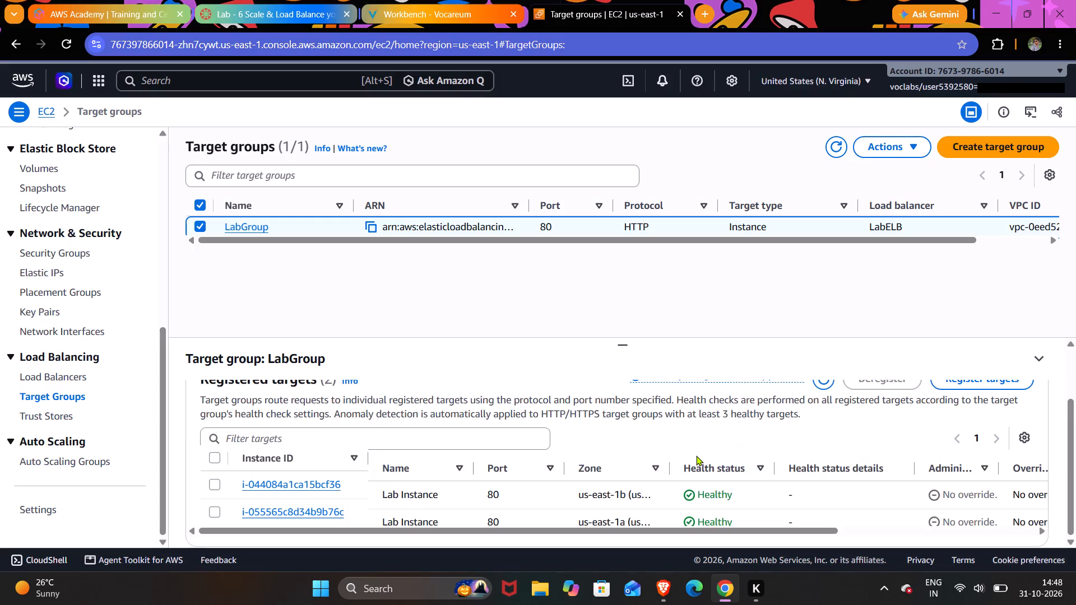
scroll(696, 455, down, 1)
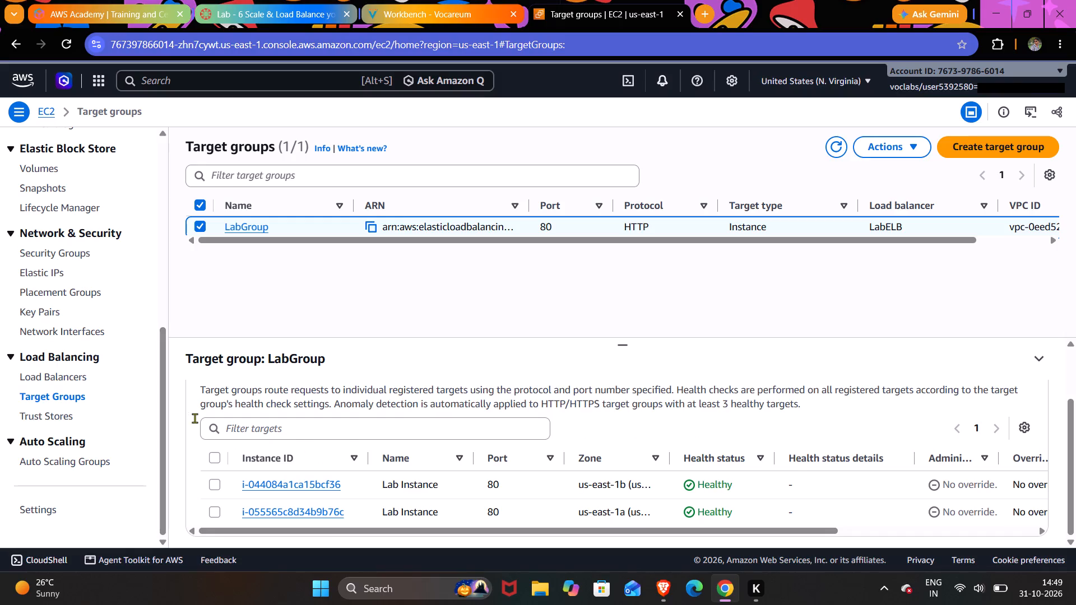
Select the LabELB load balancer and copy its DNS name.
click(67, 378)
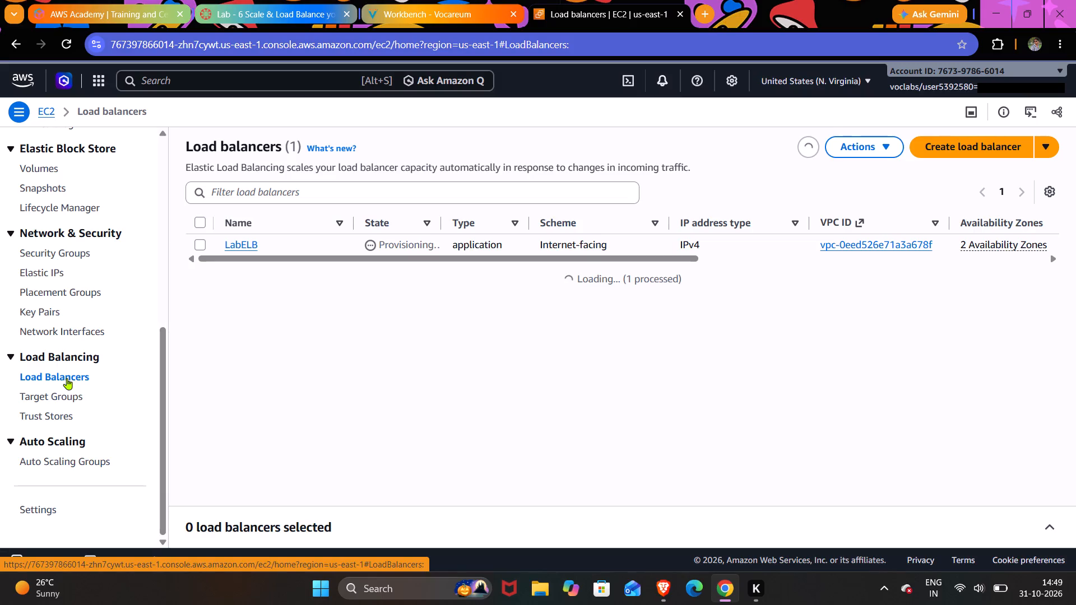
click(200, 248)
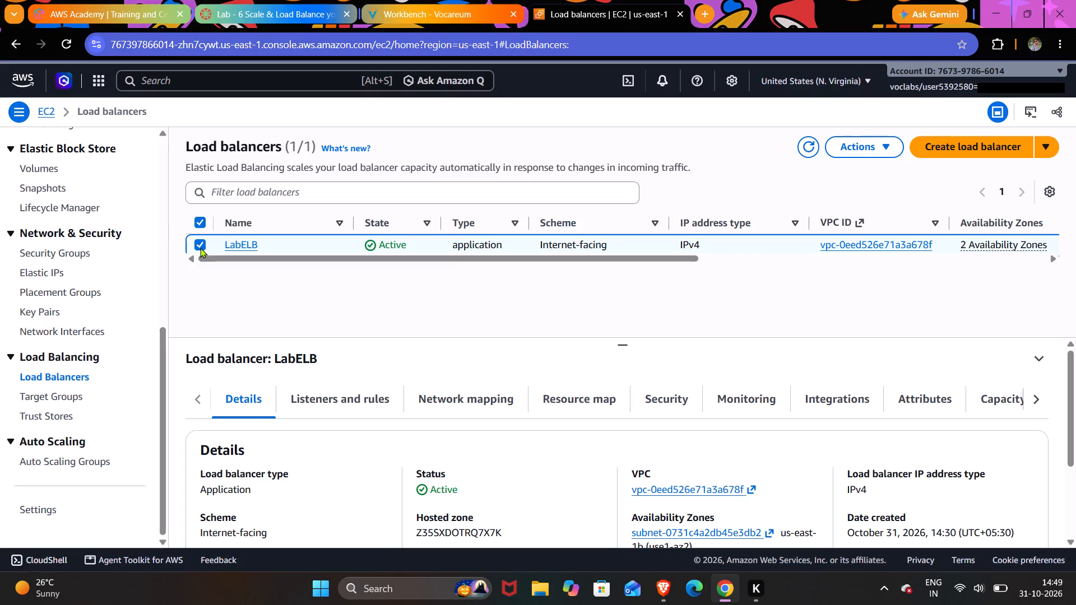
scroll(749, 240, left, 3)
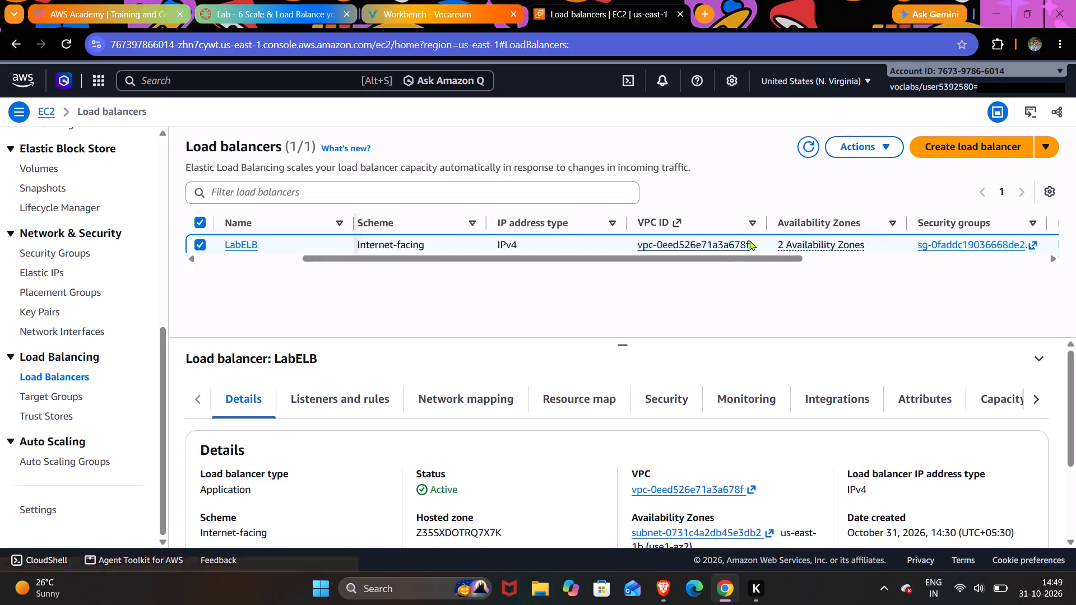
scroll(749, 240, left, 5)
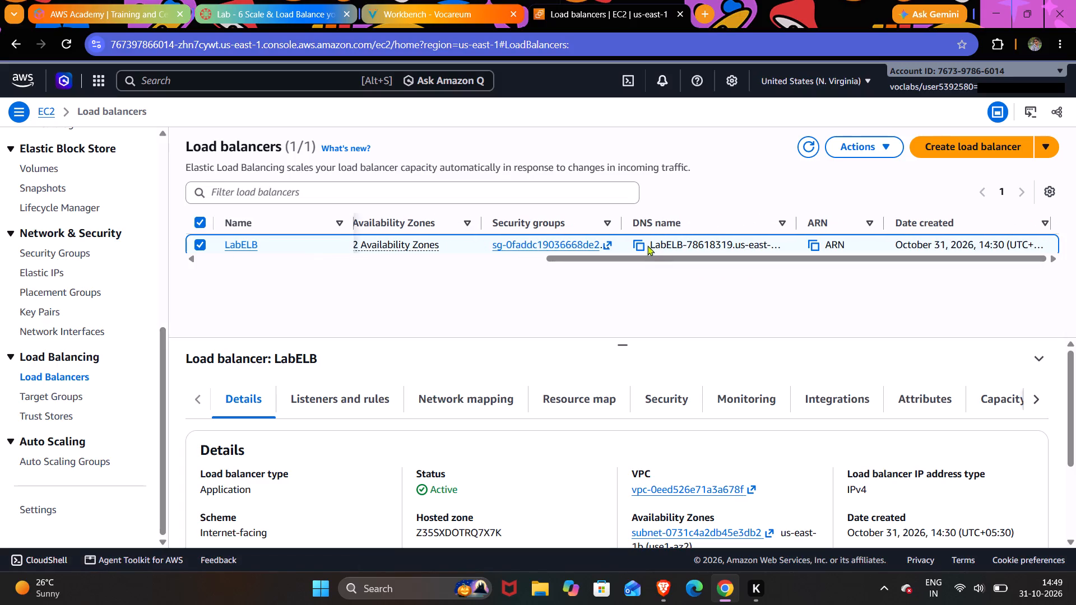
click(642, 244)
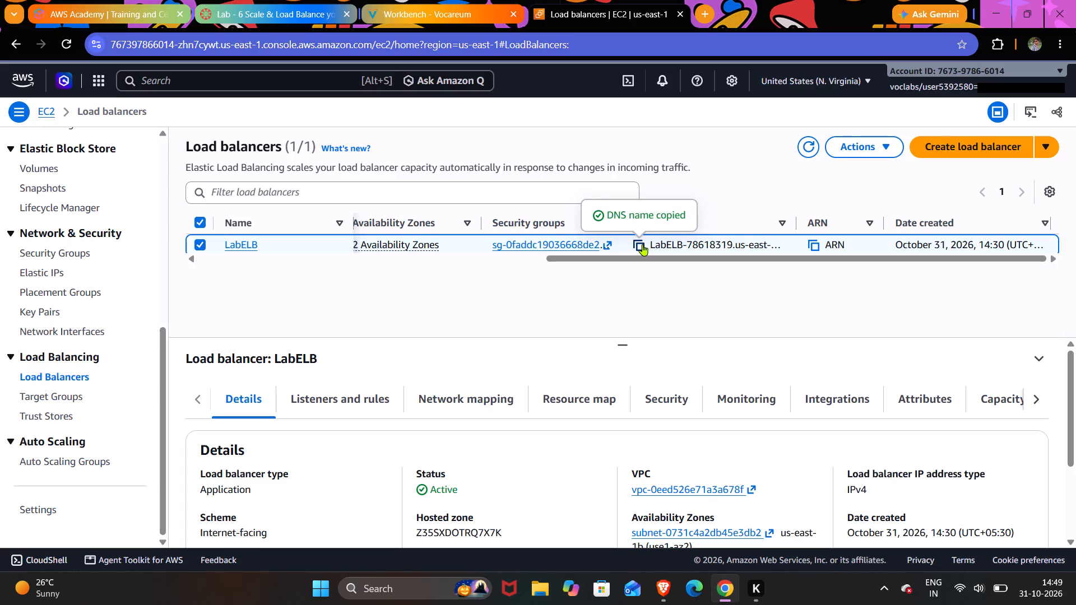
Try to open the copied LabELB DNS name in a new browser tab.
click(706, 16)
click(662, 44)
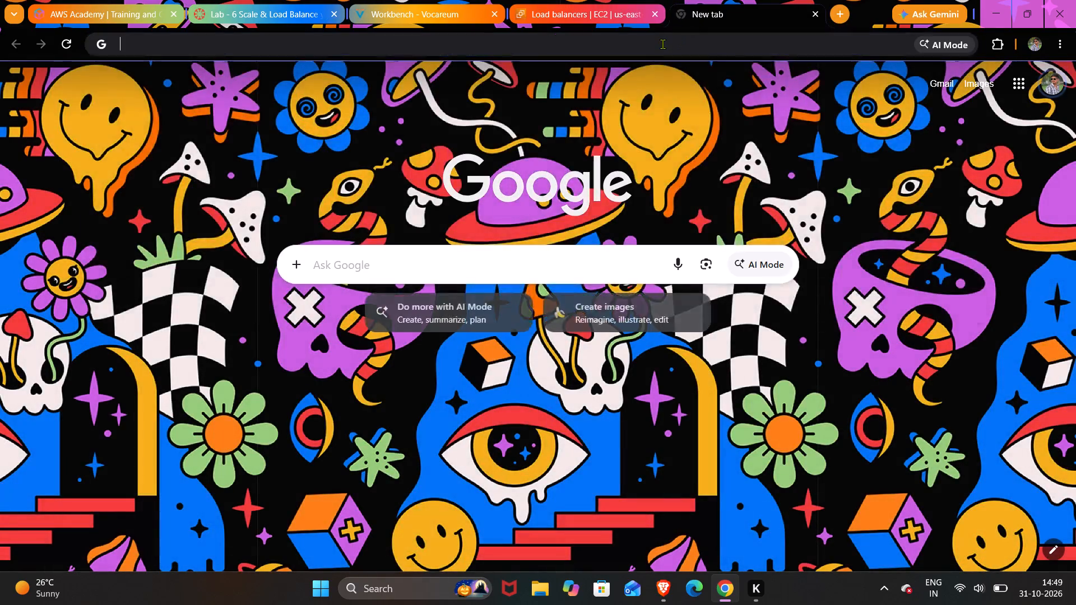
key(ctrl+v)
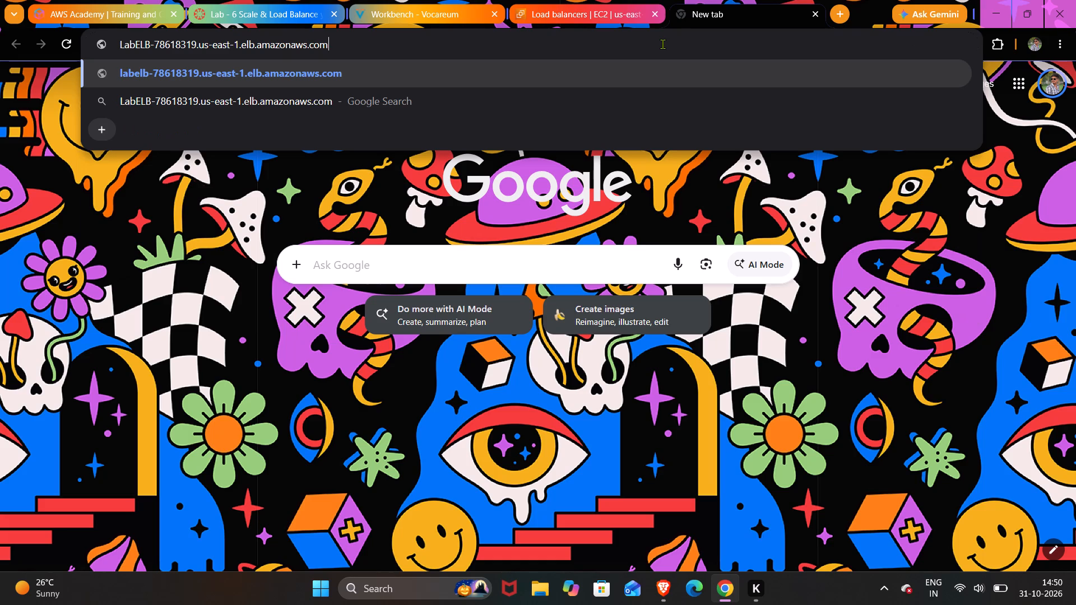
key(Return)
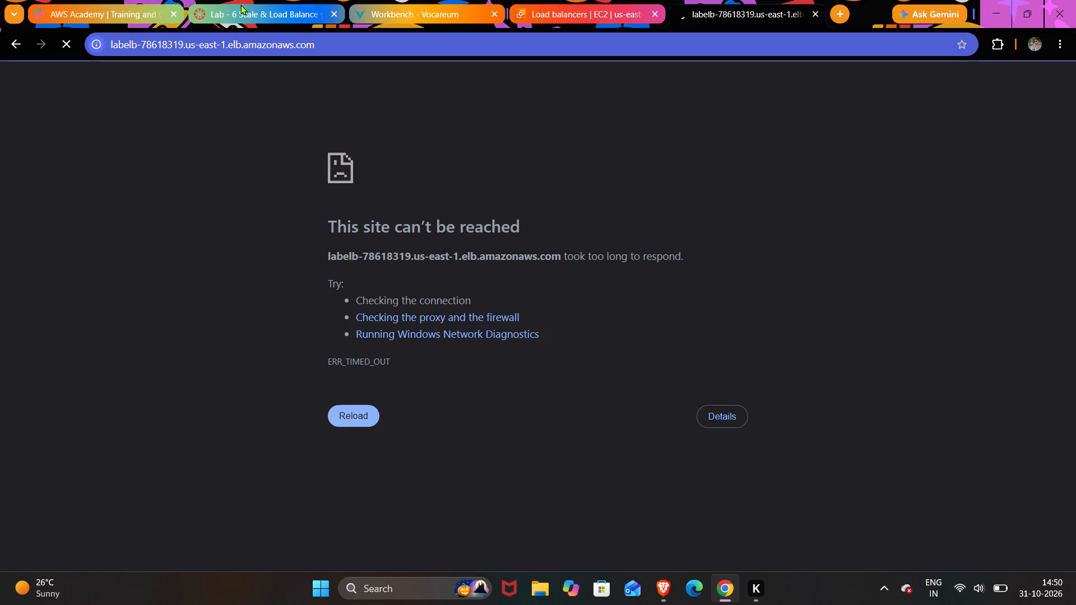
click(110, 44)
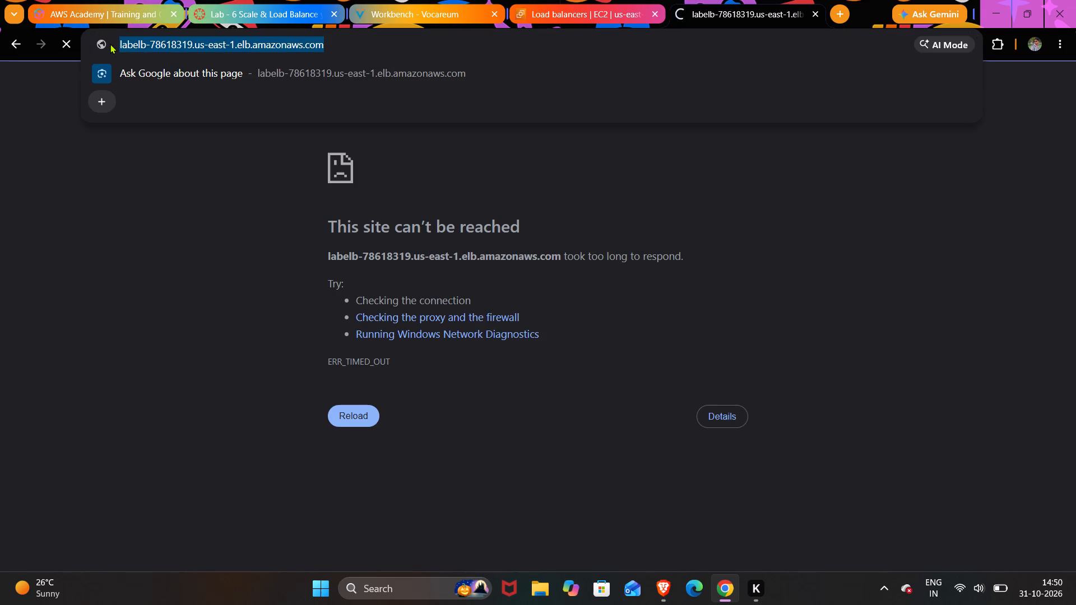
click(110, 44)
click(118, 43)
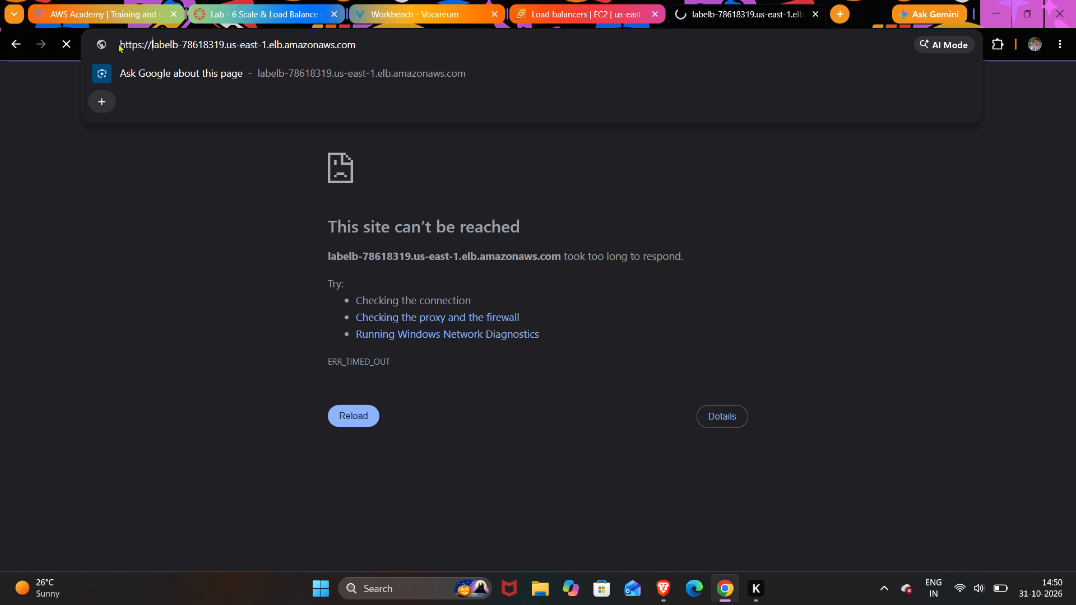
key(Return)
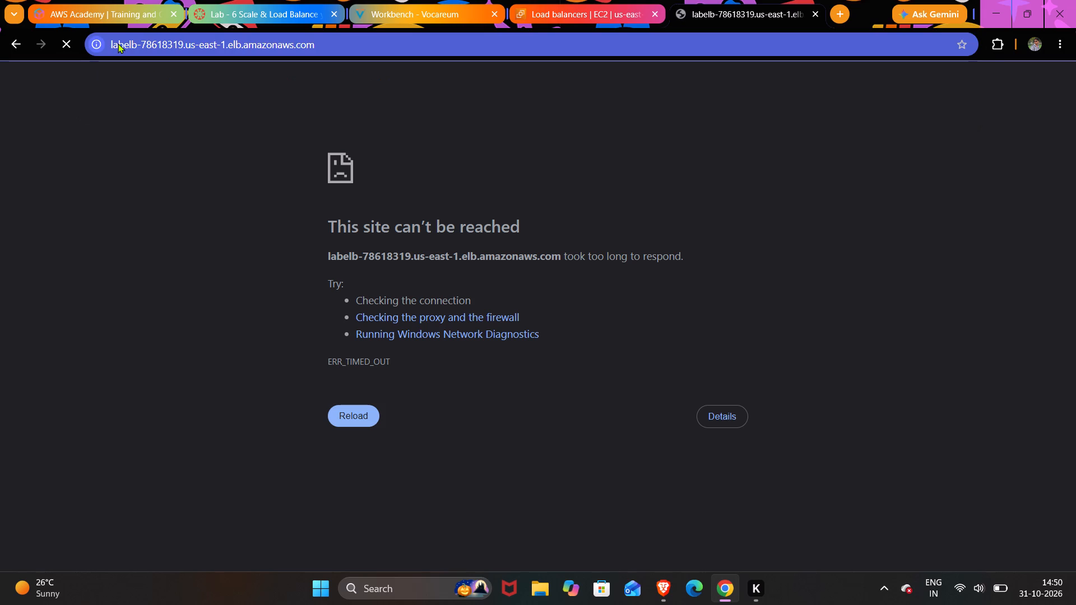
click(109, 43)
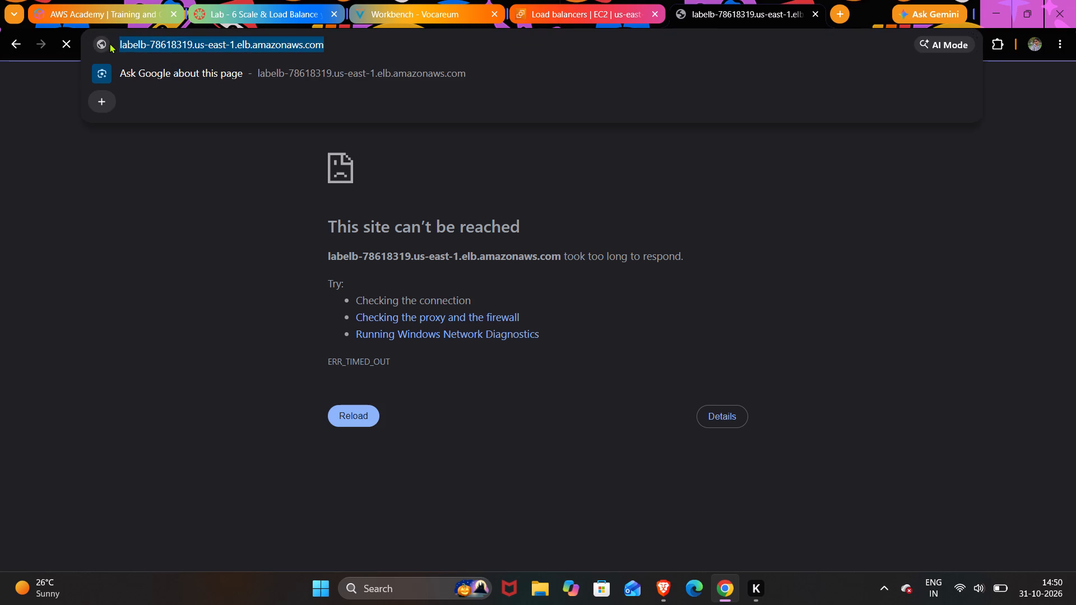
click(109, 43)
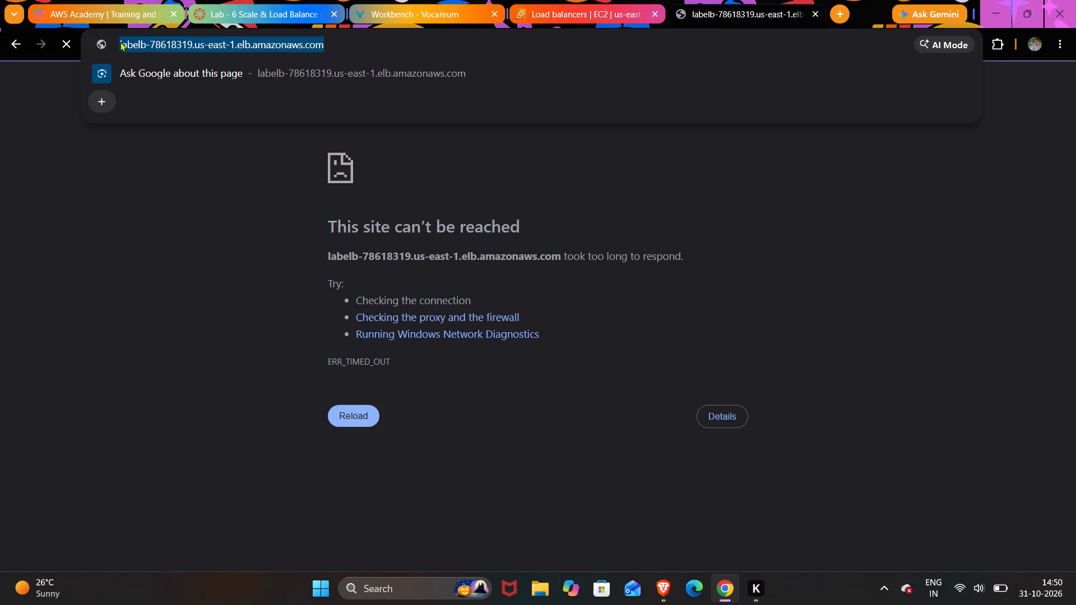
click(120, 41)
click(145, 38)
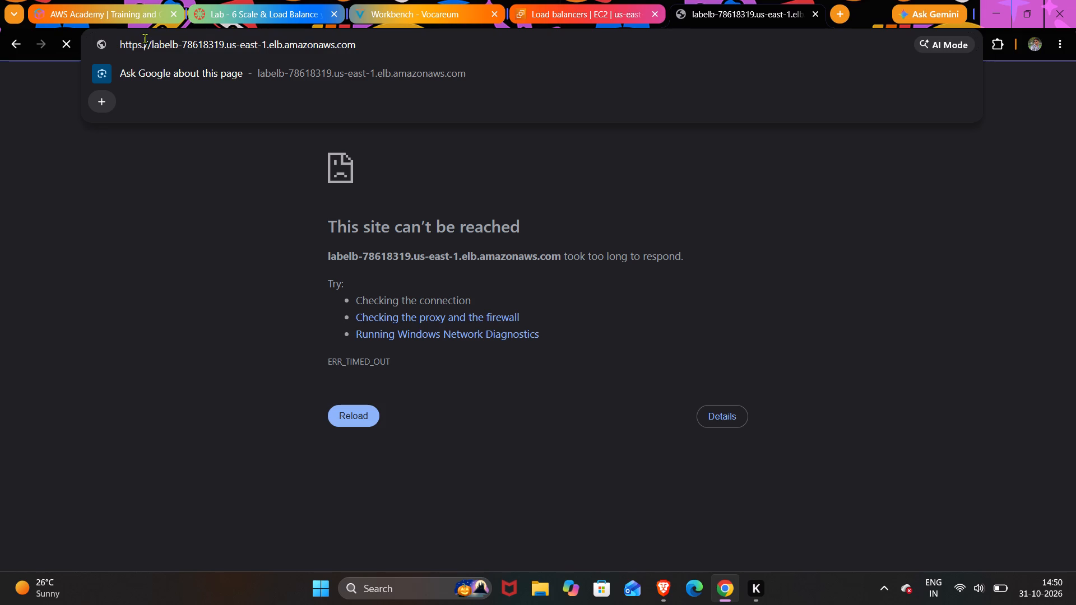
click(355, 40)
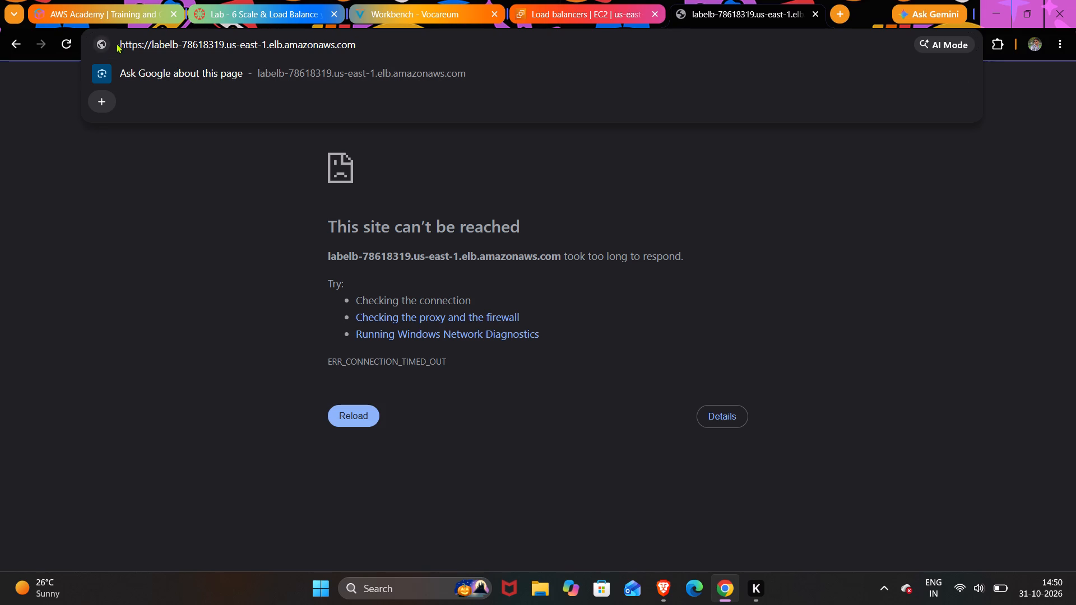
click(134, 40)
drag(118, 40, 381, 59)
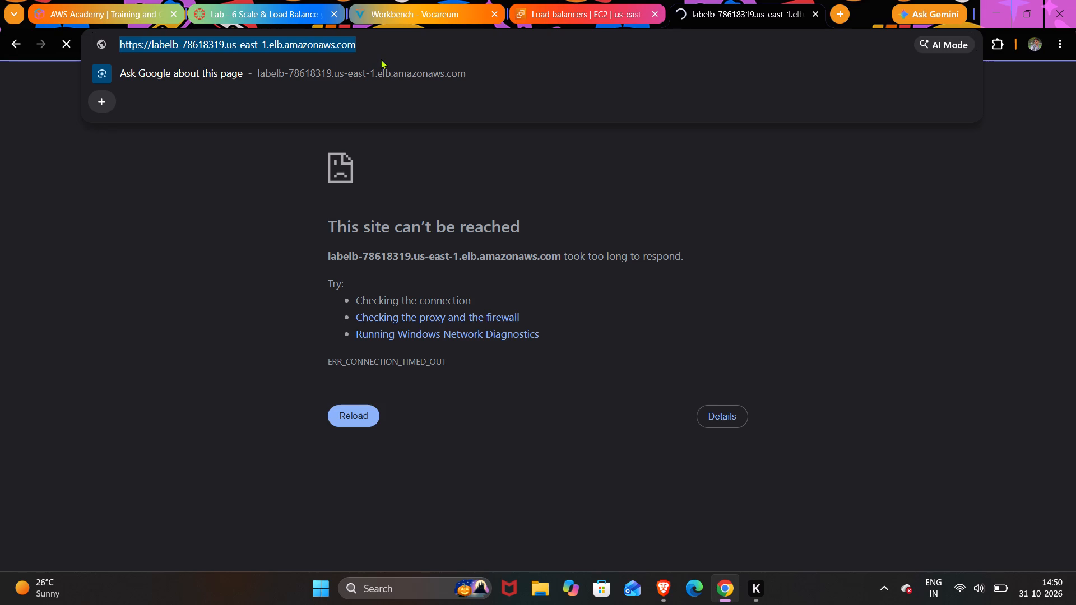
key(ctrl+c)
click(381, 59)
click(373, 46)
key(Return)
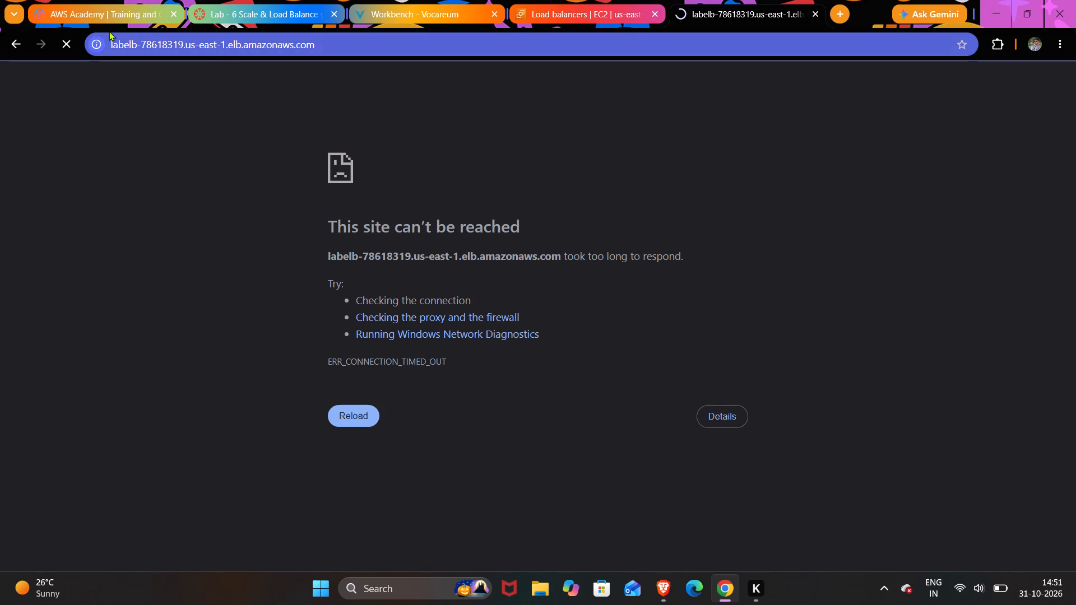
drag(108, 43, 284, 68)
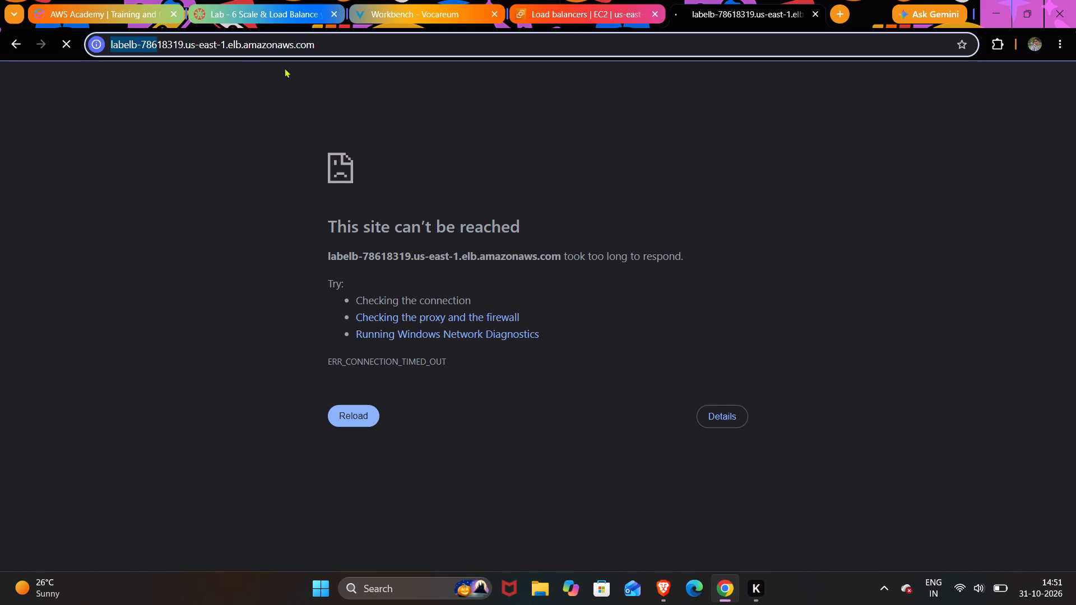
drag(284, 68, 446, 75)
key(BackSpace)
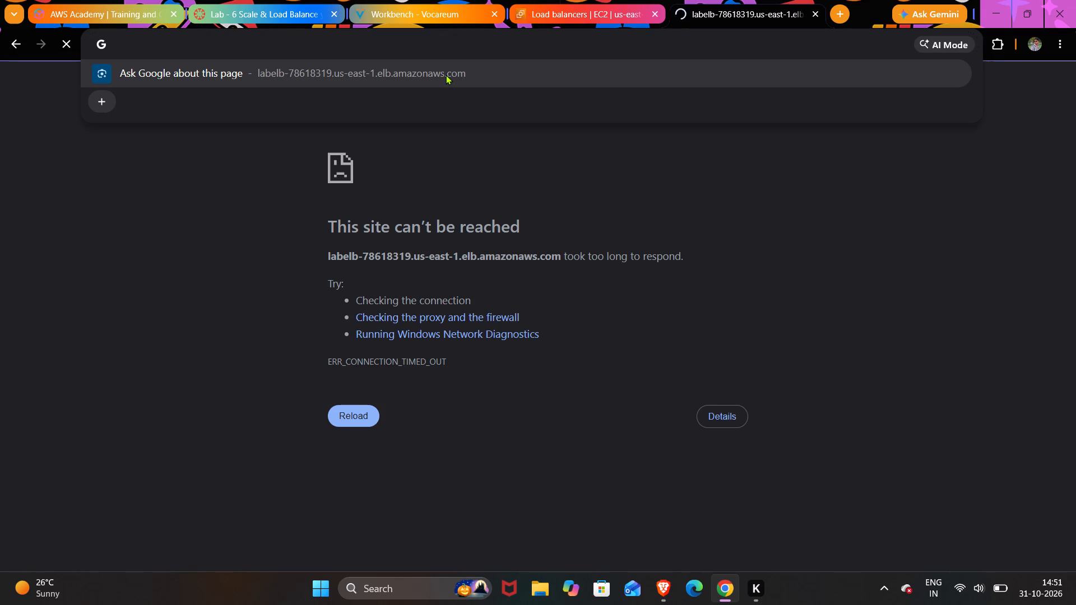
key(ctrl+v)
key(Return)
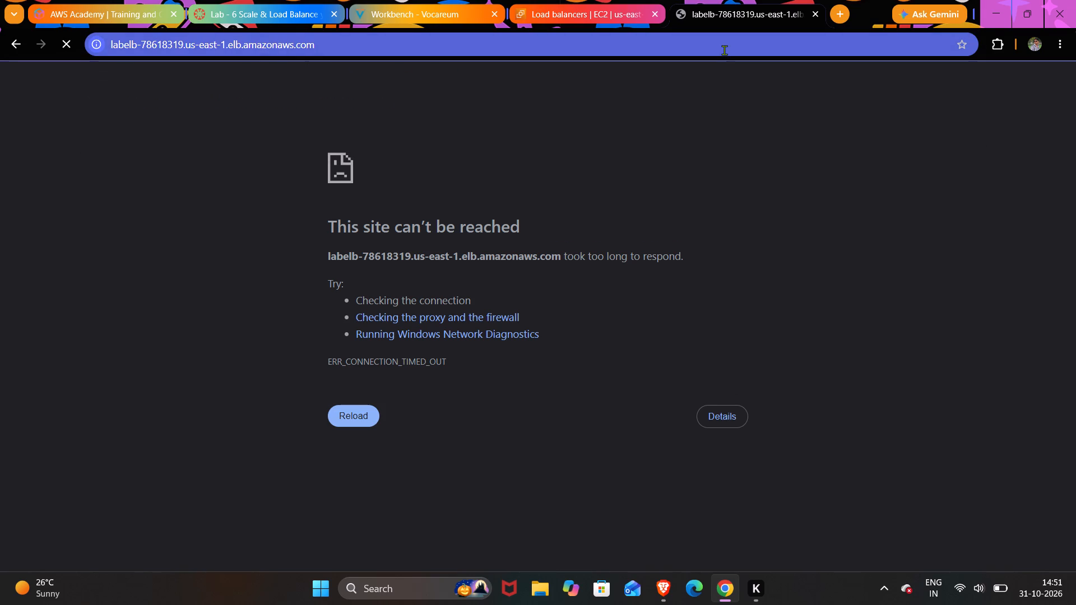
Open a fresh blank browser tab and close the tab with the LabELB address.
click(840, 13)
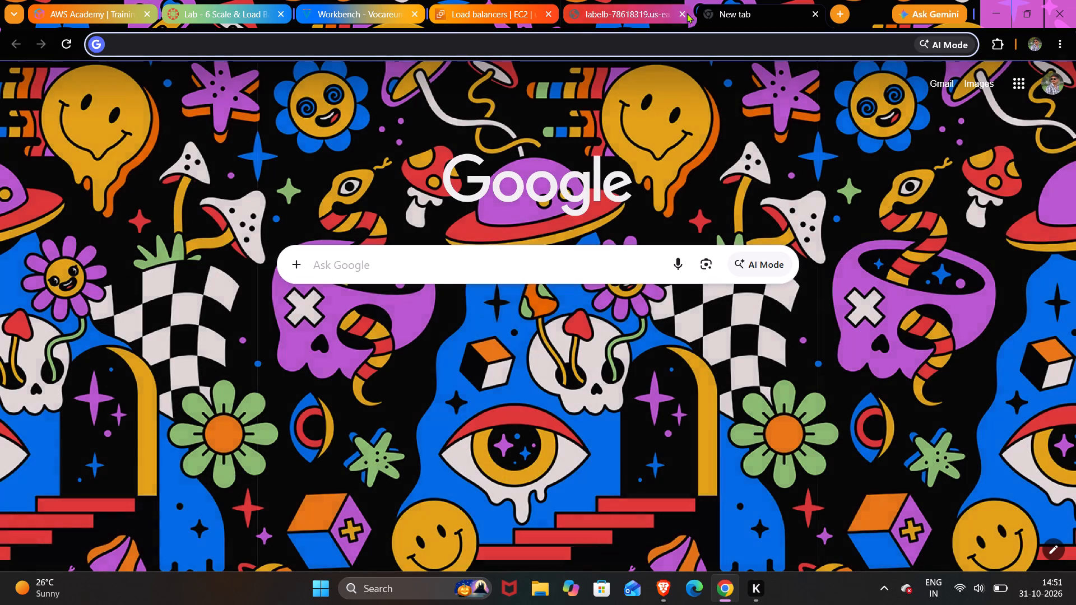
click(681, 15)
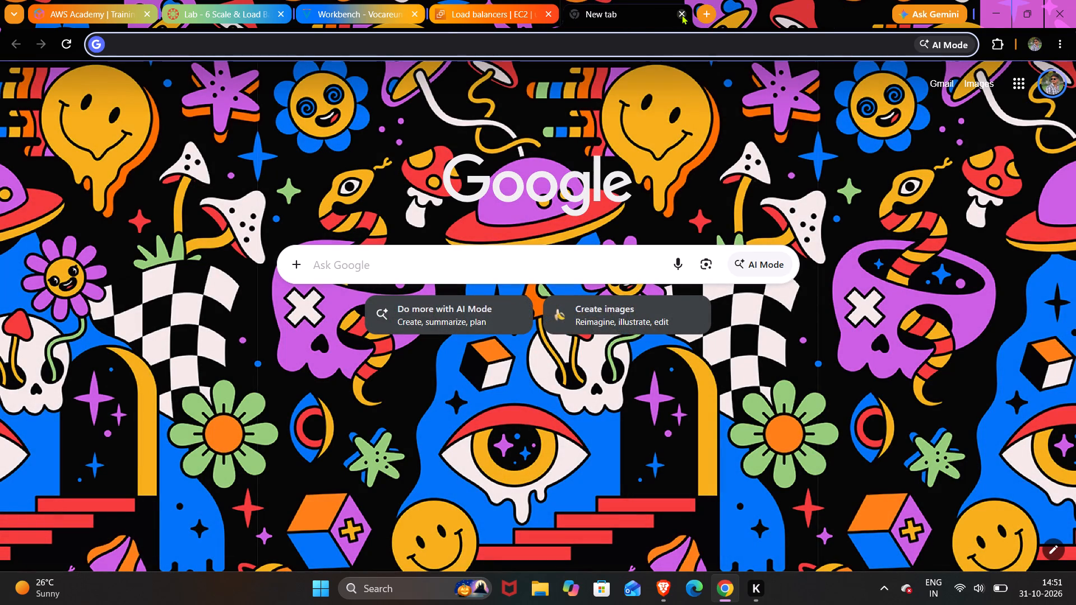
Try to load the copied LabELB DNS address in the blank browser tab.
key(ctrl+v)
key(Return)
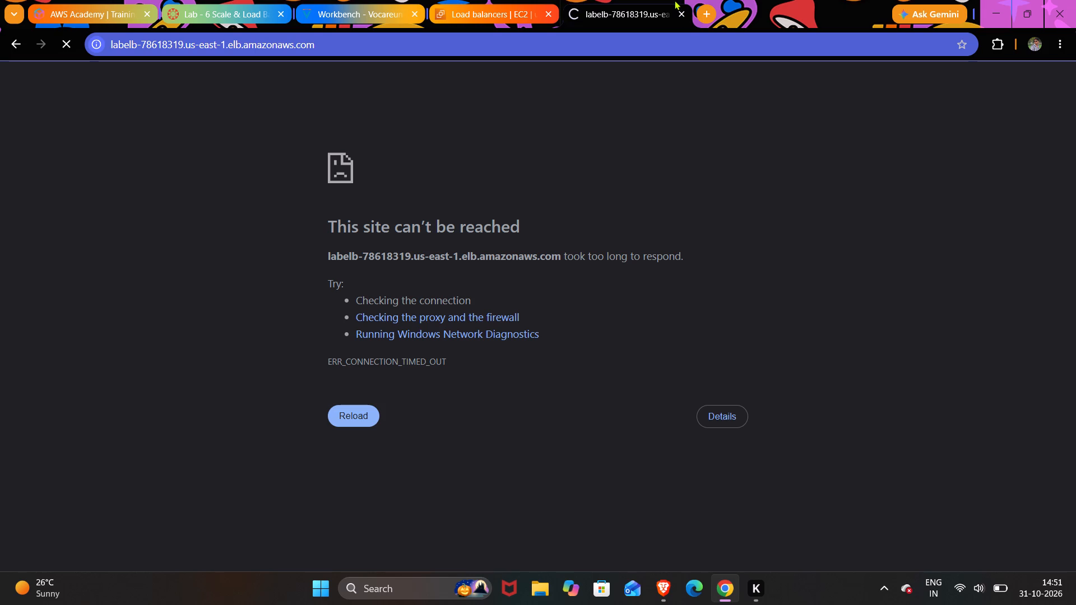
Return to the AWS console's load balancers page, search for cloud watch and open the CloudWatch service.
click(490, 4)
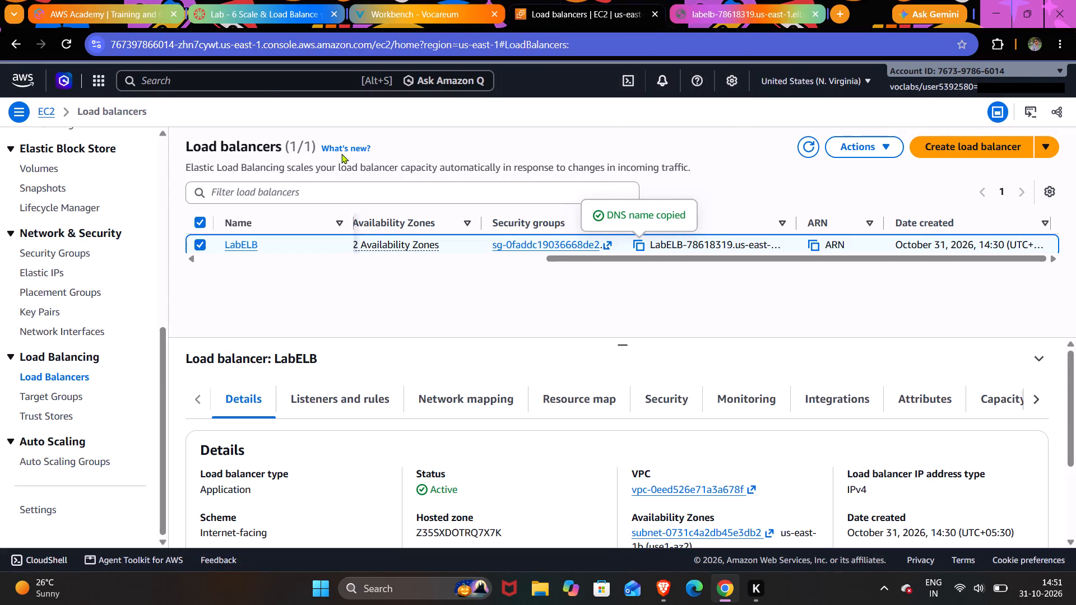
click(265, 76)
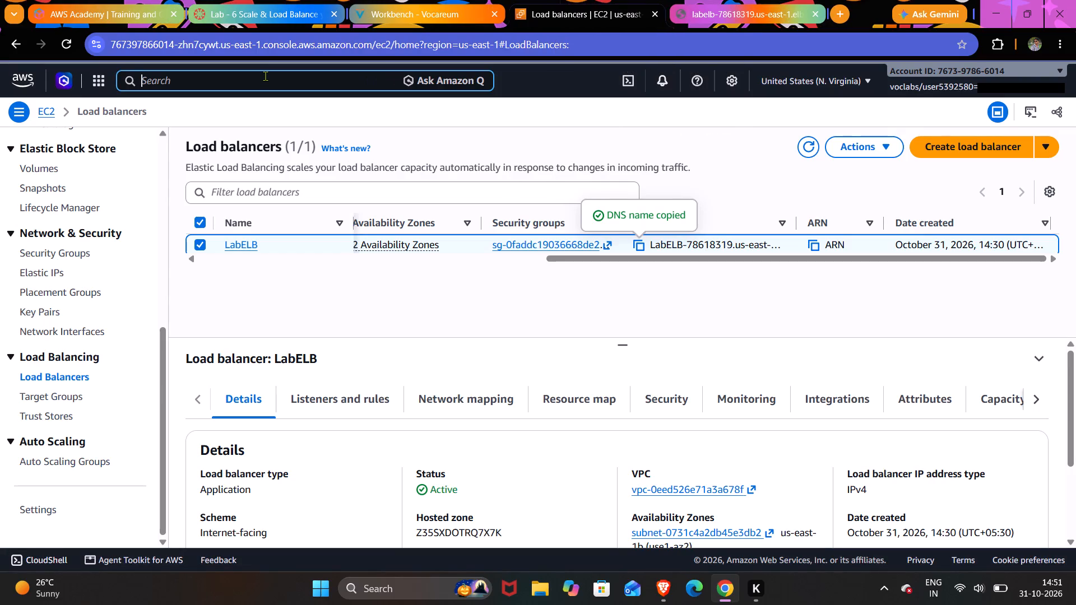
text(cloud)
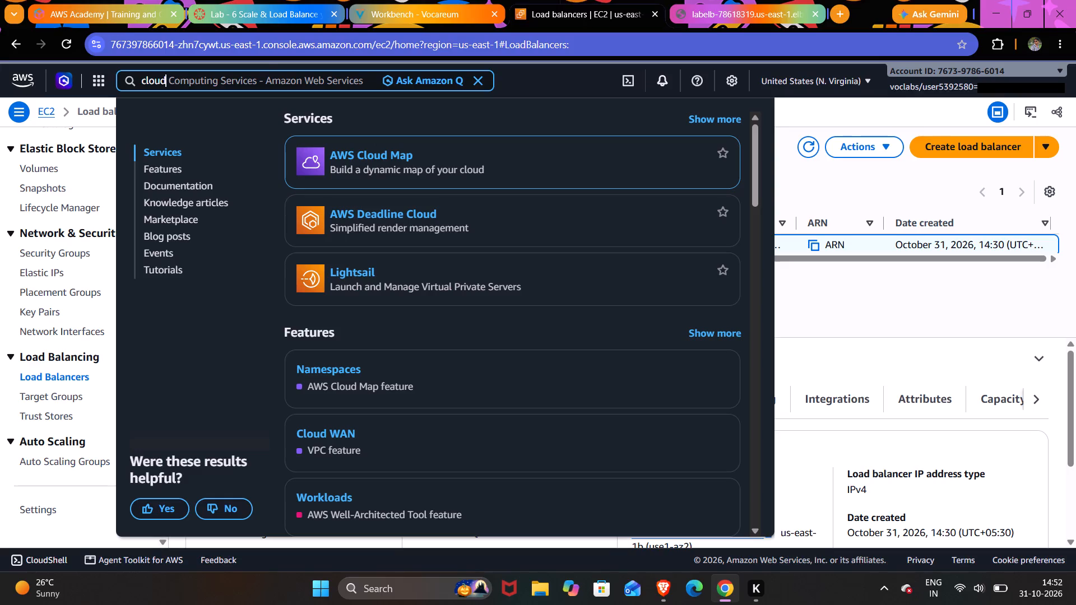
key(space)
text(w)
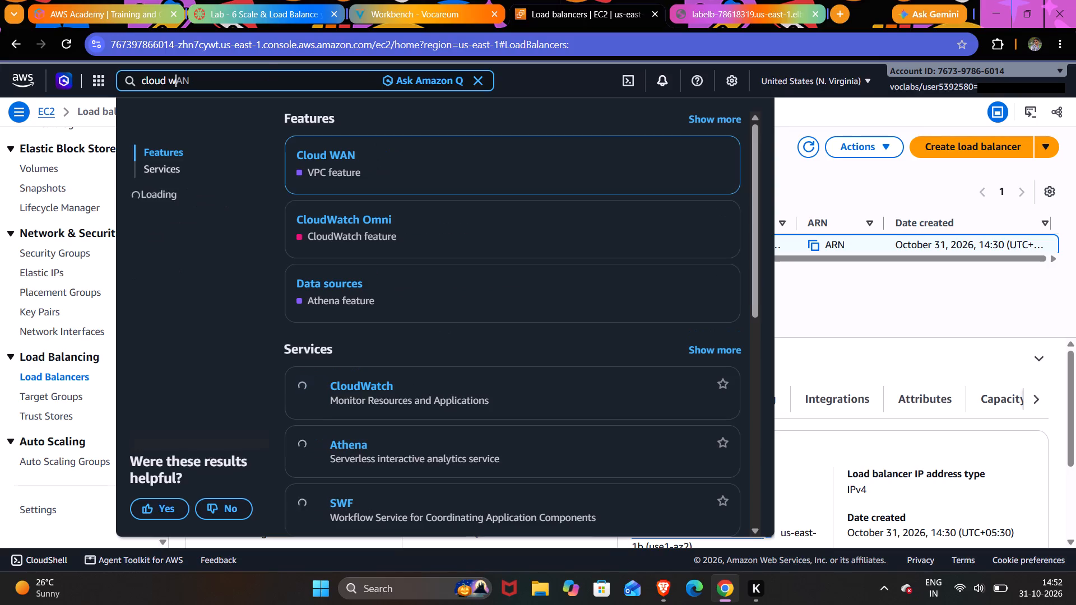
text(atc)
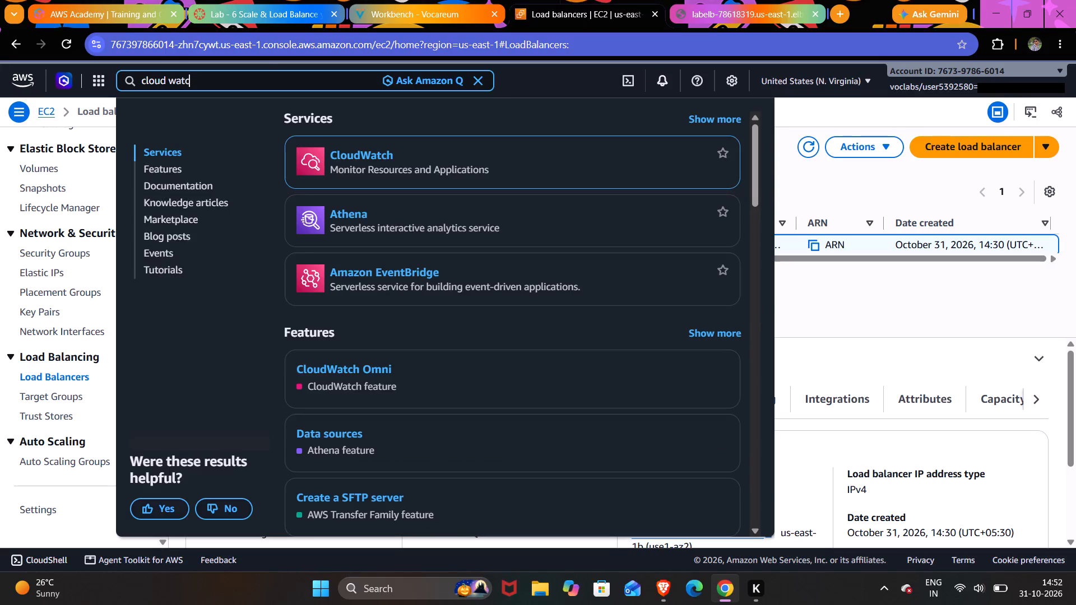
click(355, 159)
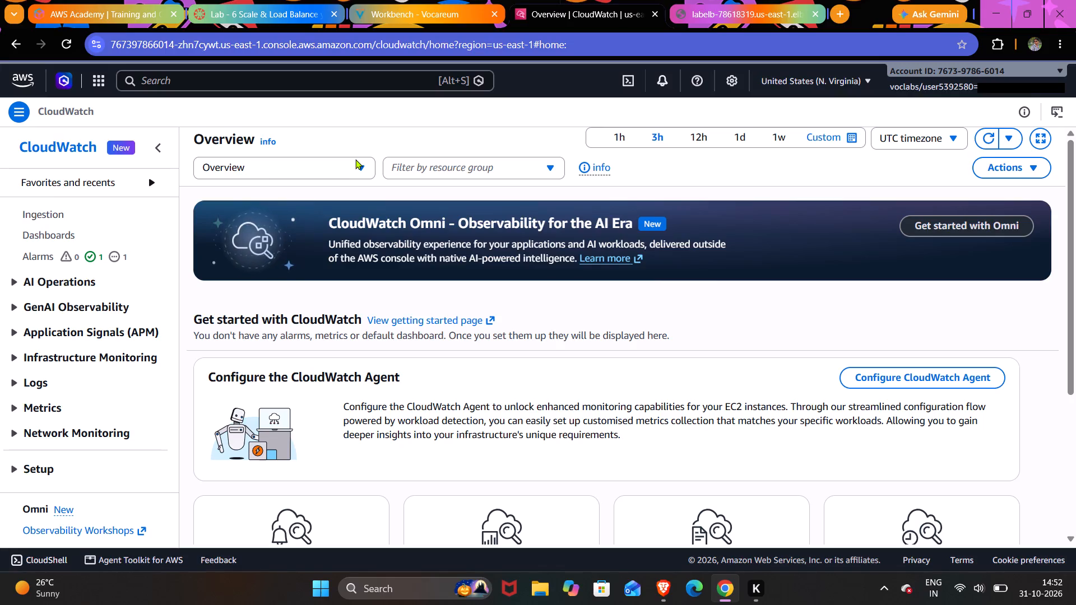
Open the CloudWatch alarms list and examine the target tracking alarms of Lab Auto Scaling Group.
click(41, 258)
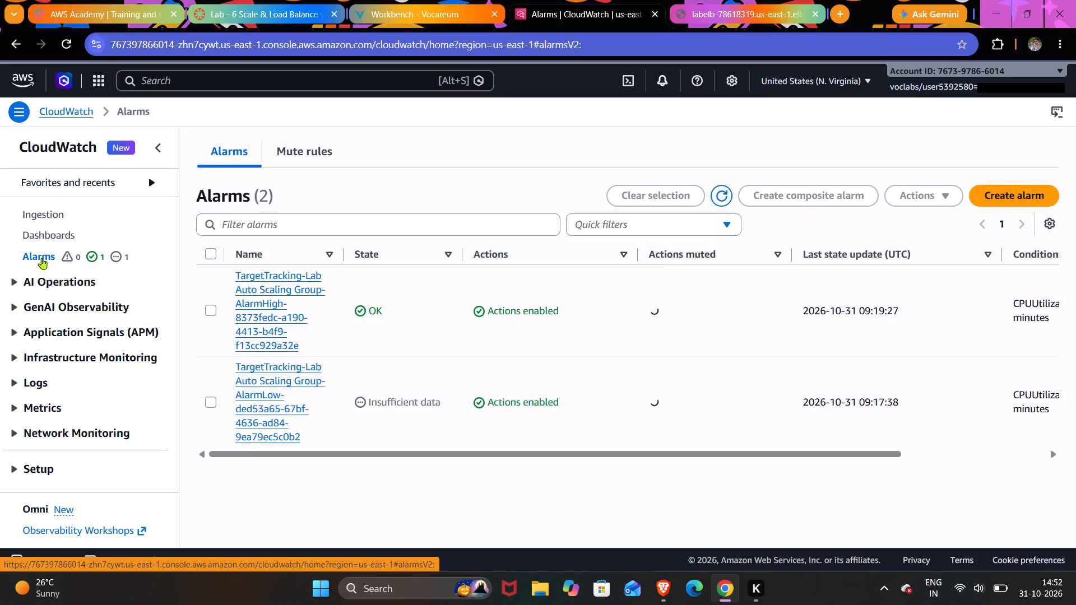
scroll(80, 378, down, 1)
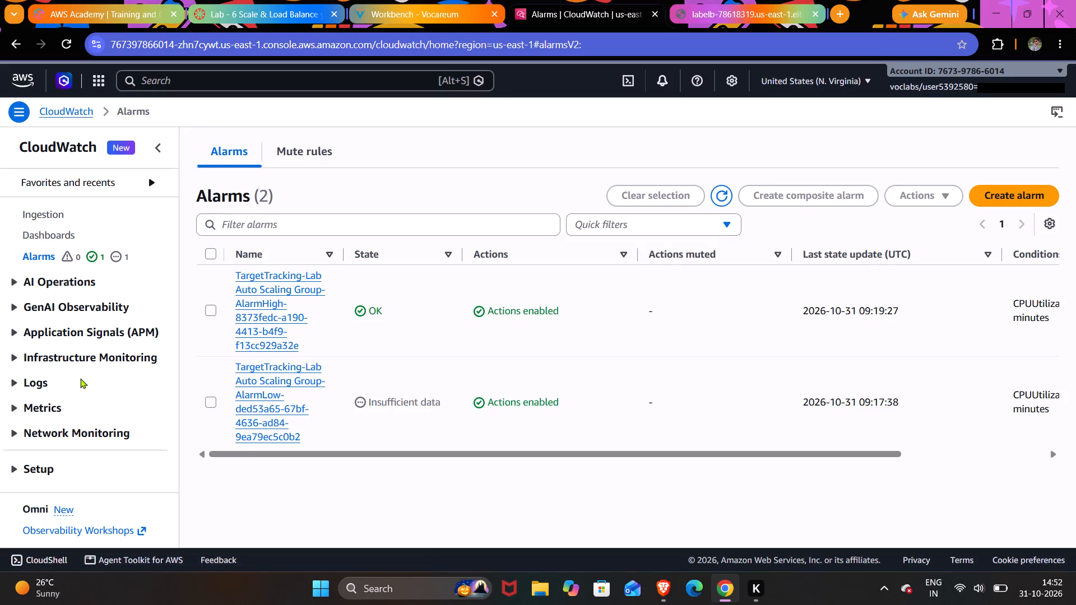
scroll(80, 378, down, 3)
scroll(80, 378, up, 2)
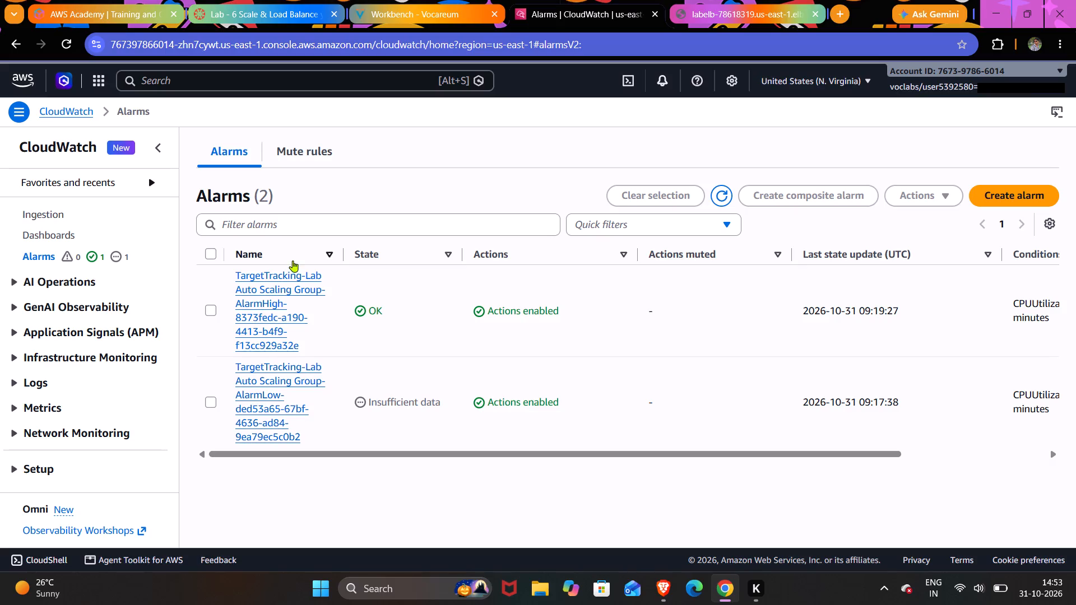
Return to the EC2 service and open the automatic scaling settings of Lab Auto Scaling Group.
click(220, 78)
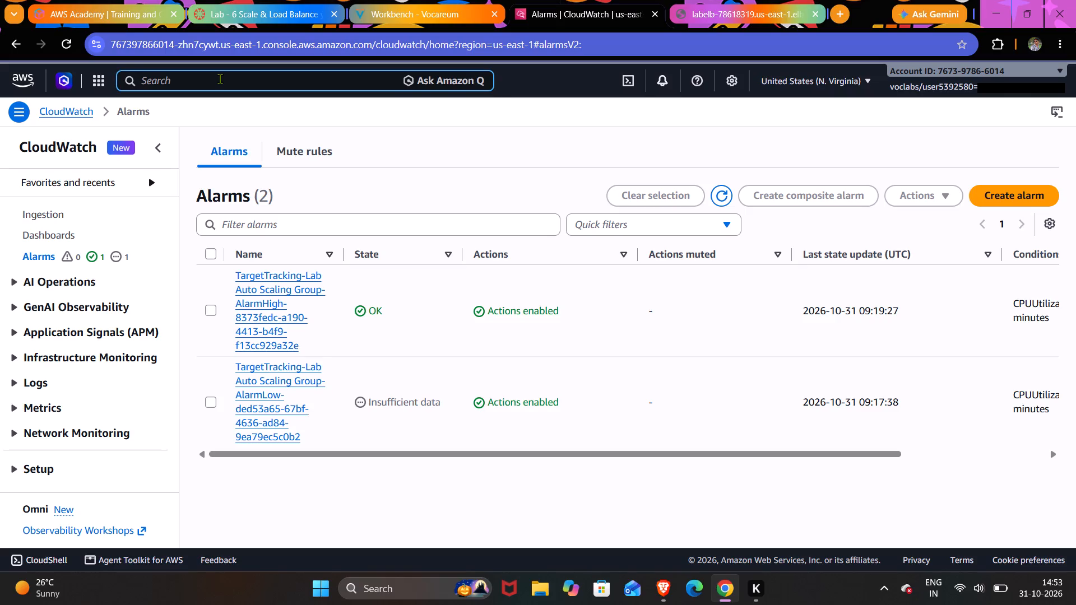
text(ec2)
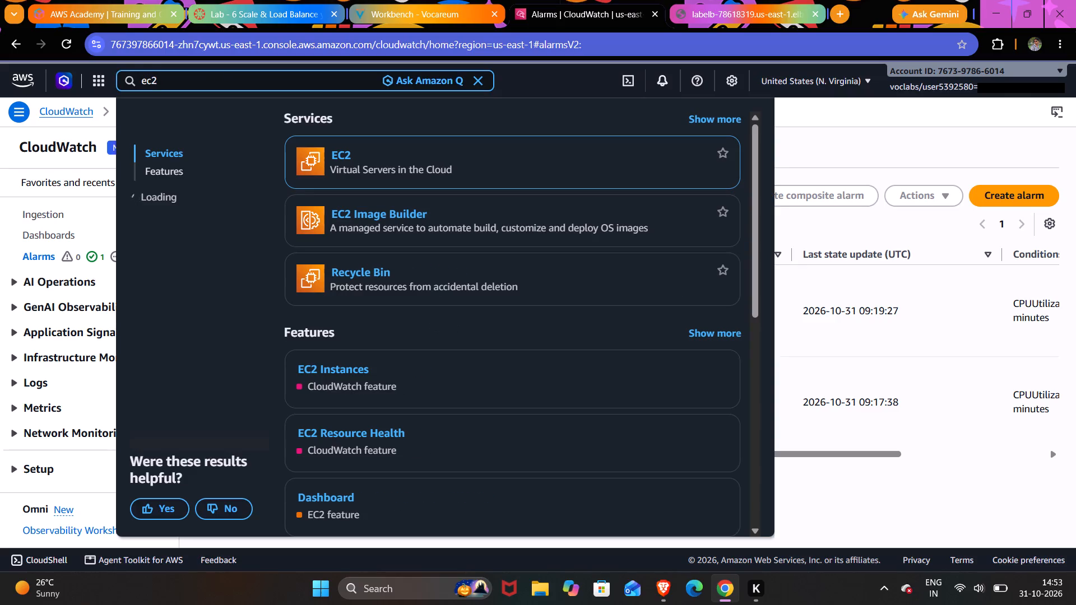
click(339, 158)
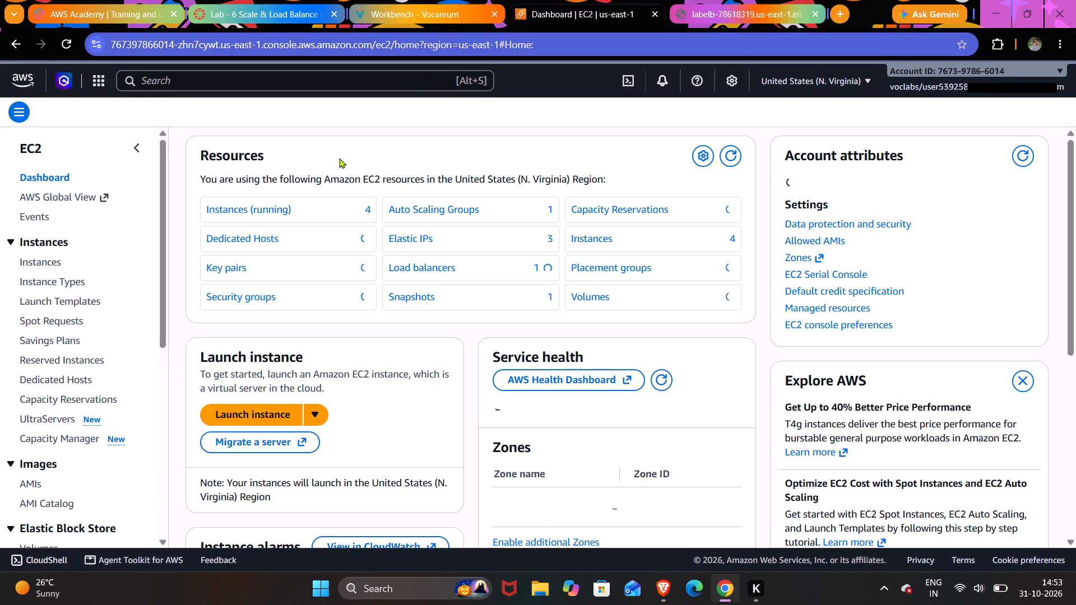
scroll(119, 315, down, 3)
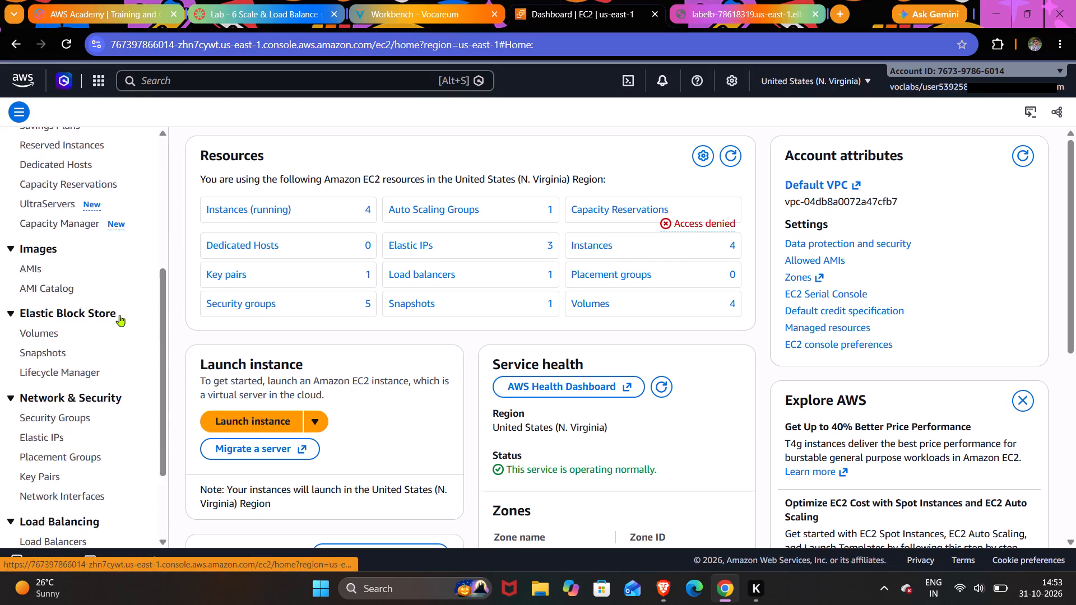
scroll(119, 315, down, 2)
click(66, 455)
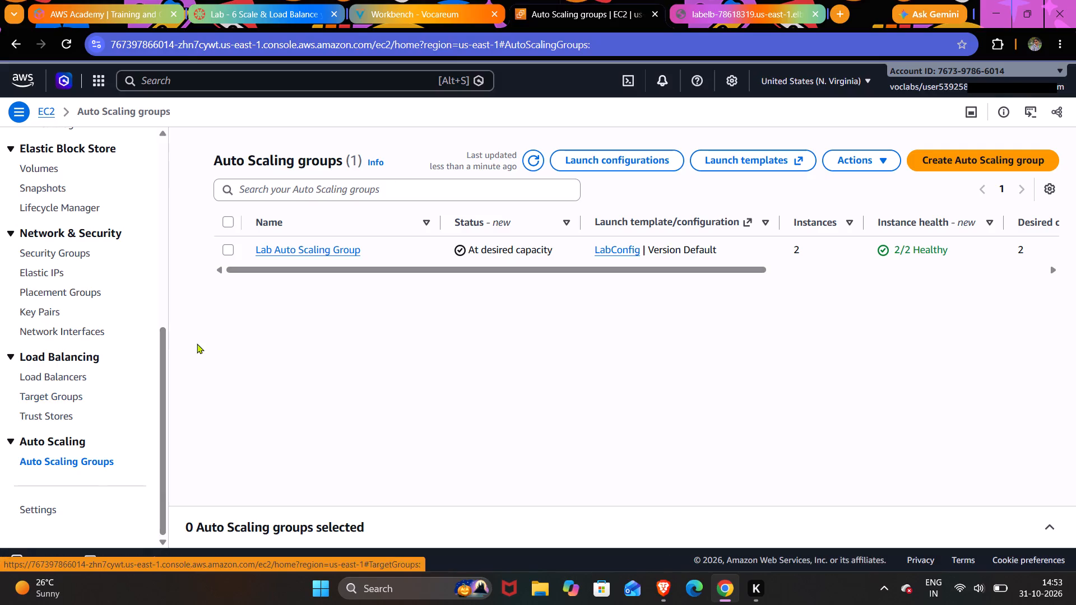
click(229, 253)
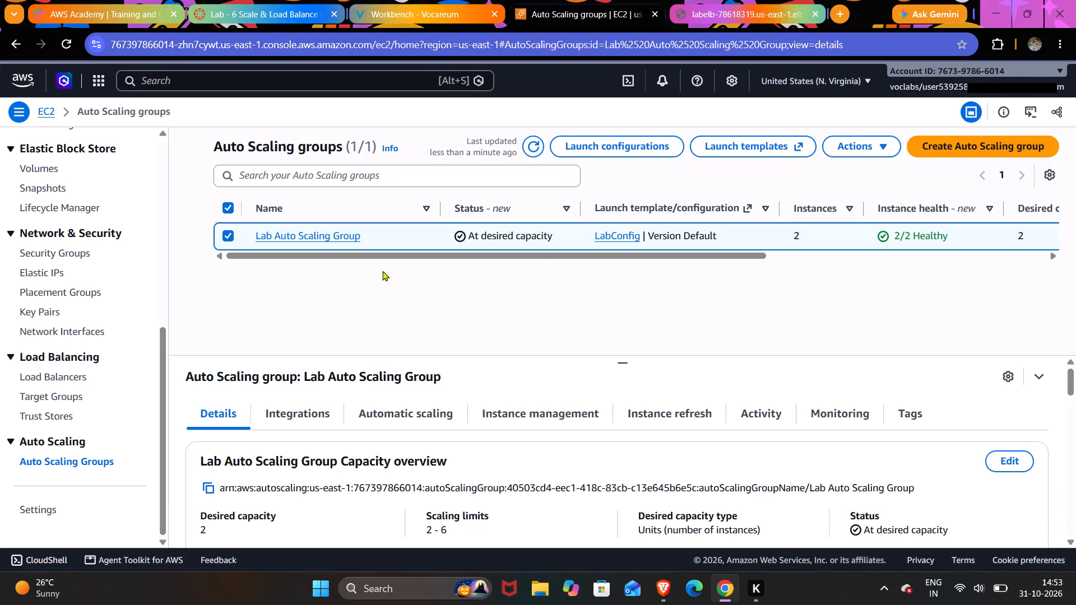
click(401, 420)
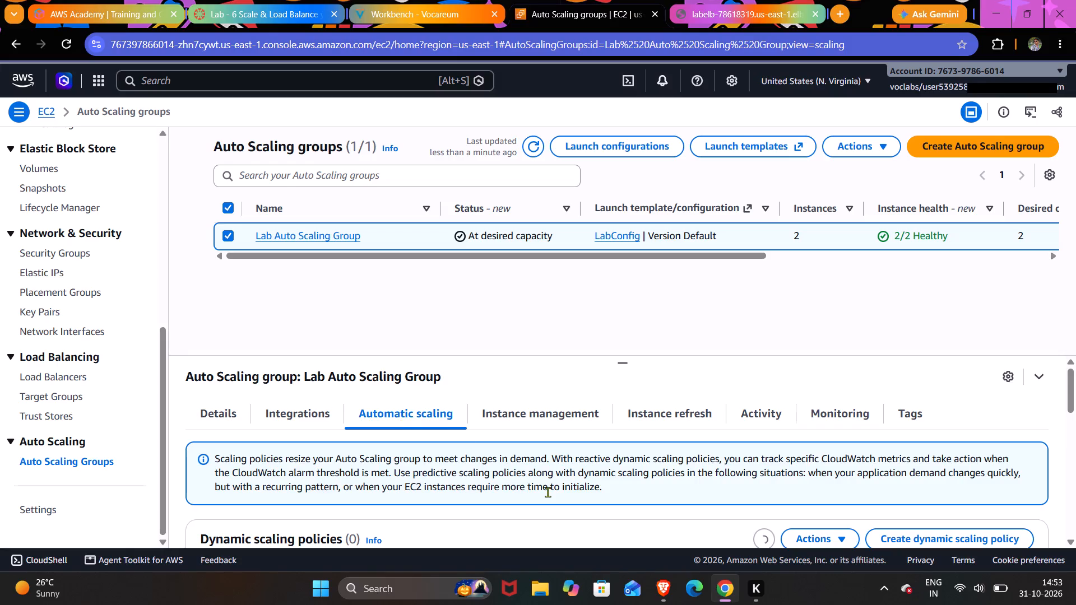
Edit the dynamic scaling policy LabScalingPolicy, setting its average CPU utilization target value to 50, and save the update.
scroll(548, 492, down, 3)
scroll(548, 492, right, 1)
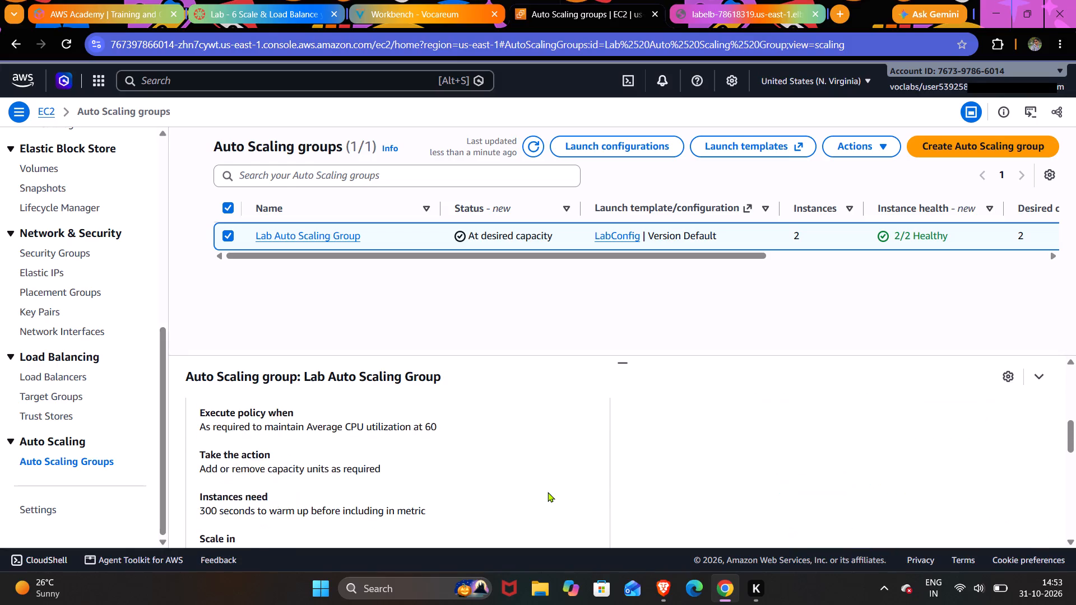
scroll(548, 492, right, 1)
scroll(548, 492, up, 1)
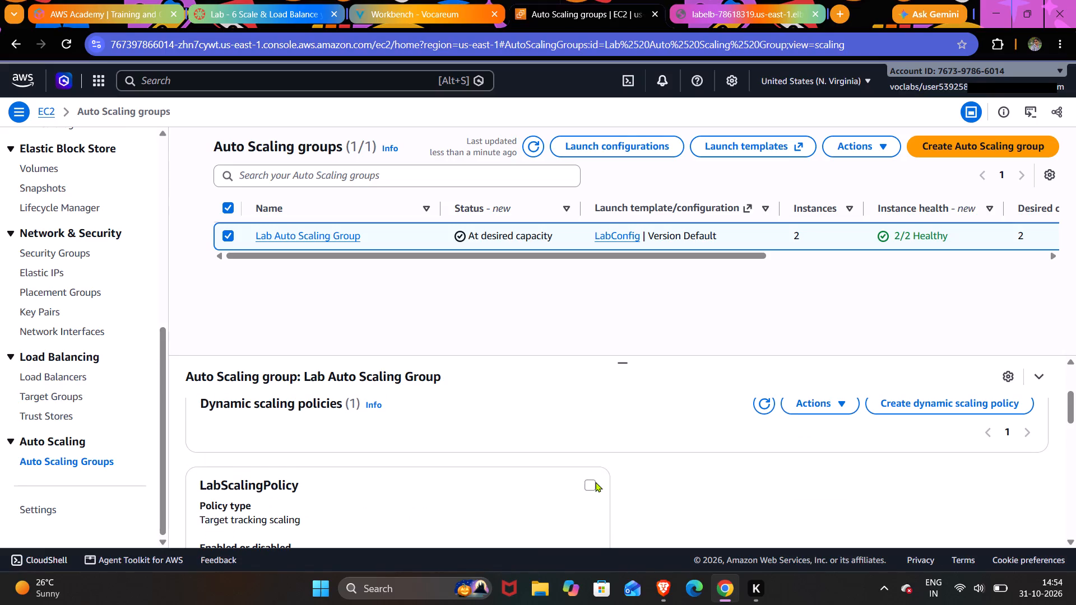
click(595, 482)
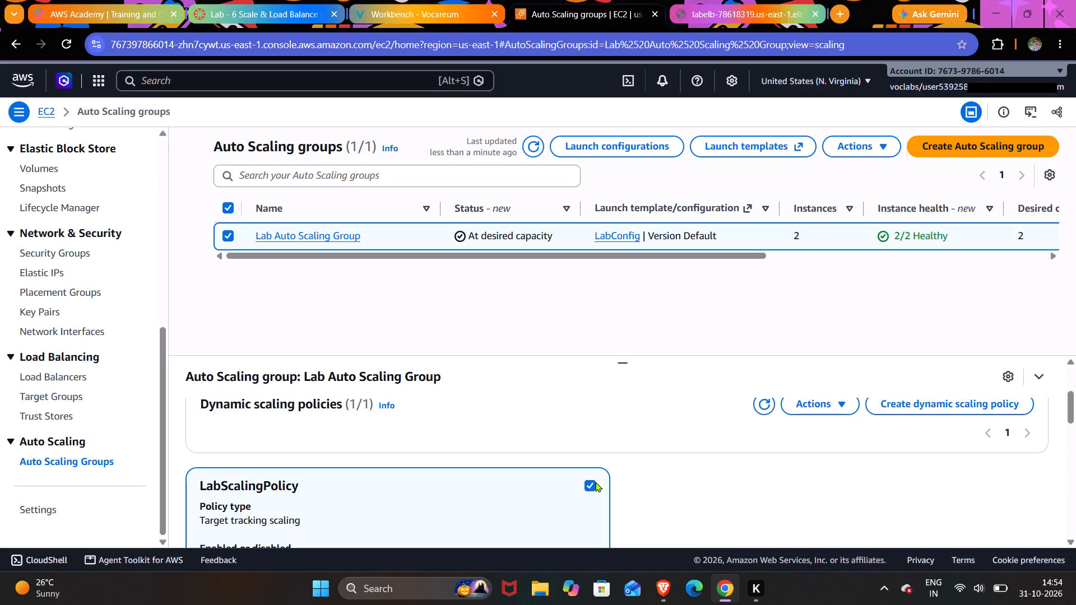
click(835, 409)
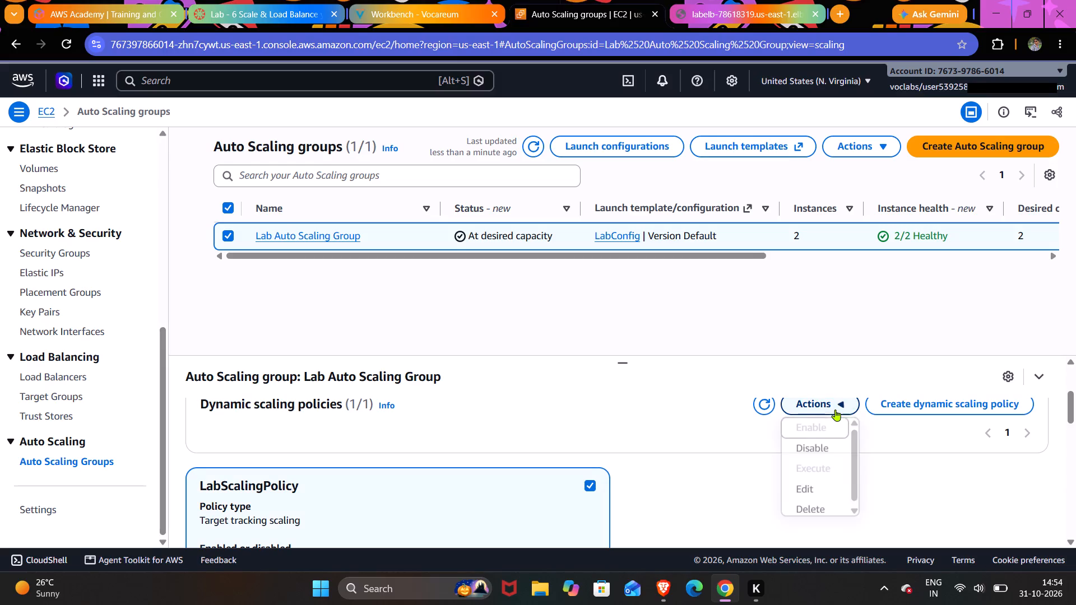
click(831, 496)
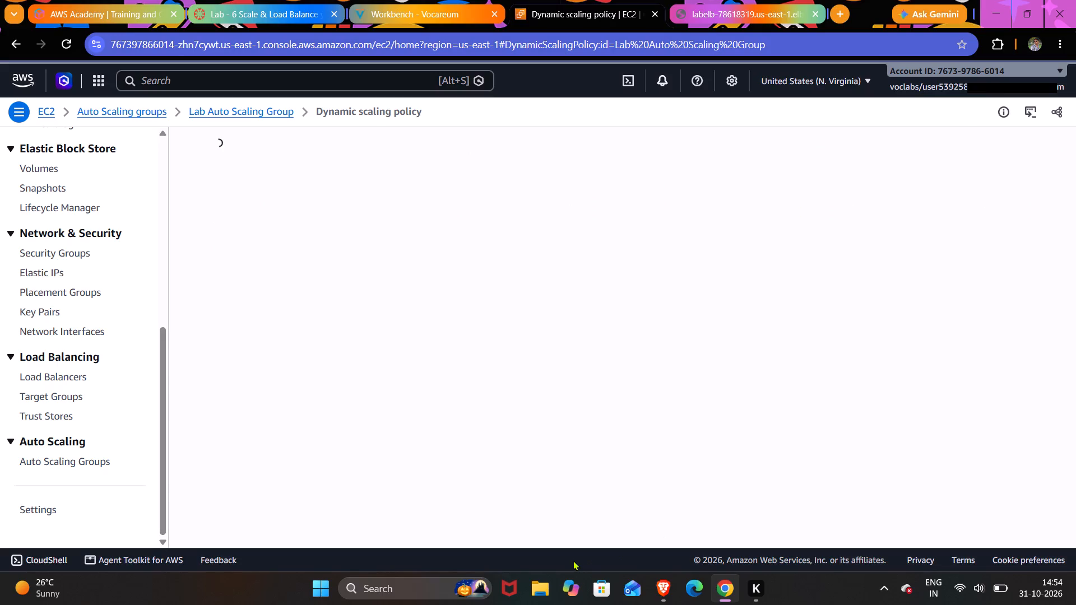
click(258, 383)
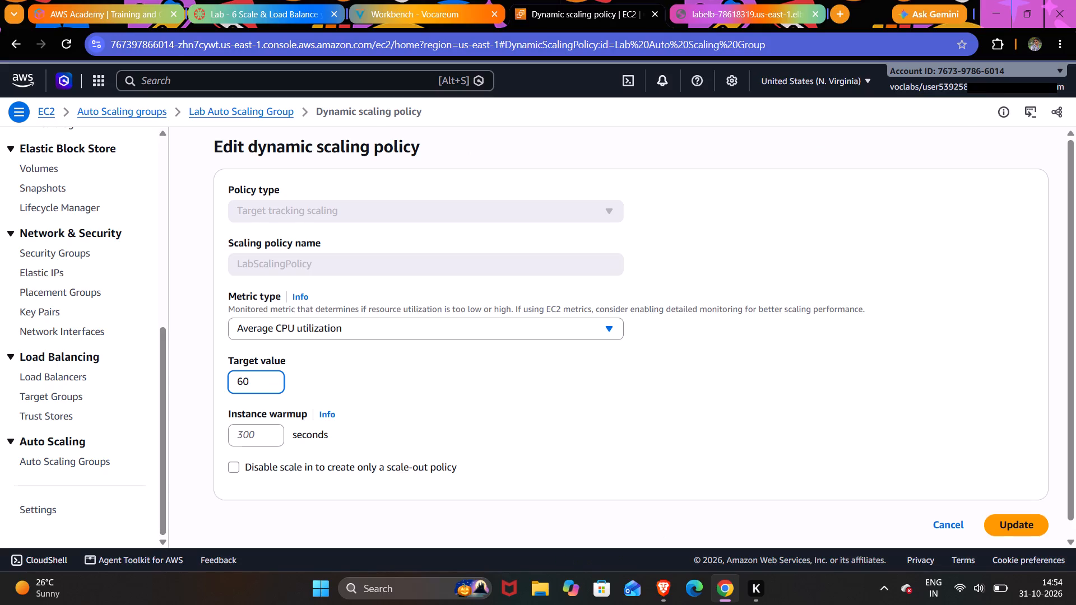
key(BackSpace)
key(BackSpace)
text(50)
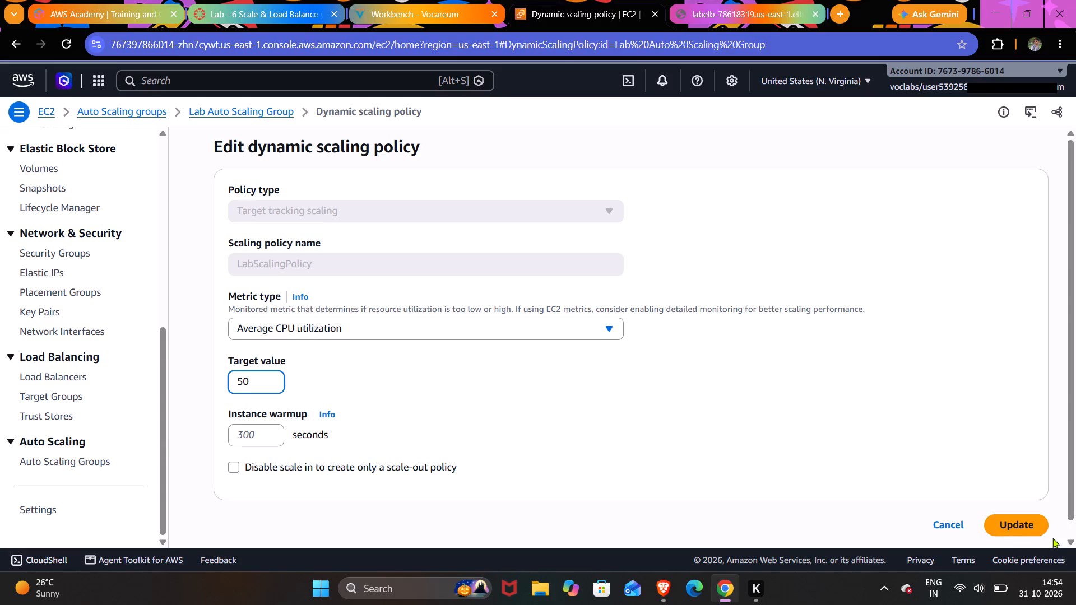
click(1019, 528)
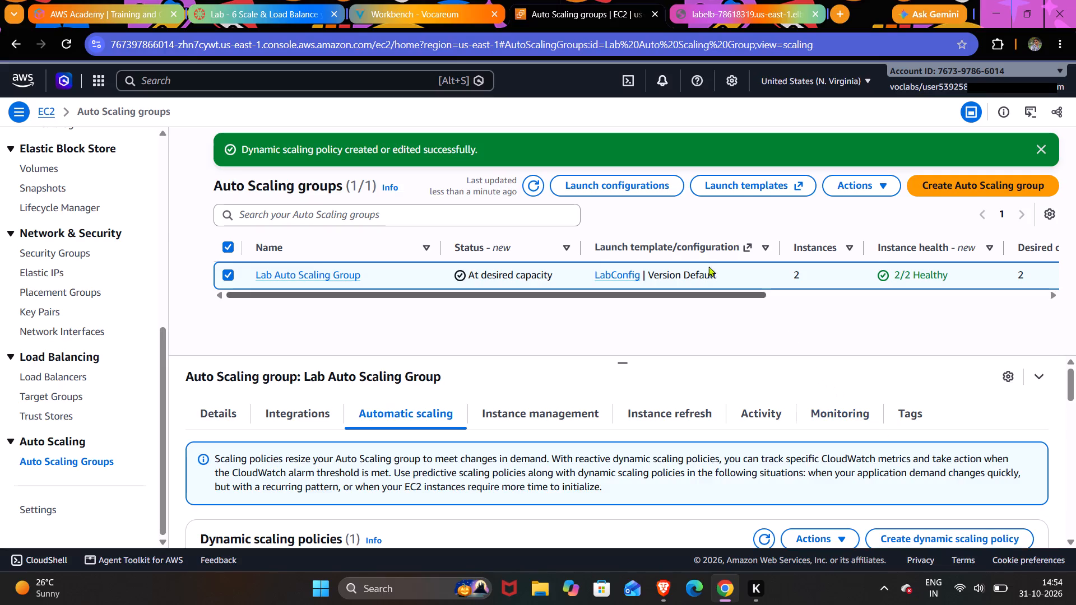
Search the AWS console for CloudWatch again, open it and look through its Overview page.
click(303, 78)
key(c)
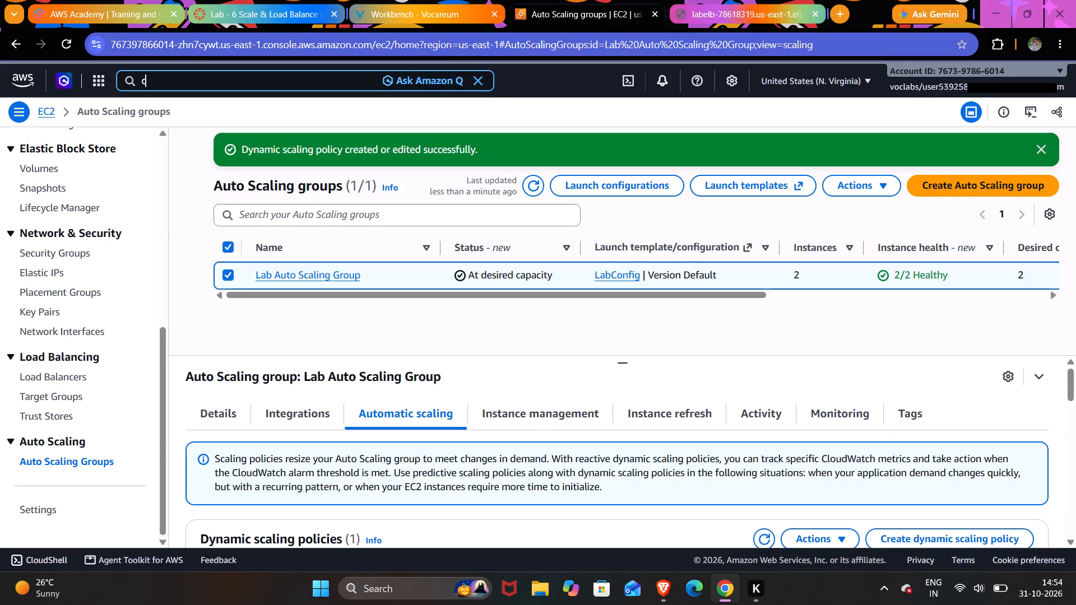
text(loud)
text(wa)
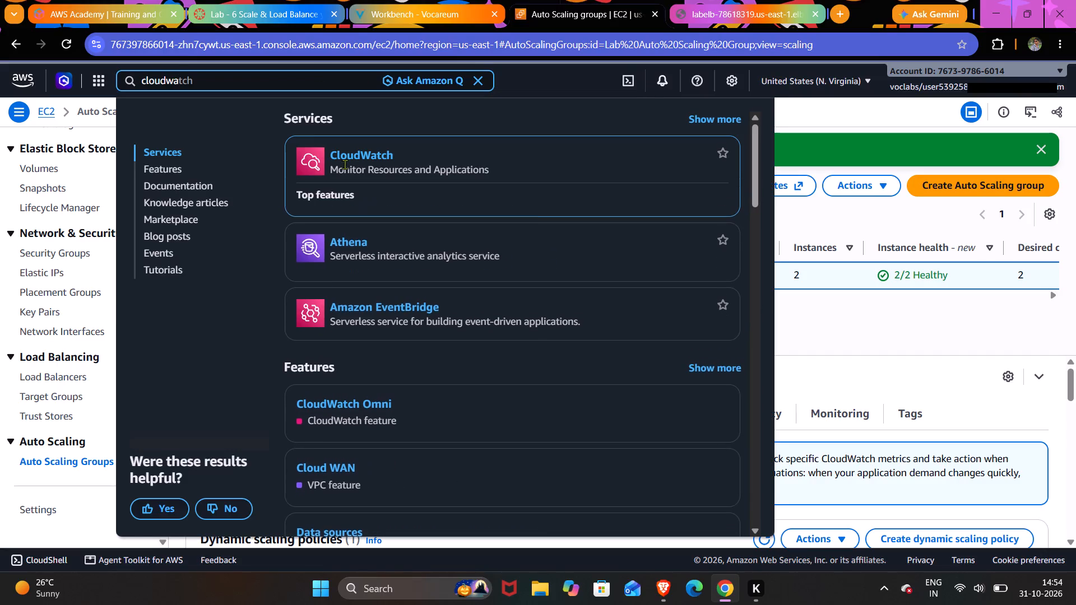
click(359, 160)
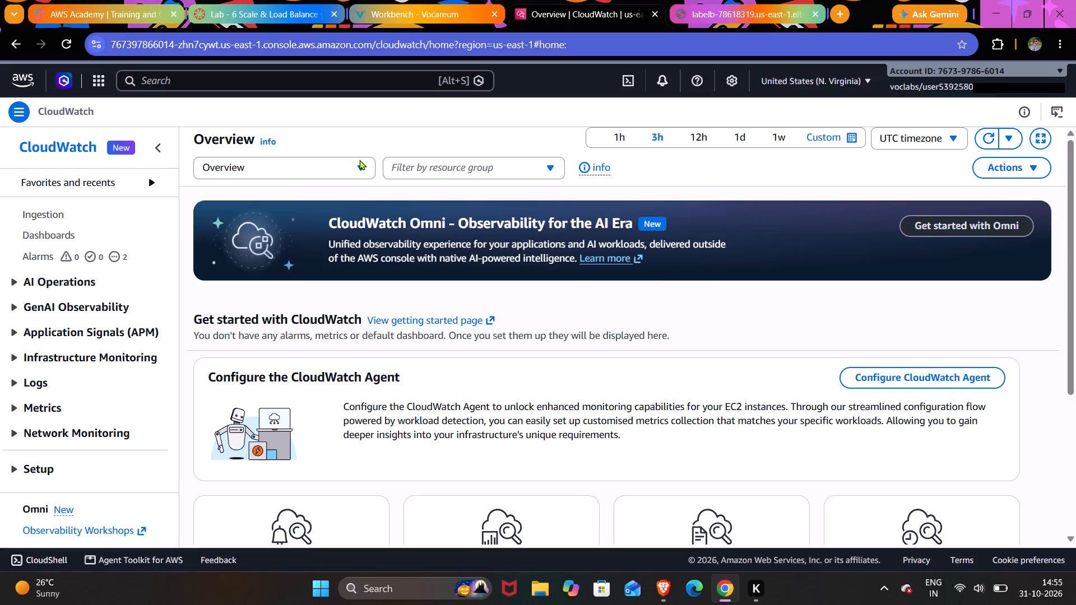
scroll(432, 323, down, 2)
scroll(432, 323, up, 1)
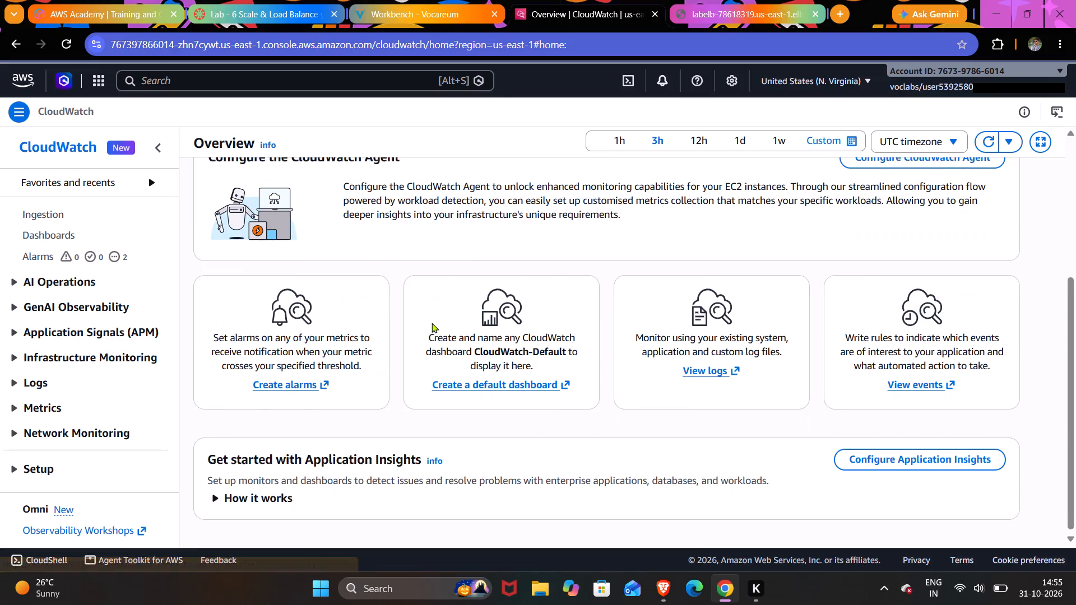
scroll(432, 323, up, 1)
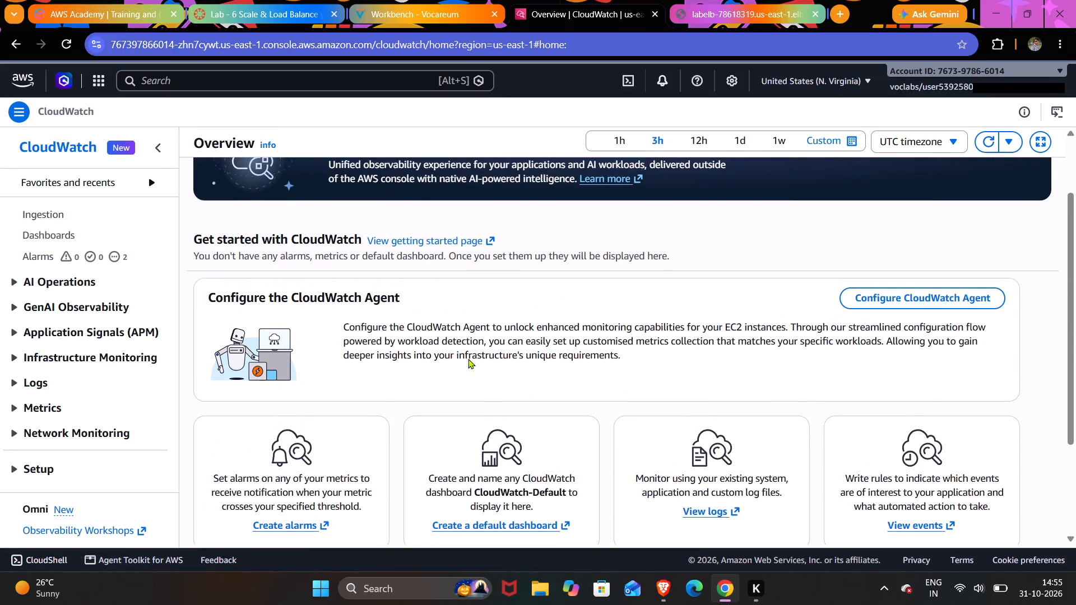
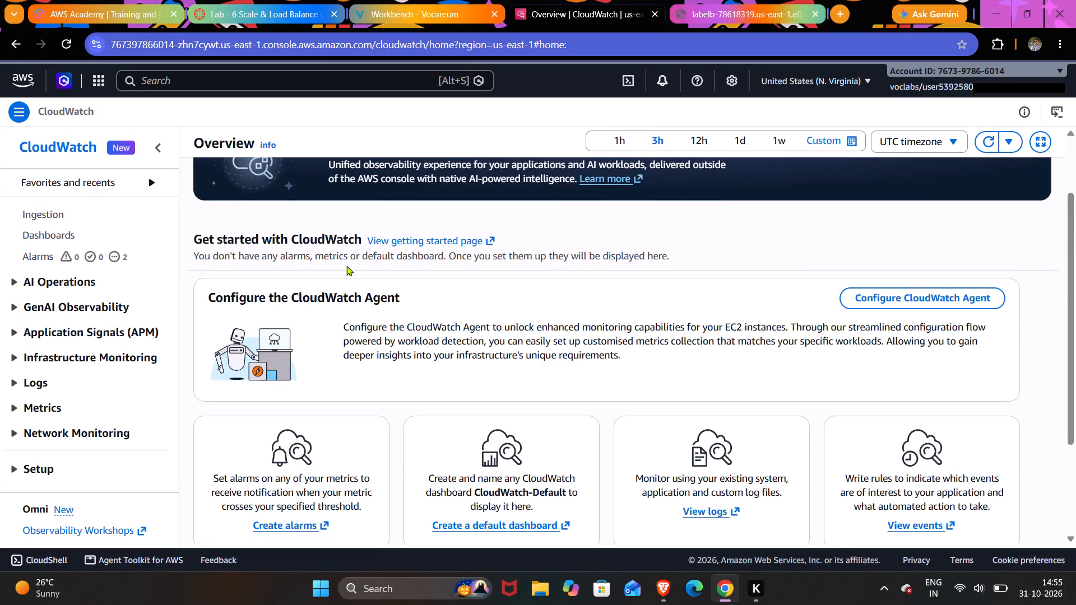
Open the CloudWatch alarms list to check the alarms after the scaling policy update.
click(41, 254)
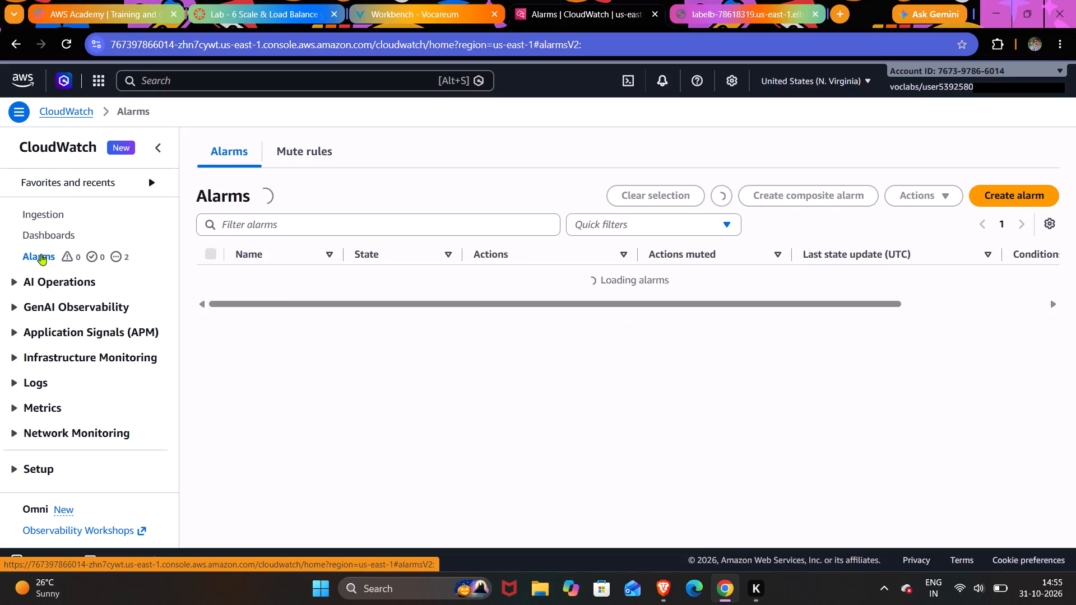
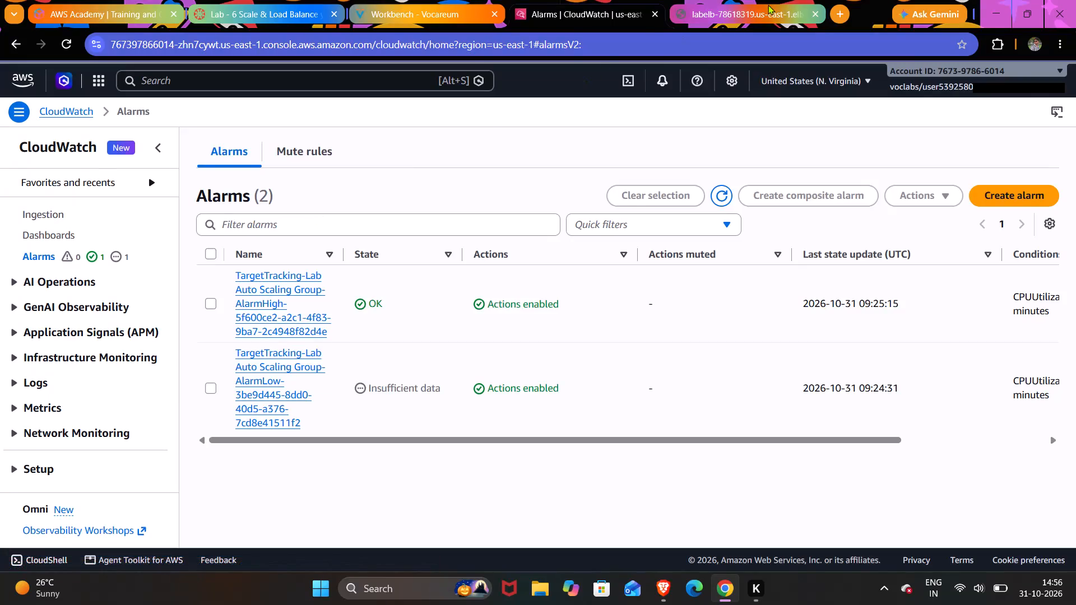
Reload the load balancer page at labelb-78618319.us-east-1.elb.amazonaws.com to retry reaching the site.
click(770, 4)
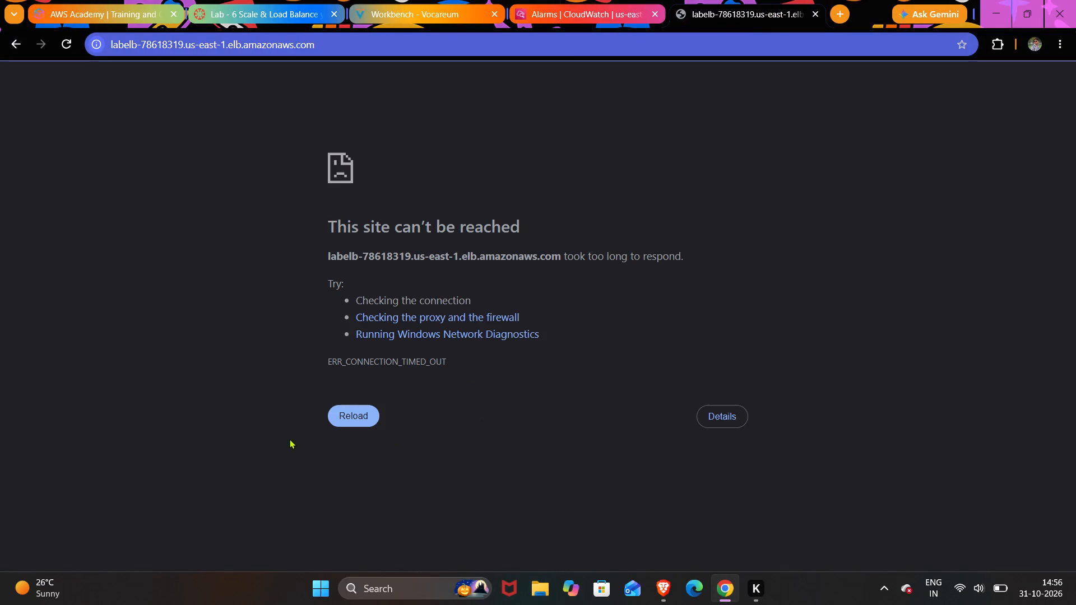
click(350, 423)
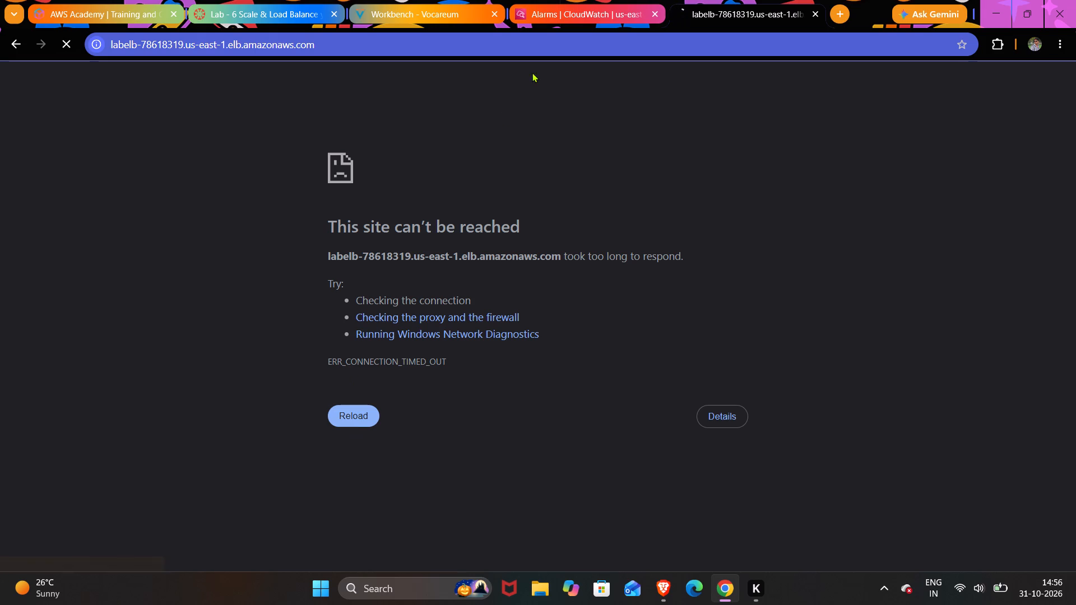
Return to the CloudWatch alarms list and refresh it twice to check the alarm states.
click(595, 6)
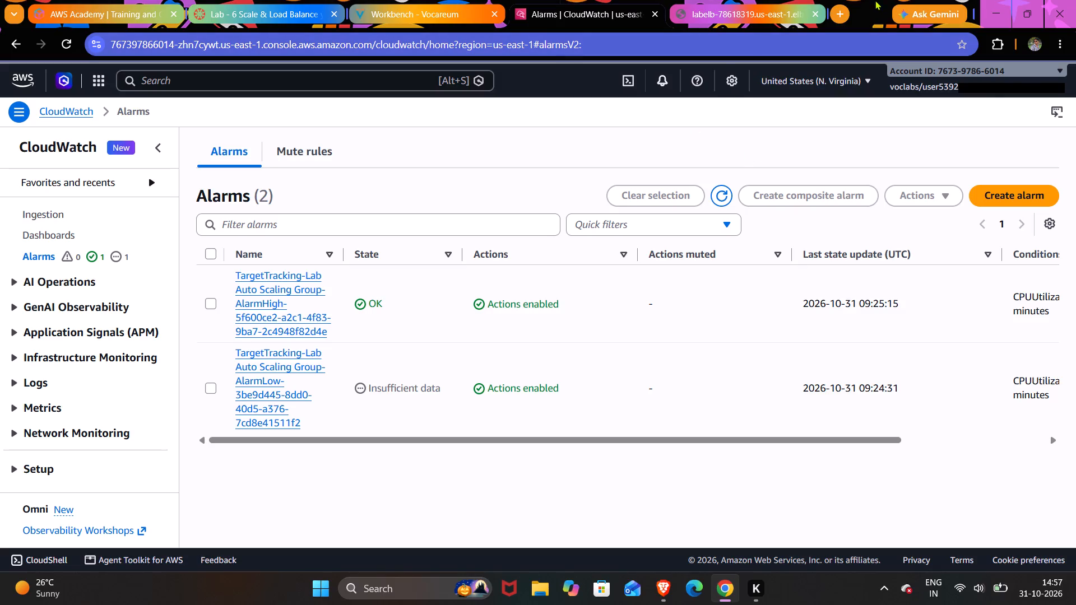
click(725, 194)
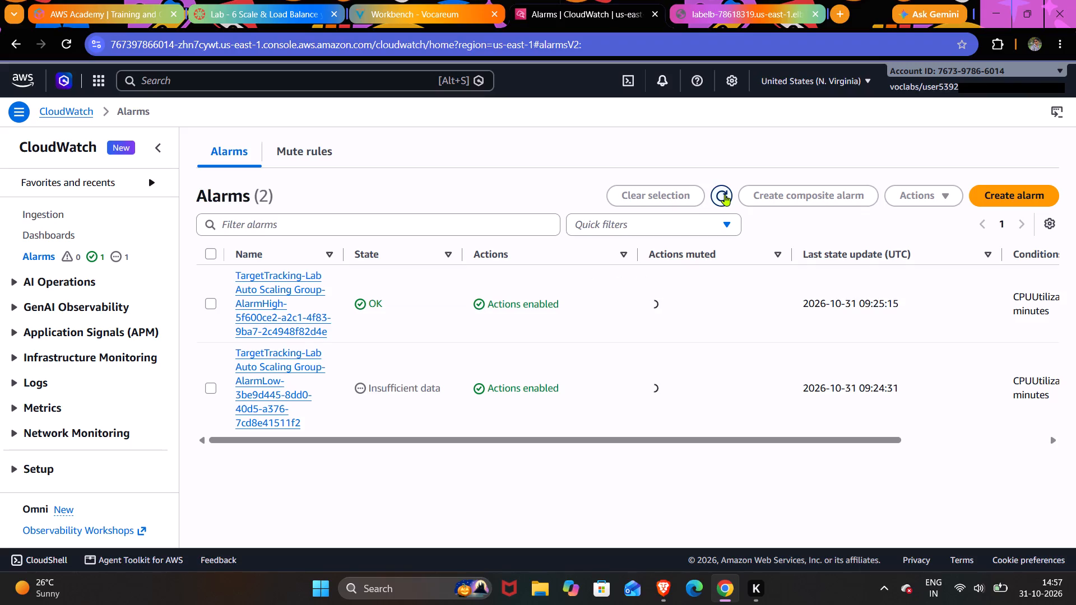
click(725, 194)
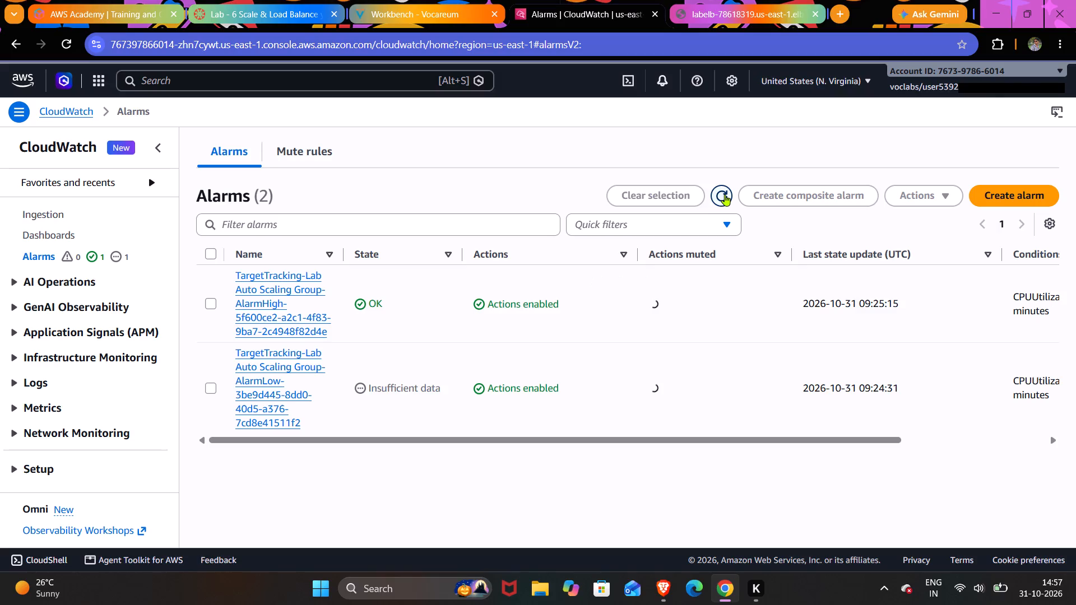
click(733, 15)
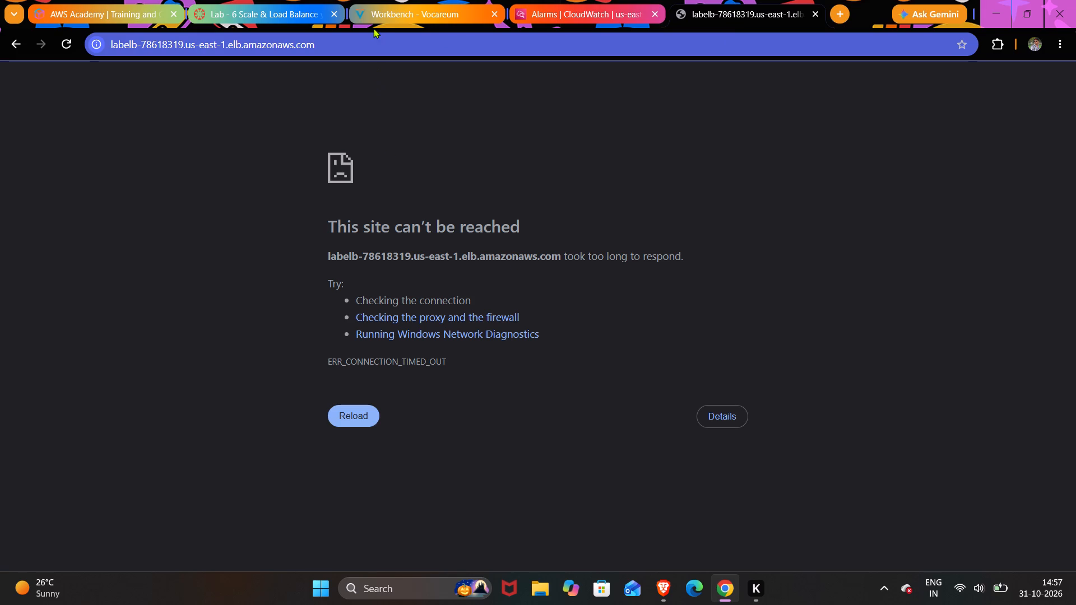
drag(365, 39, 102, 38)
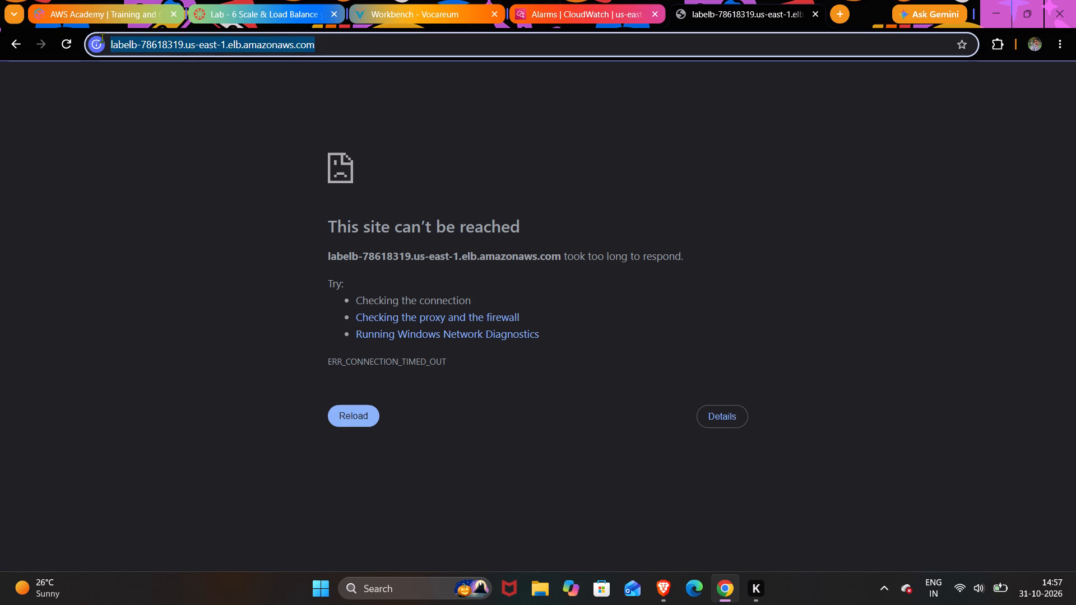
drag(102, 38, 85, 32)
key(ctrl+c)
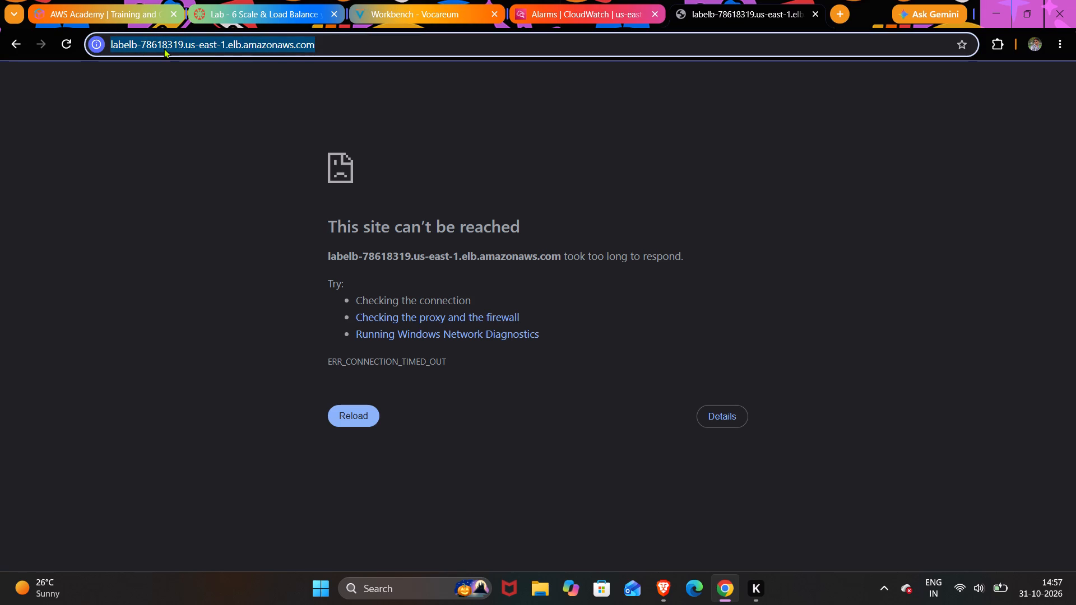
click(164, 48)
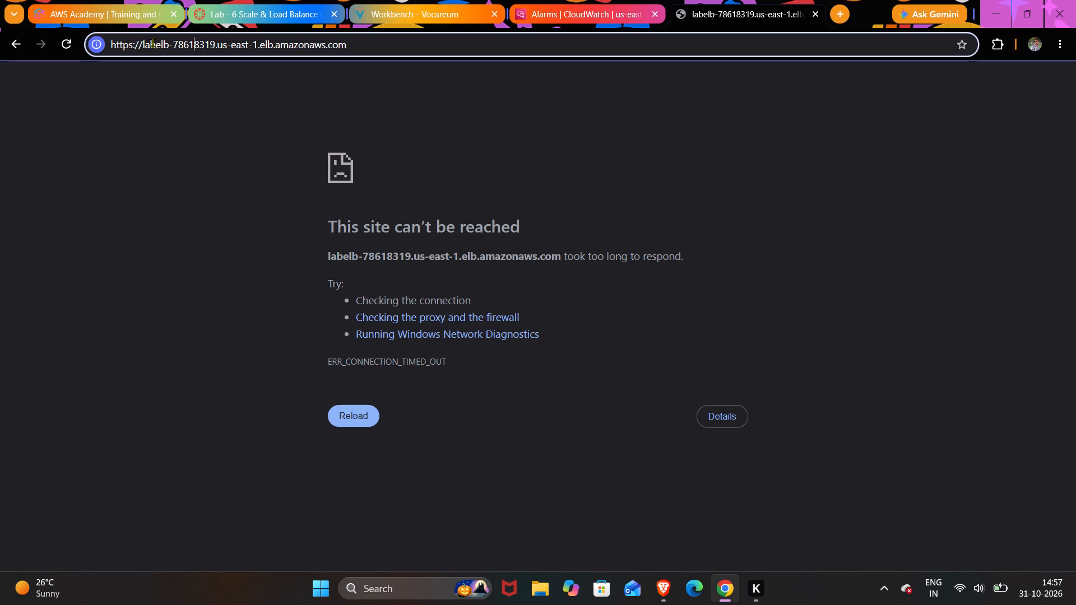
click(140, 41)
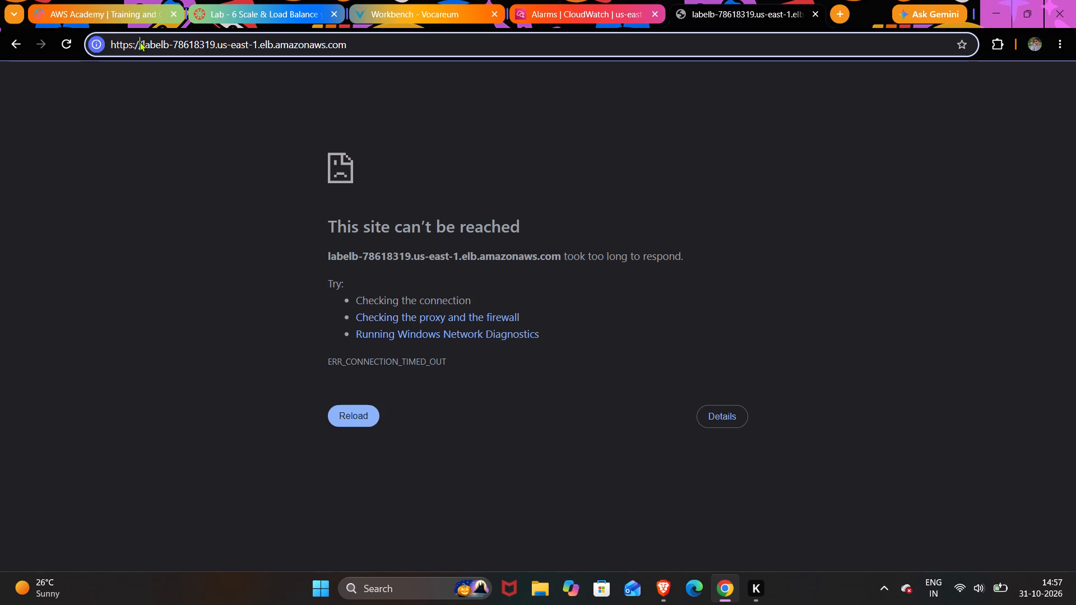
click(140, 41)
key(BackSpace)
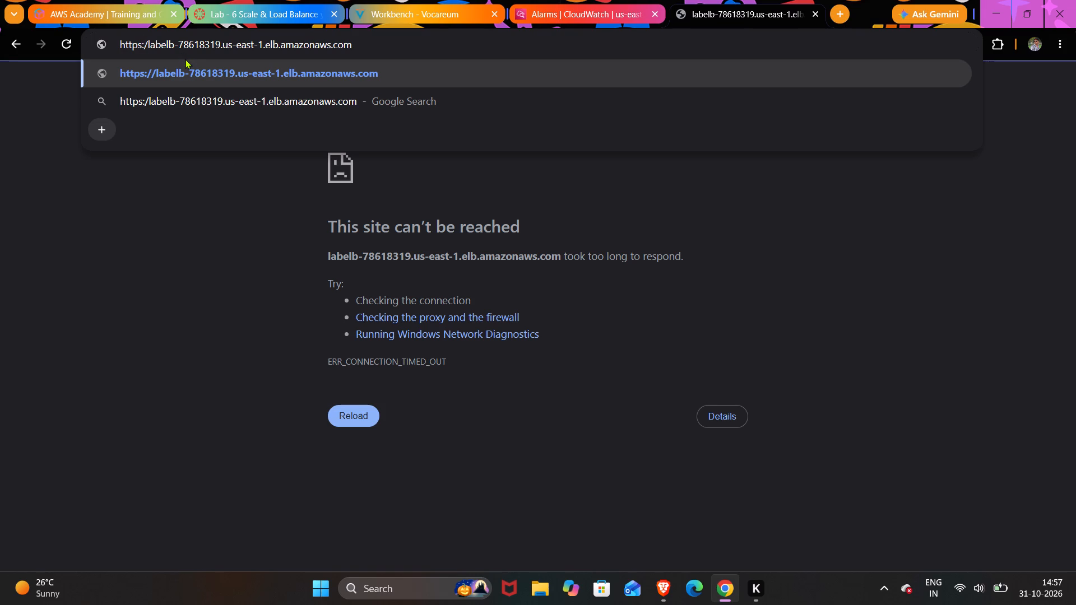
key(slash)
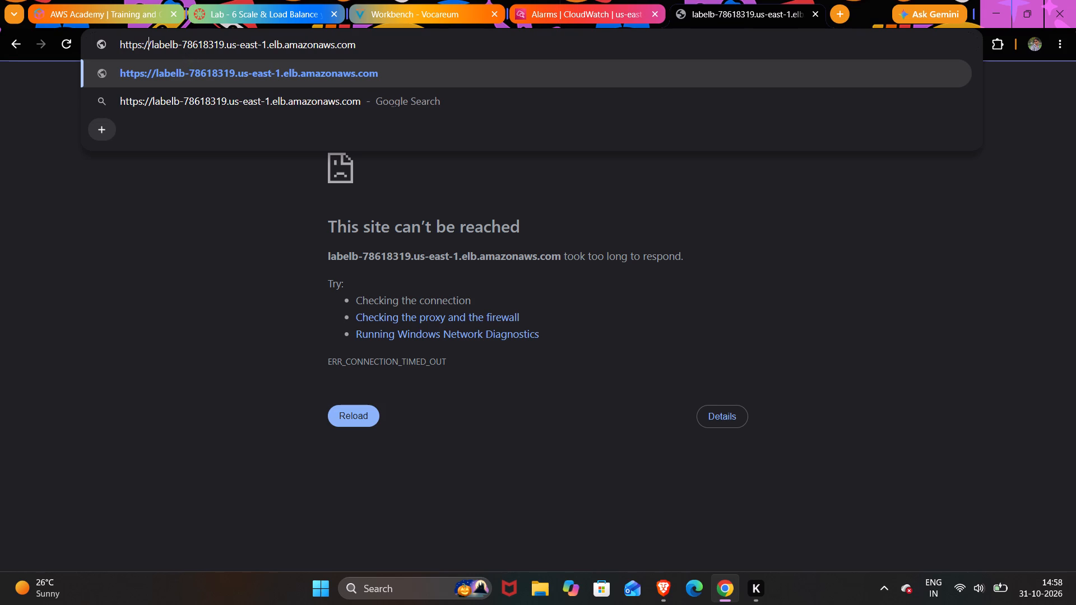
click(419, 44)
key(Return)
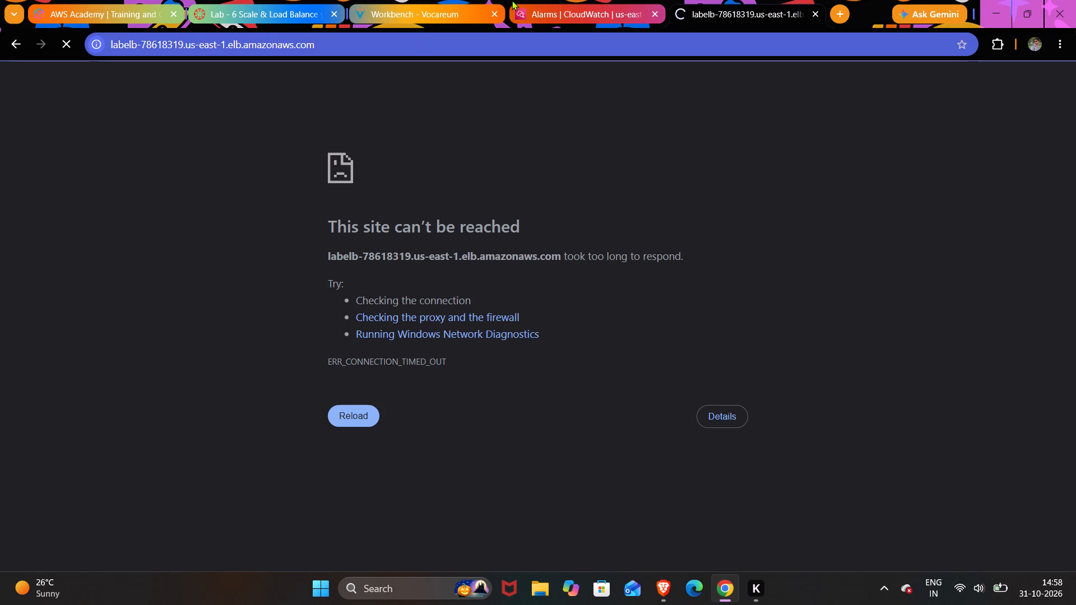
Check the load balancer page's loading once more, and refresh the CloudWatch alarms list twice to recheck the alarm states.
click(545, 11)
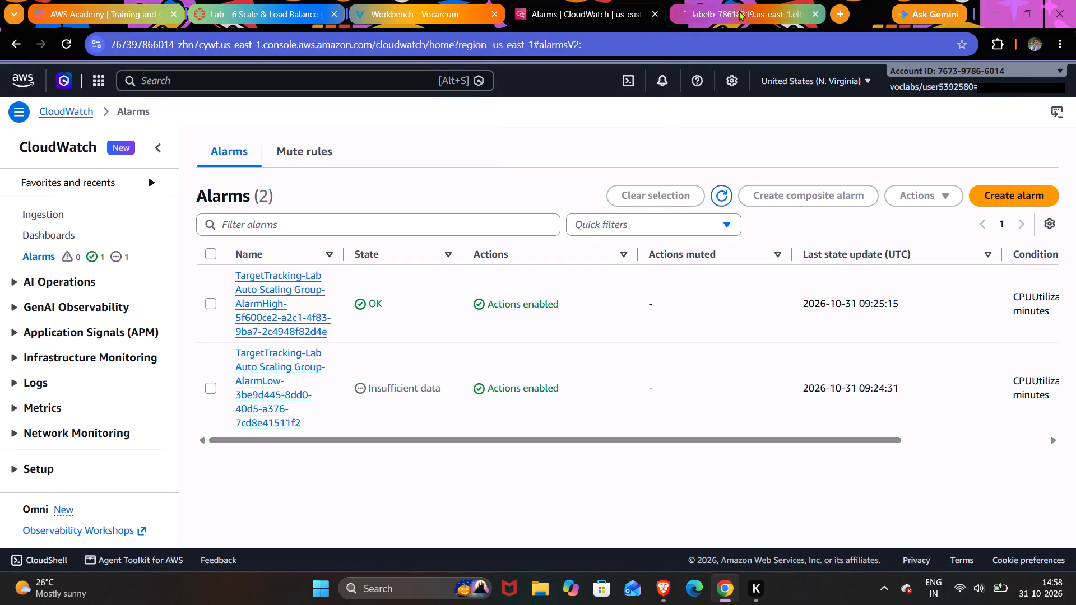
click(738, 11)
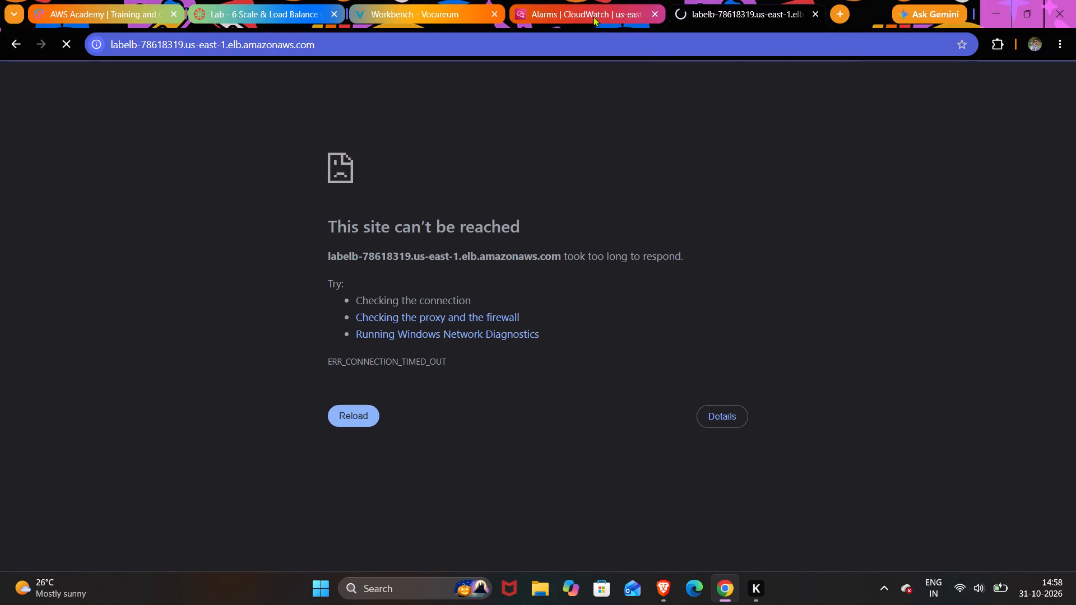
click(592, 15)
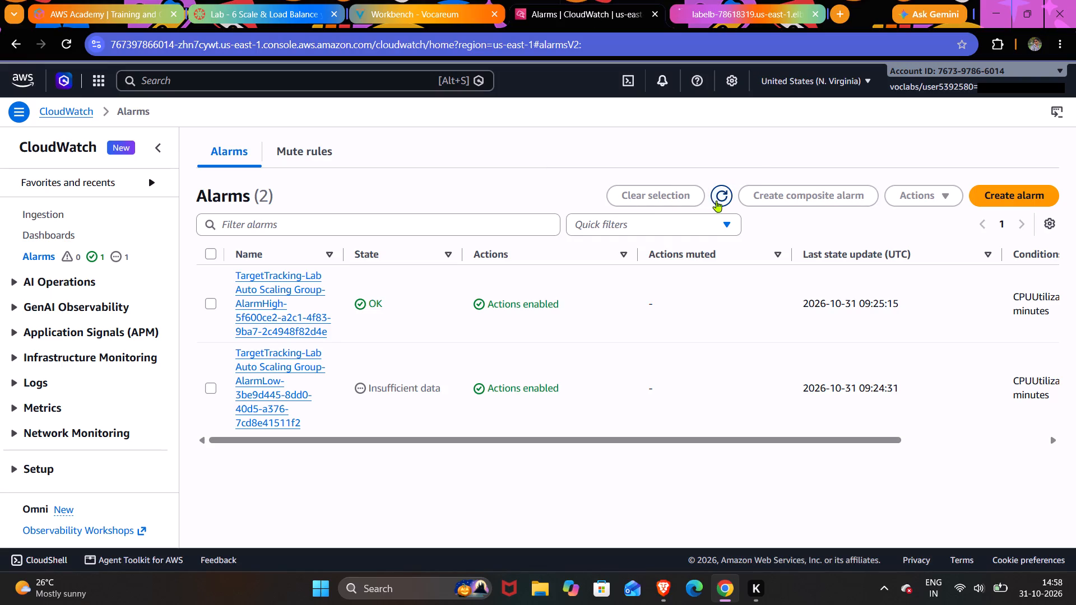
click(716, 201)
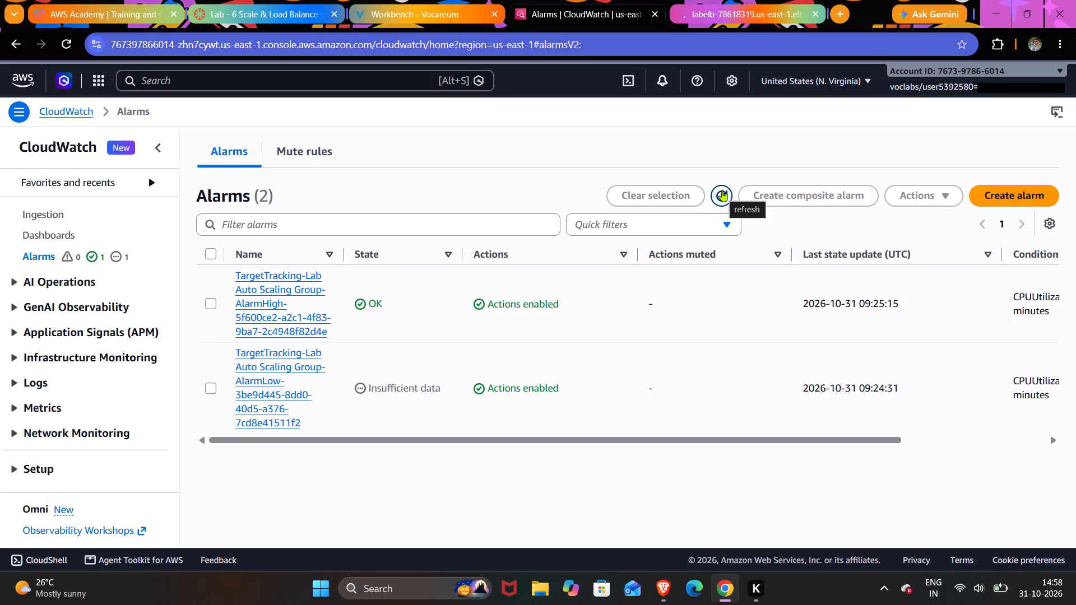
click(722, 190)
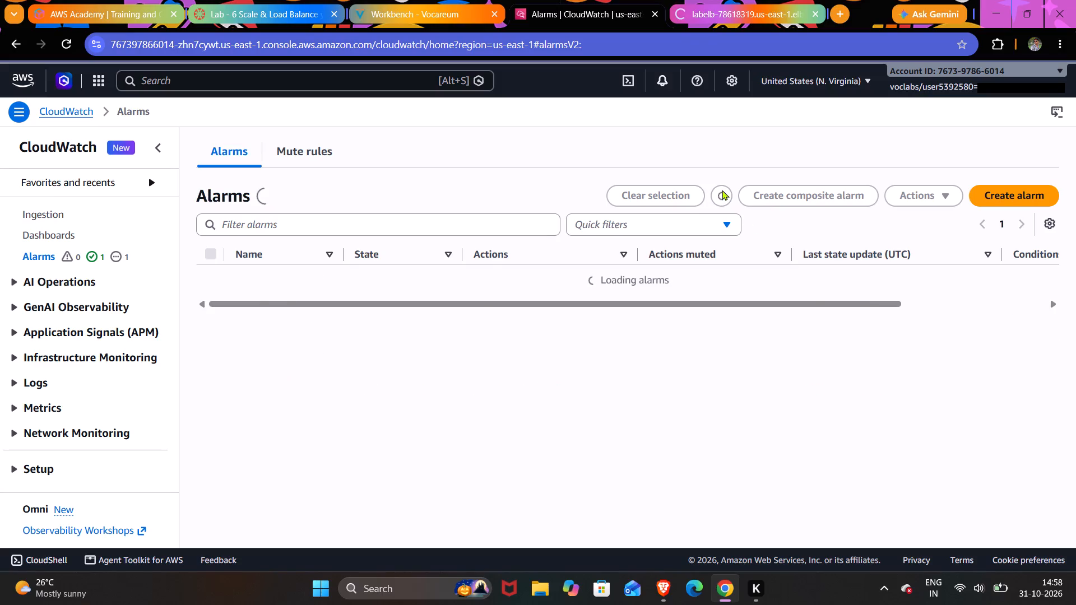
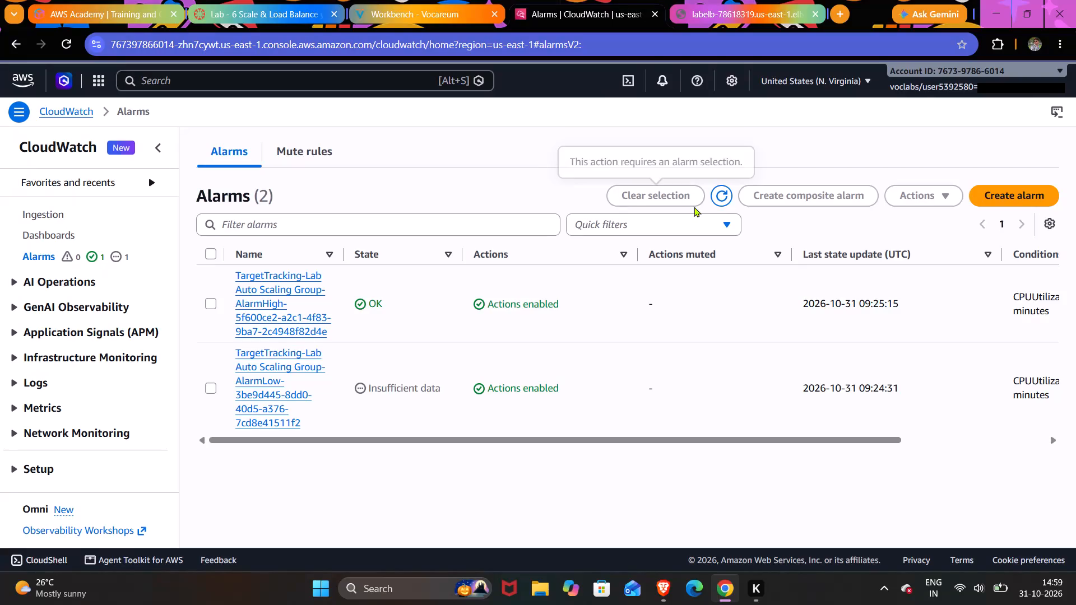
Refresh the CloudWatch alarms list several times to recheck the alarm states.
click(720, 201)
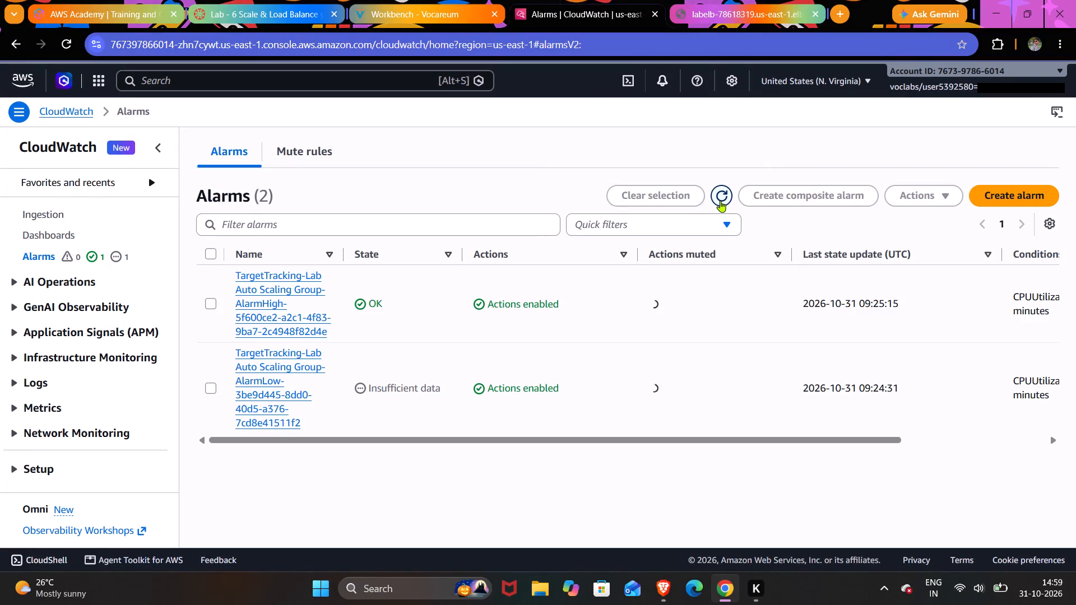
click(720, 201)
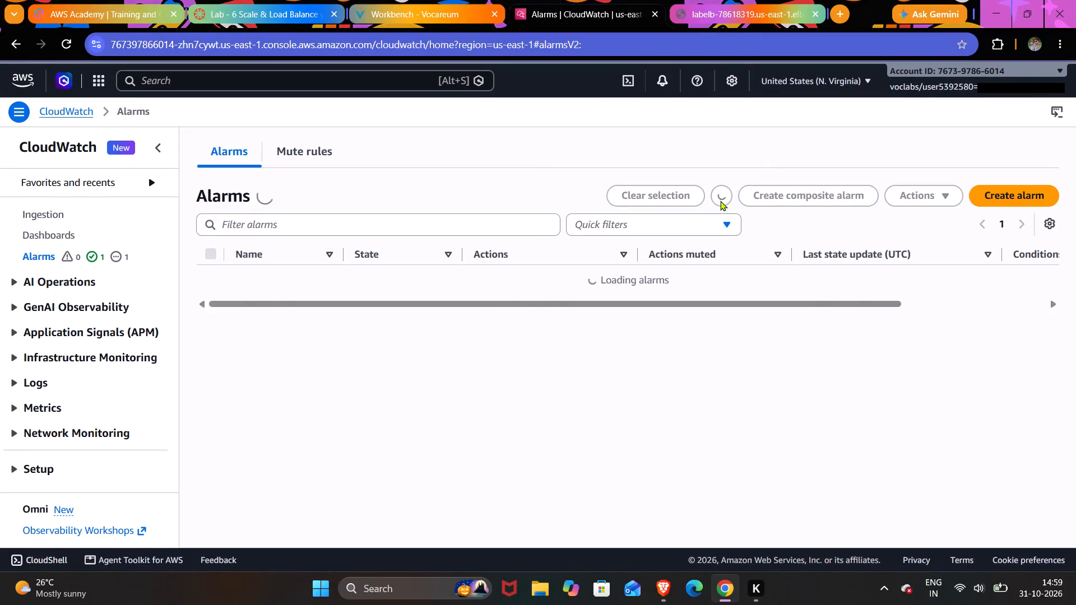
triple_click(720, 201)
triple_click(720, 201)
triple_click(720, 201)
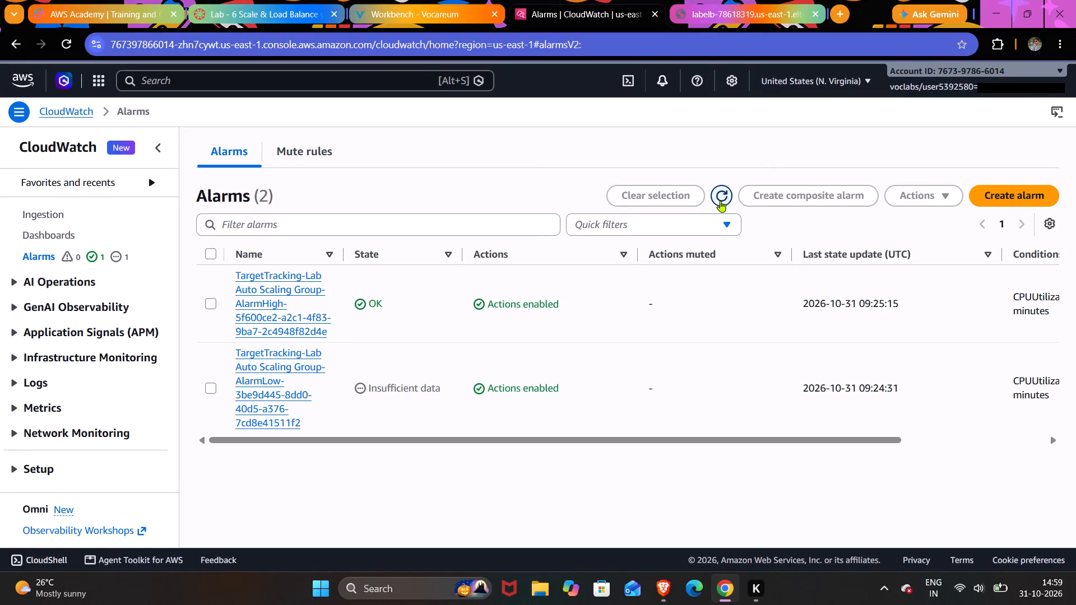
Check whether the load balancer page at labelb-78618319.us-east-1.elb.amazonaws.com has loaded.
click(740, 15)
click(513, 184)
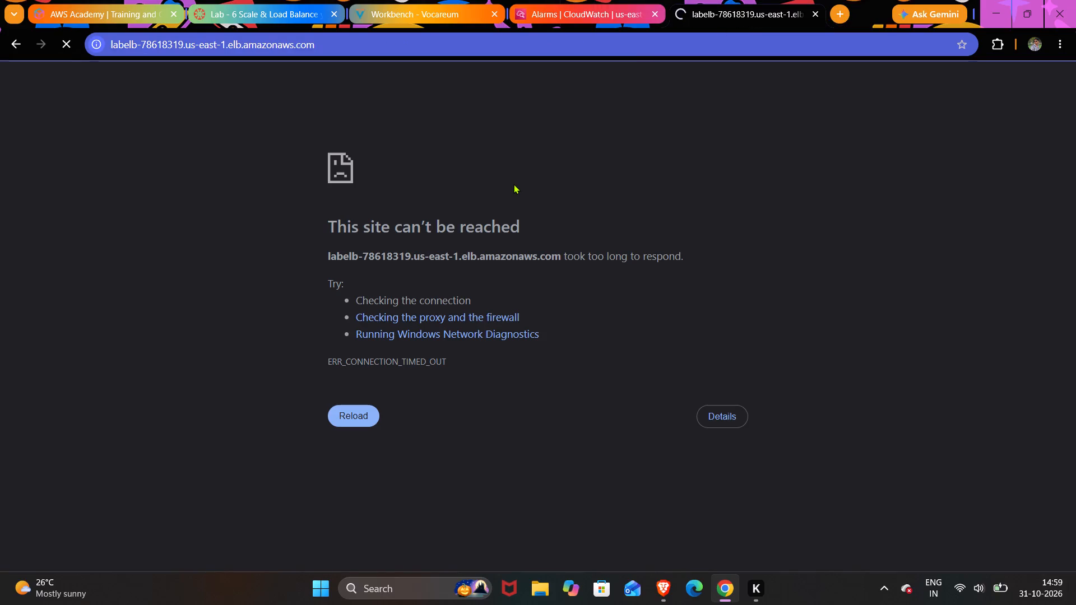
double_click(513, 184)
click(513, 184)
click(577, 20)
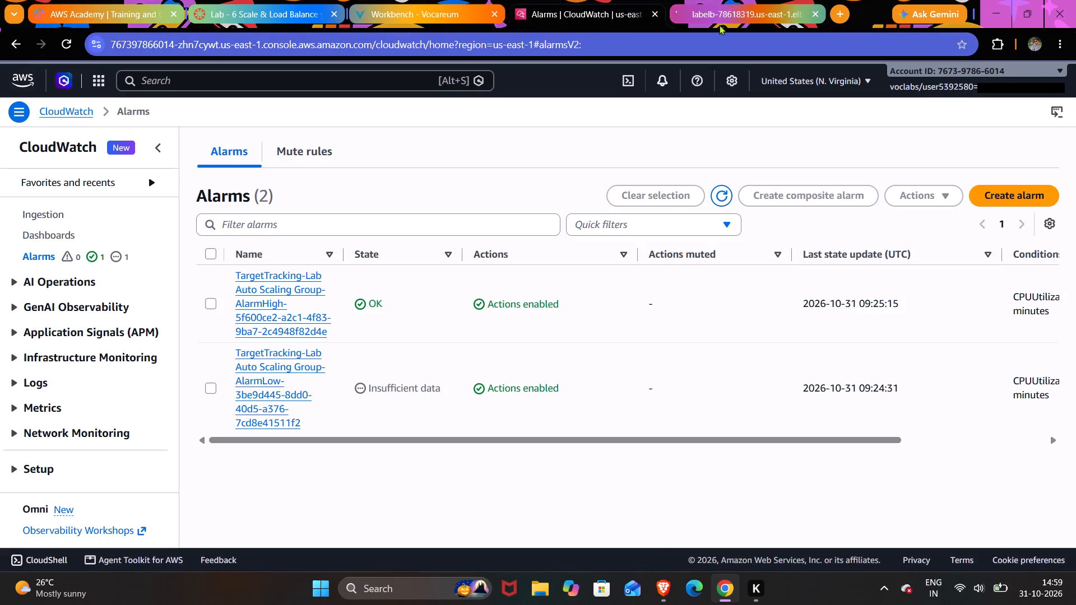
click(719, 25)
Return to the CloudWatch alarms list, refresh it, and check the states of both target-tracking alarms.
click(587, 4)
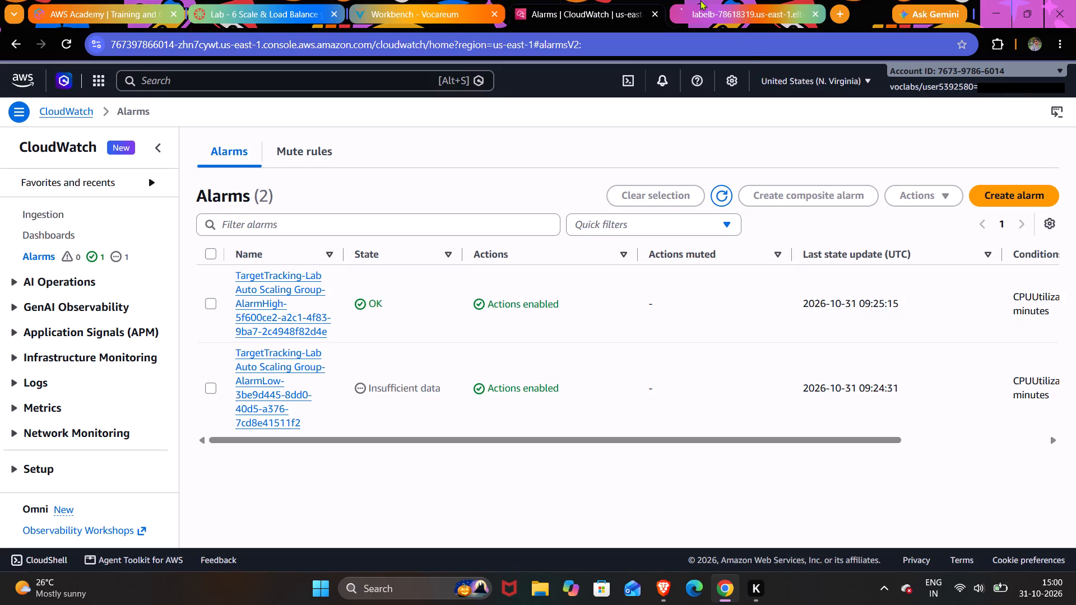
click(722, 190)
scroll(366, 282, down, 3)
scroll(366, 282, up, 2)
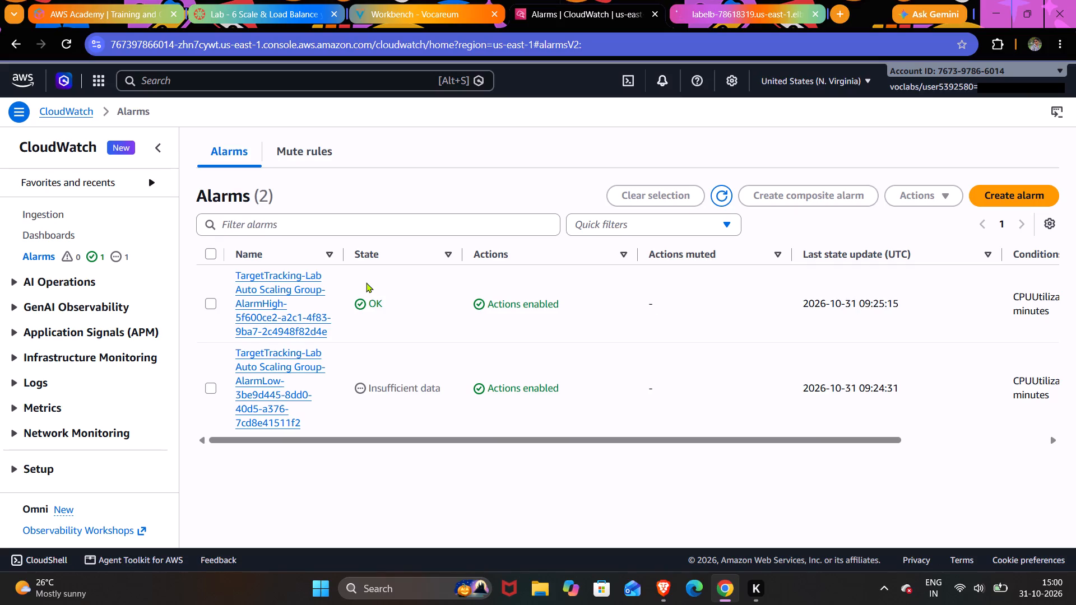
scroll(366, 282, up, 3)
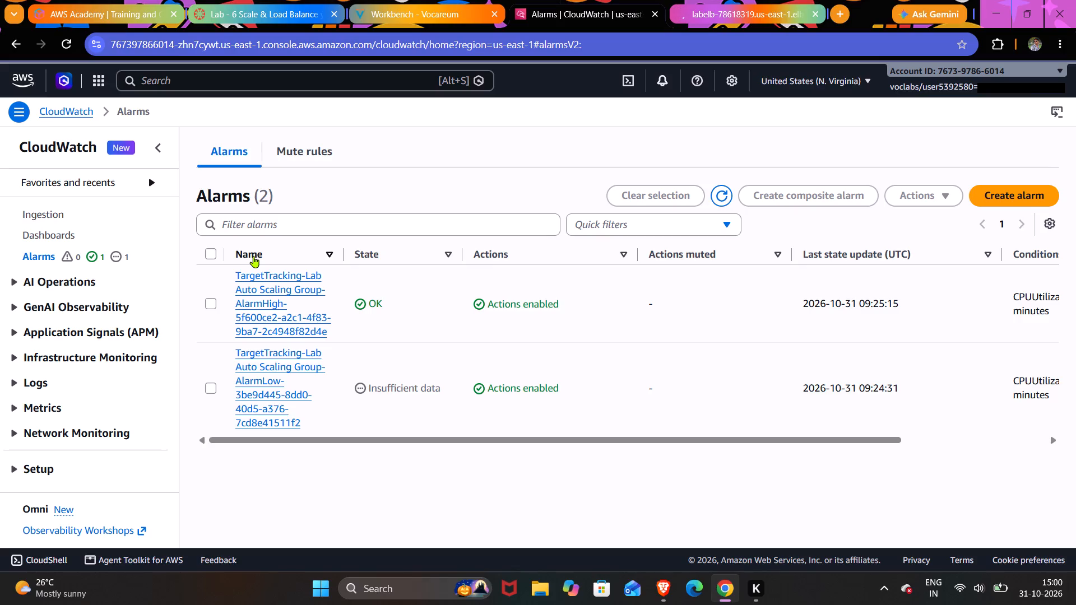
Search the AWS console for ec2, open the EC2 Instances list, and refresh it.
click(363, 78)
text(ec2)
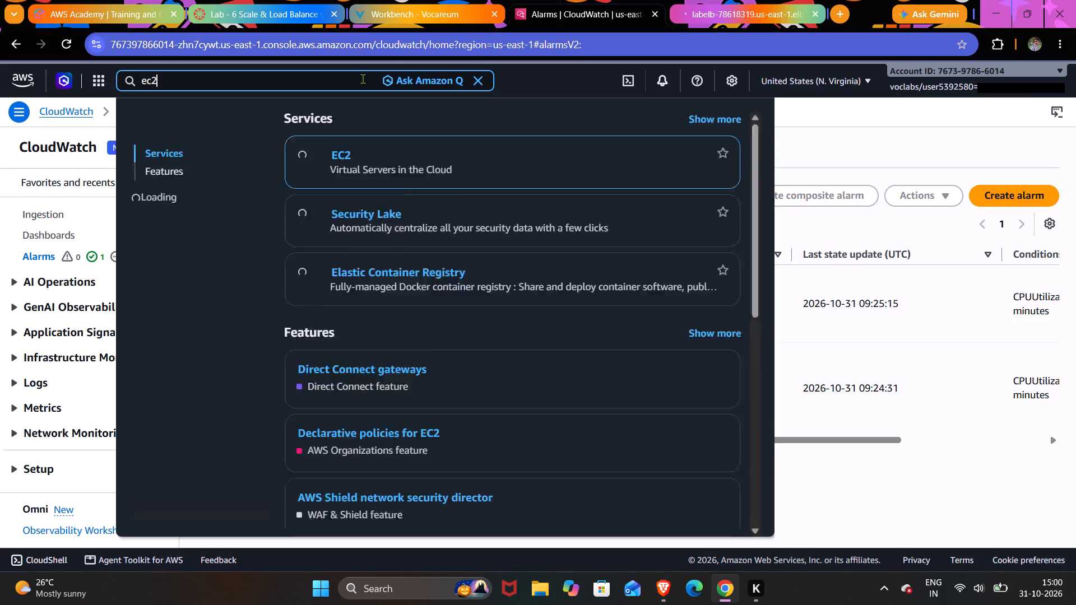
key(Return)
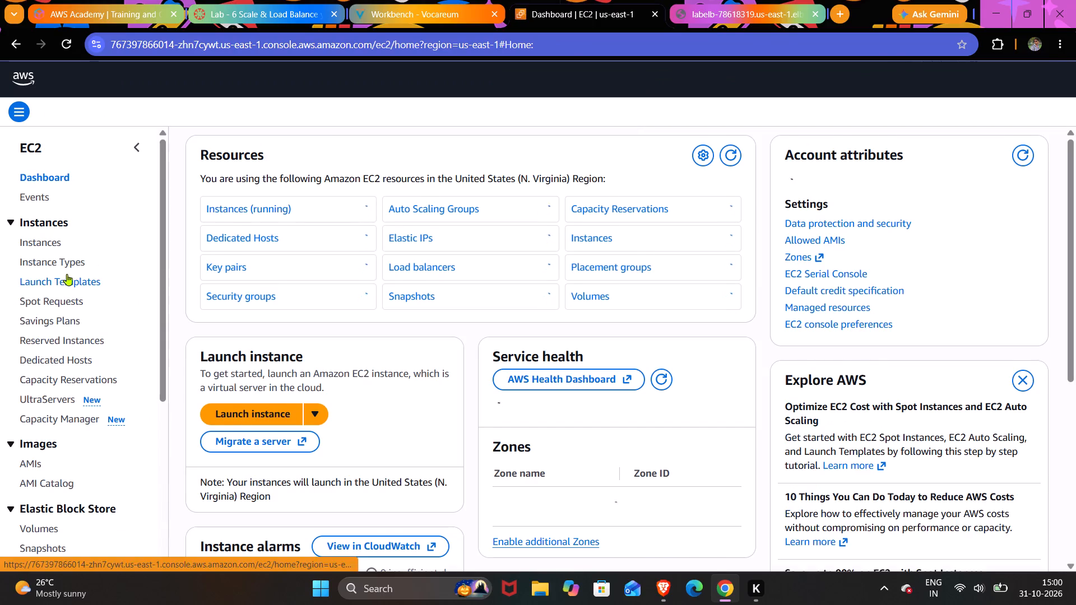
click(43, 244)
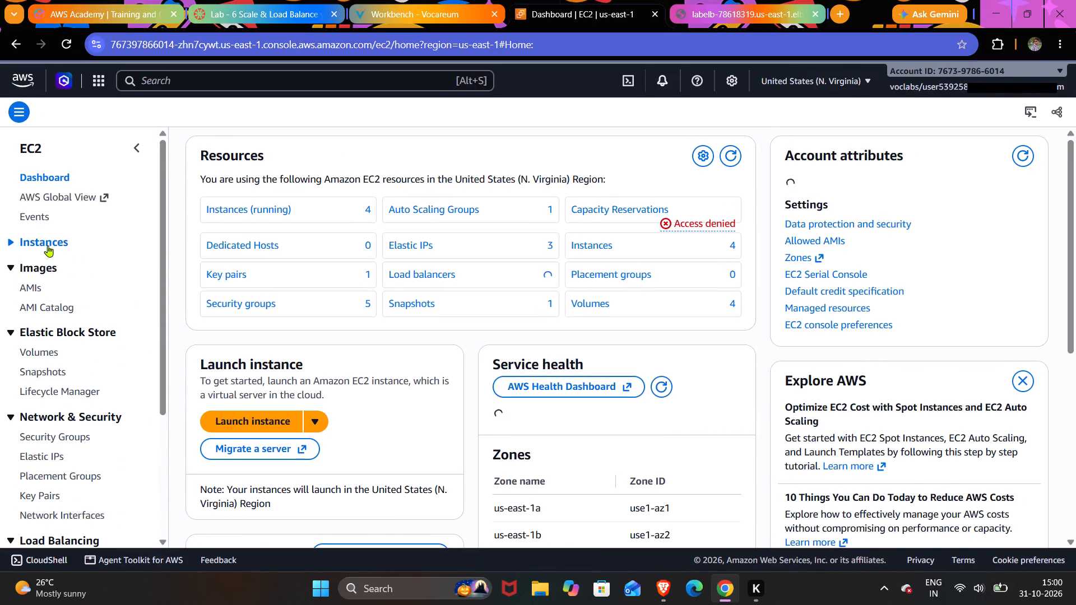
click(51, 244)
click(48, 269)
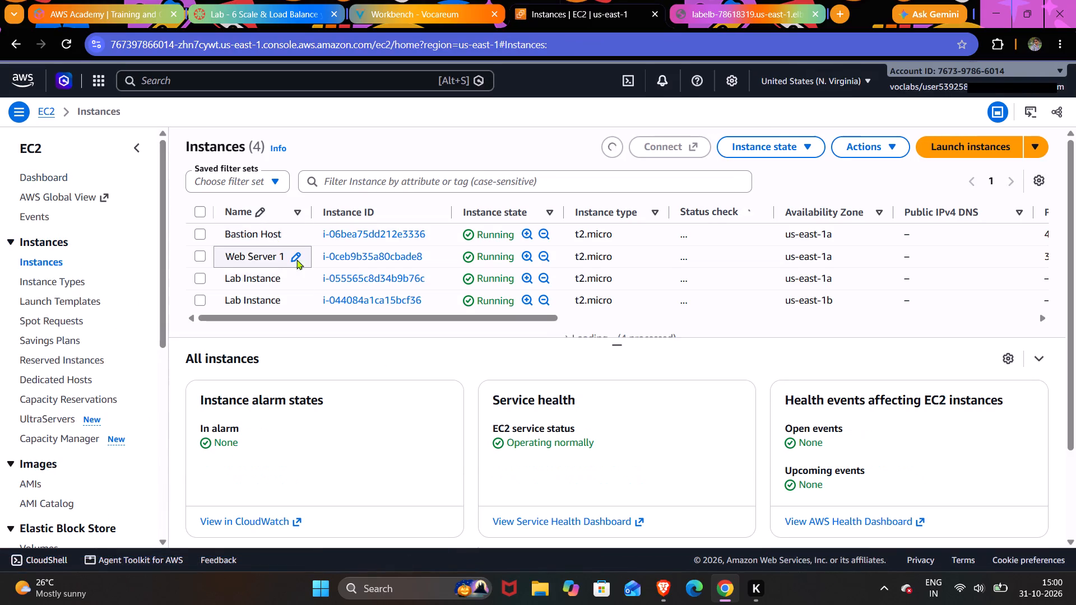
scroll(323, 265, right, 1)
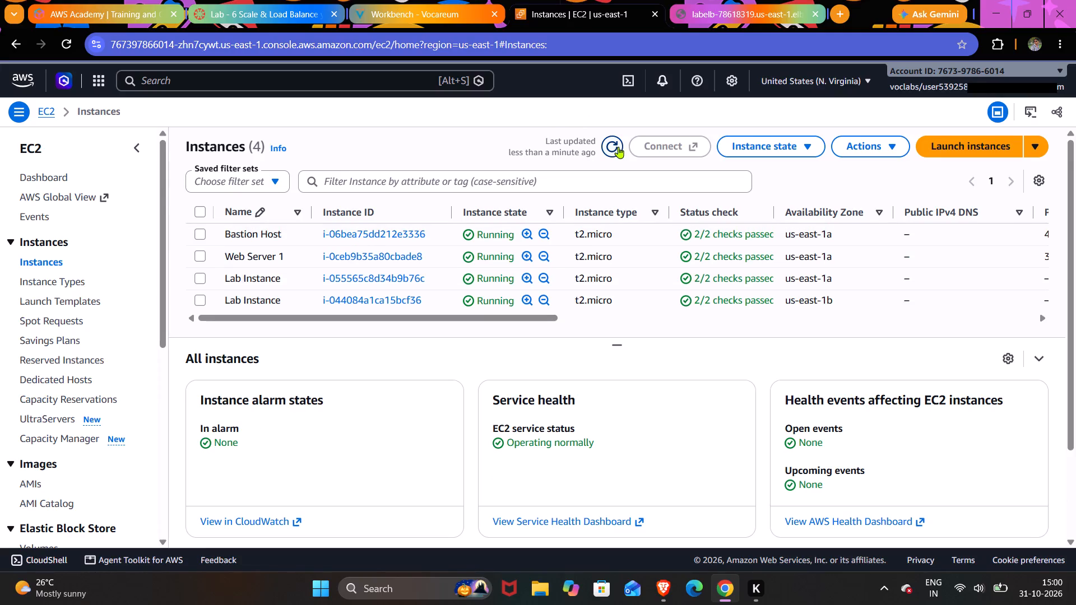
click(618, 147)
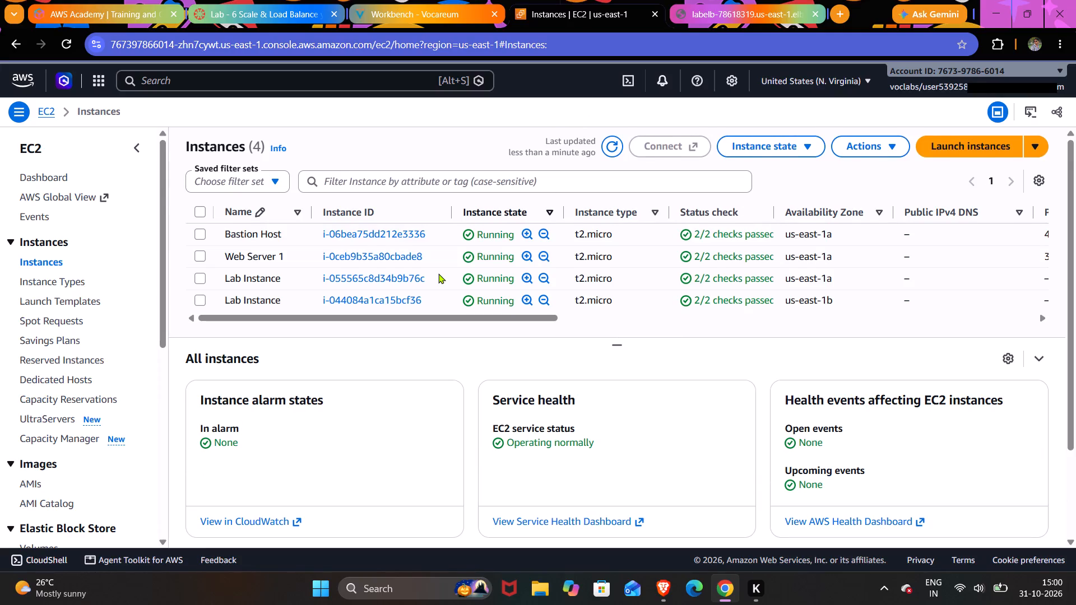
Terminate the Web Server 1 instance.
click(200, 255)
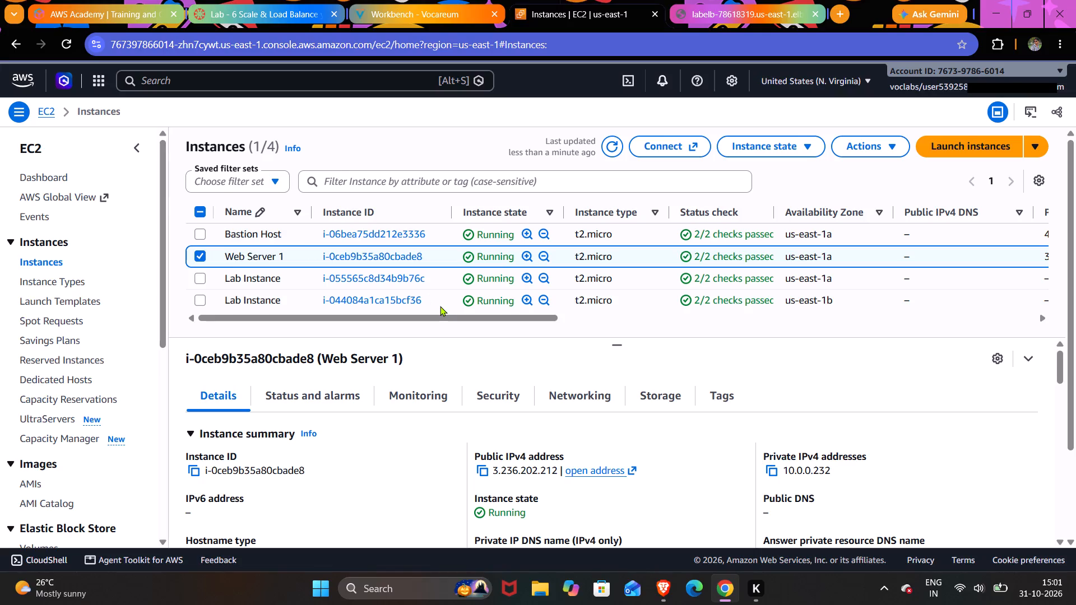
click(788, 145)
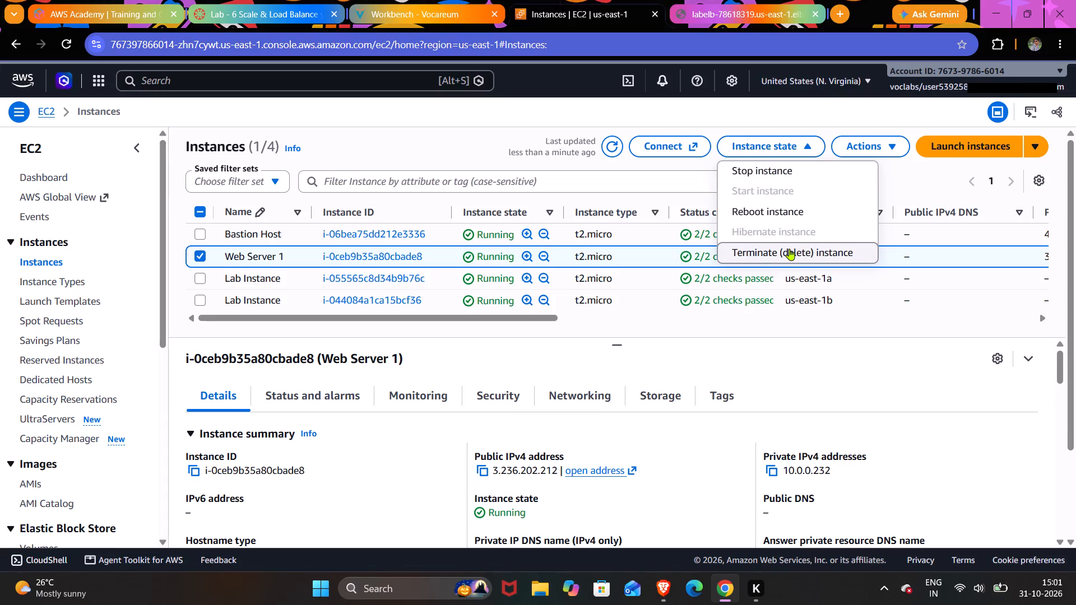
click(789, 248)
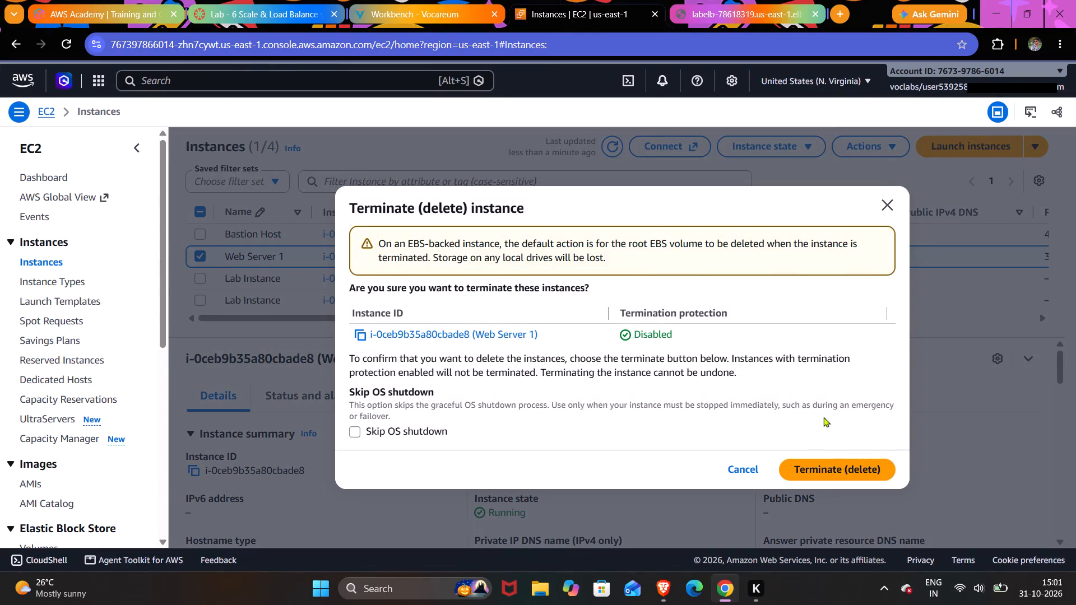
click(804, 471)
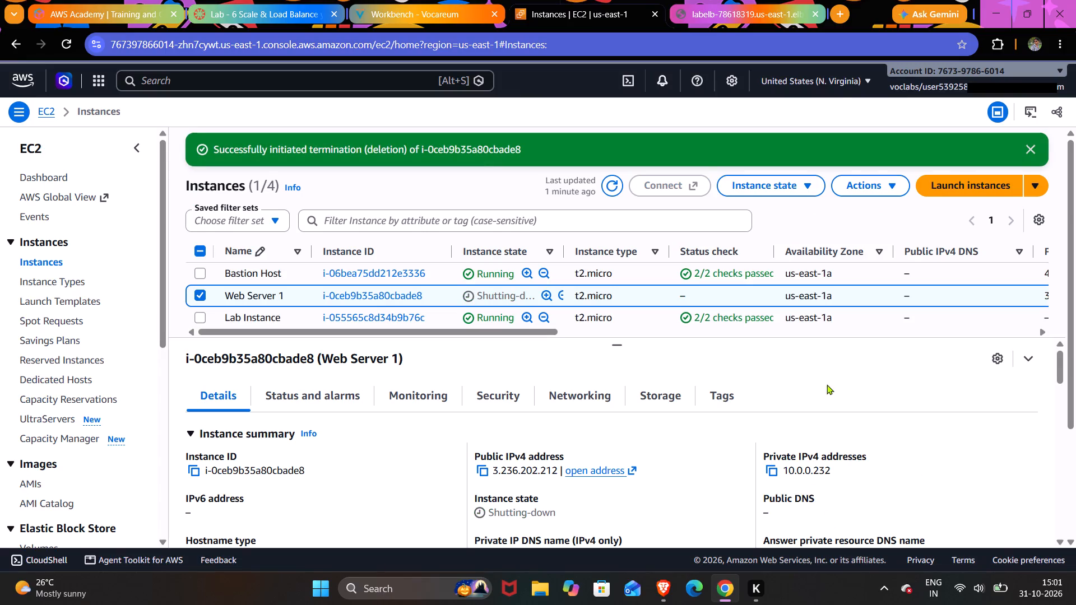
Refresh the EC2 Instances list and examine its columns to follow the termination of Web Server 1.
click(610, 192)
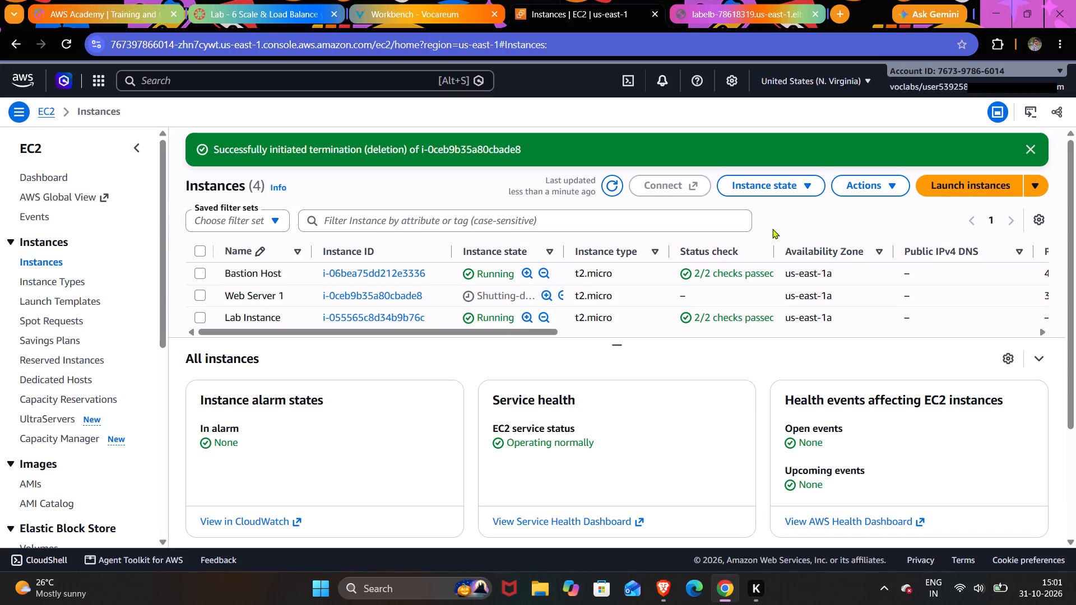
scroll(745, 283, left, 3)
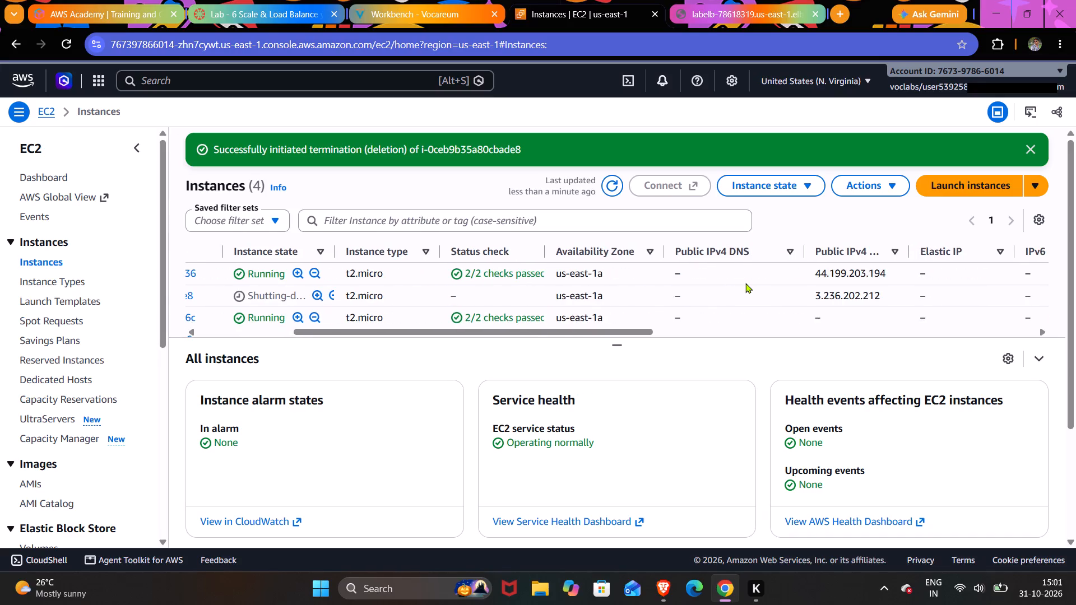
scroll(745, 283, left, 4)
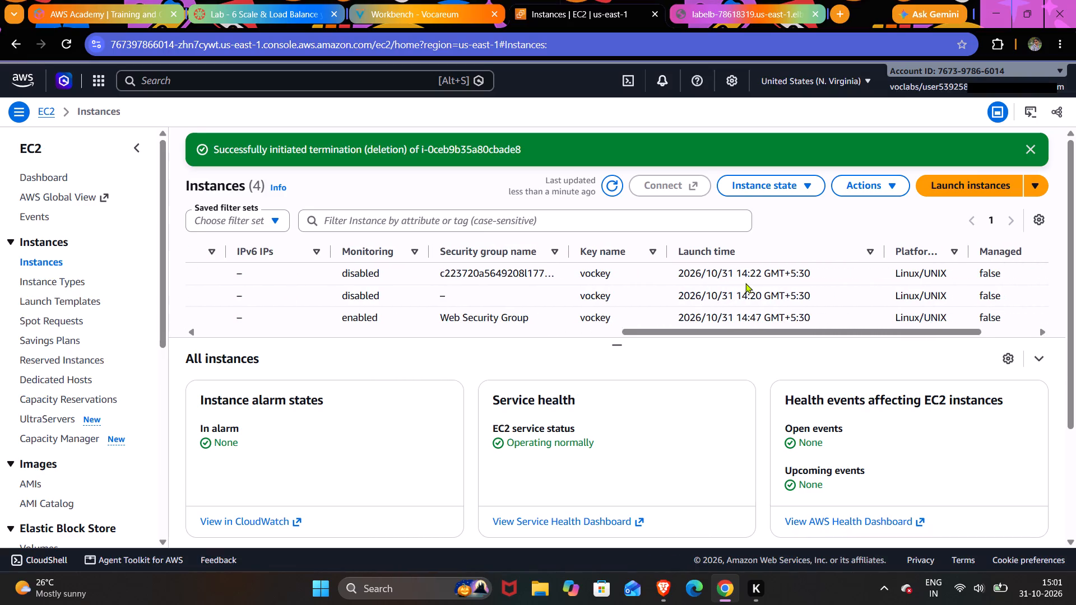
scroll(745, 283, left, 3)
scroll(745, 283, right, 9)
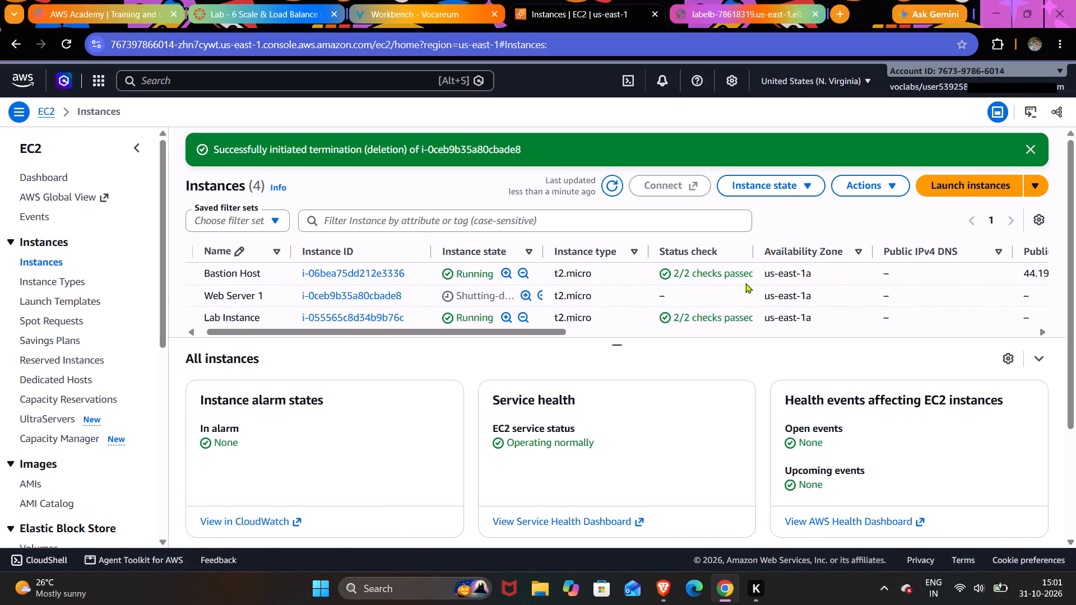
scroll(745, 283, right, 4)
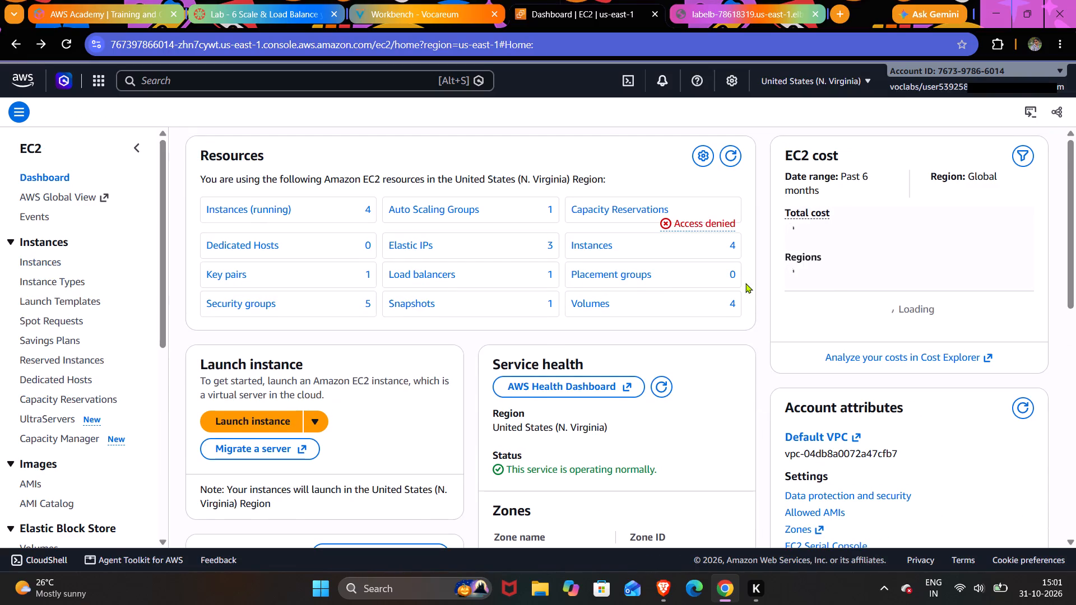
click(41, 259)
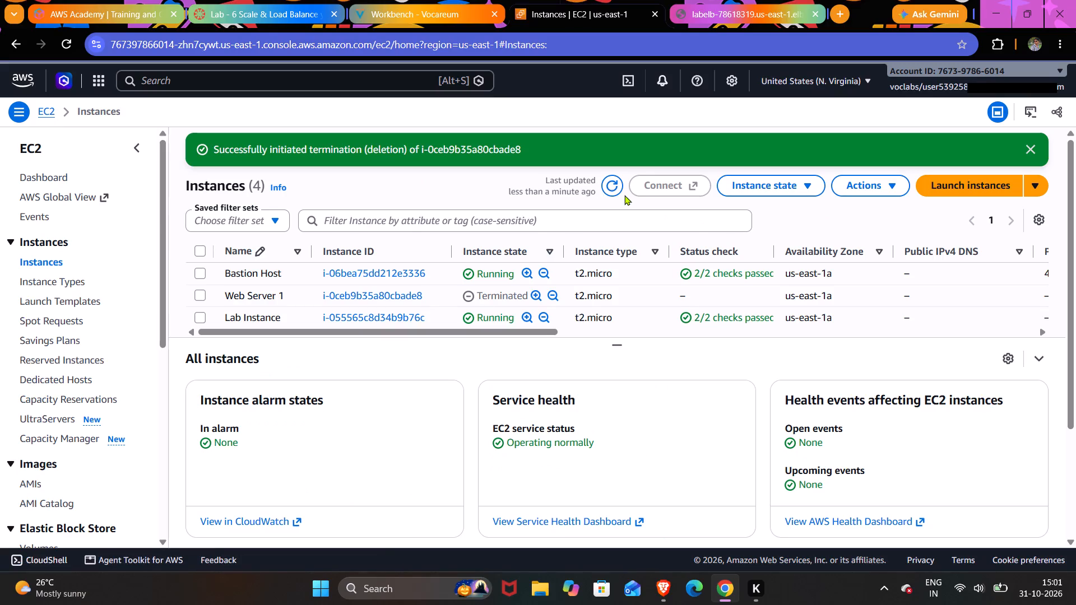
click(619, 188)
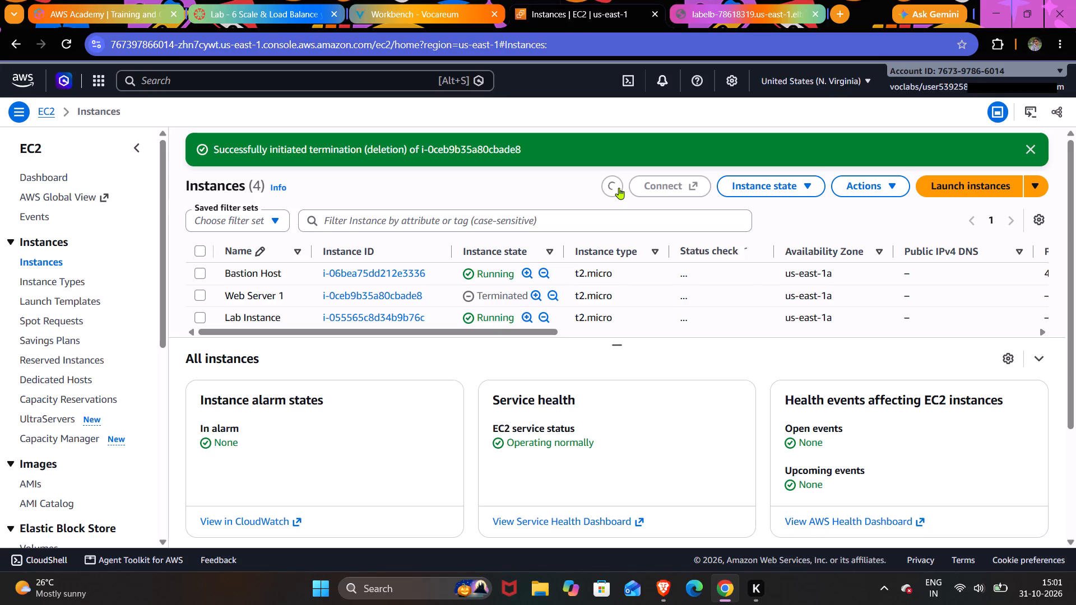
Switch to the Vocareum lab workbench and submit the lab for grading.
click(423, 12)
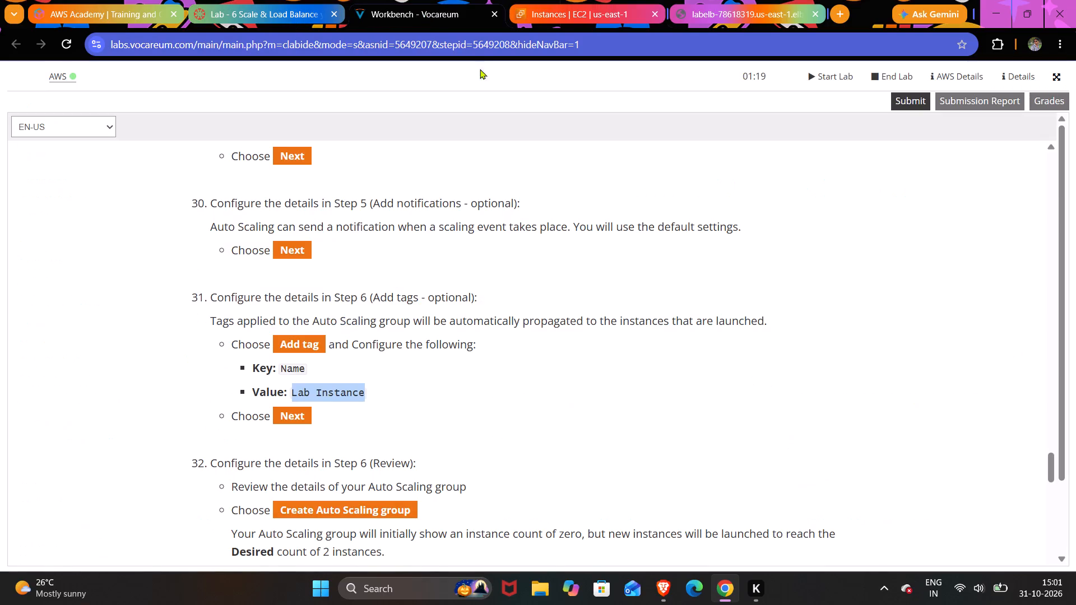
click(908, 101)
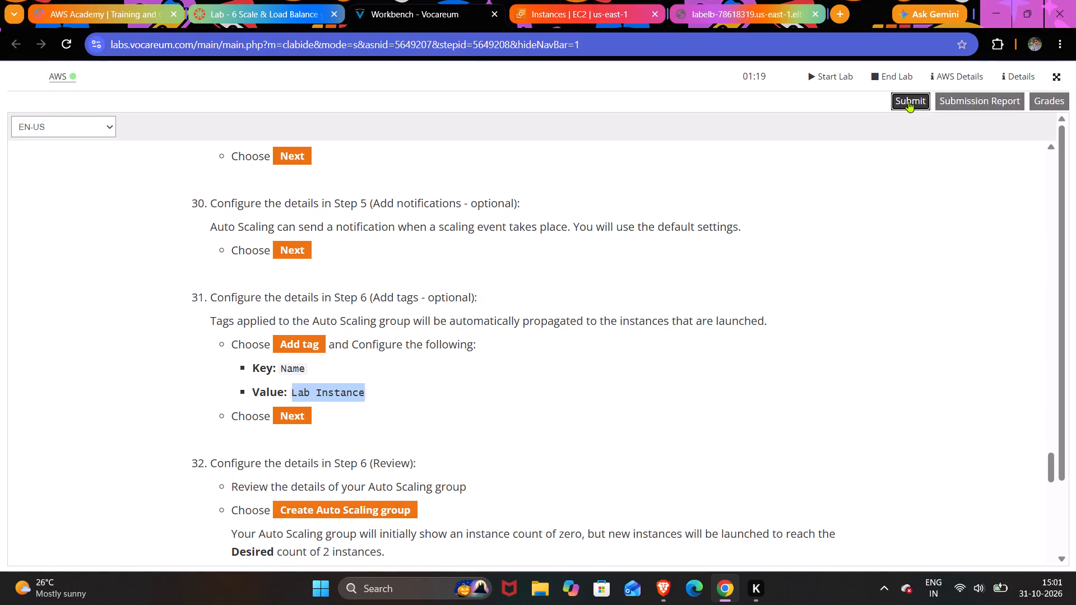
click(869, 164)
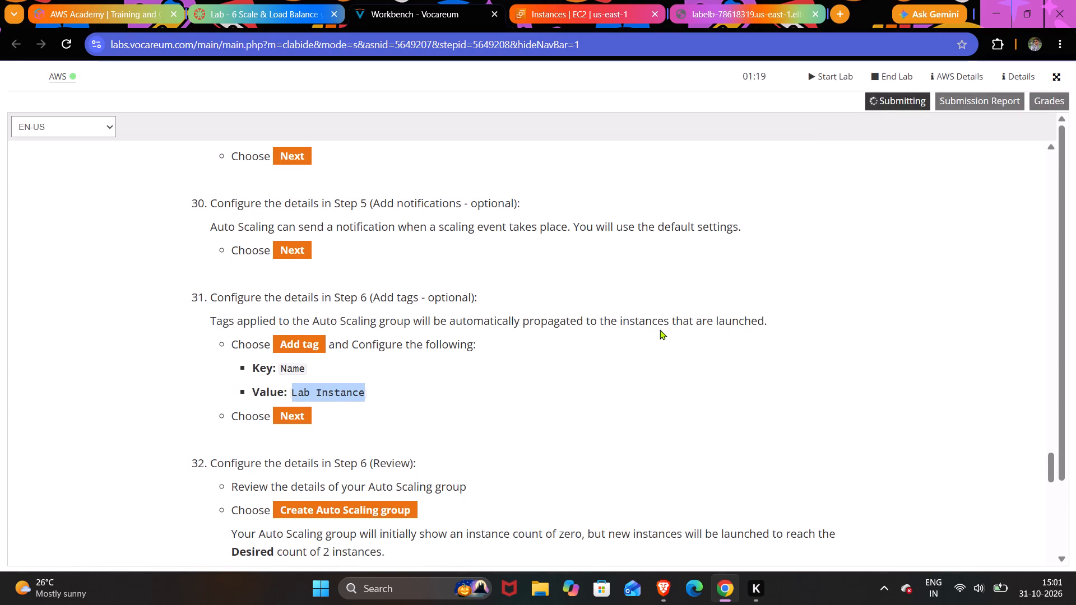
Review the lab instructions on checking the LabGroup targets and the LabELB load balancer.
scroll(660, 329, down, 6)
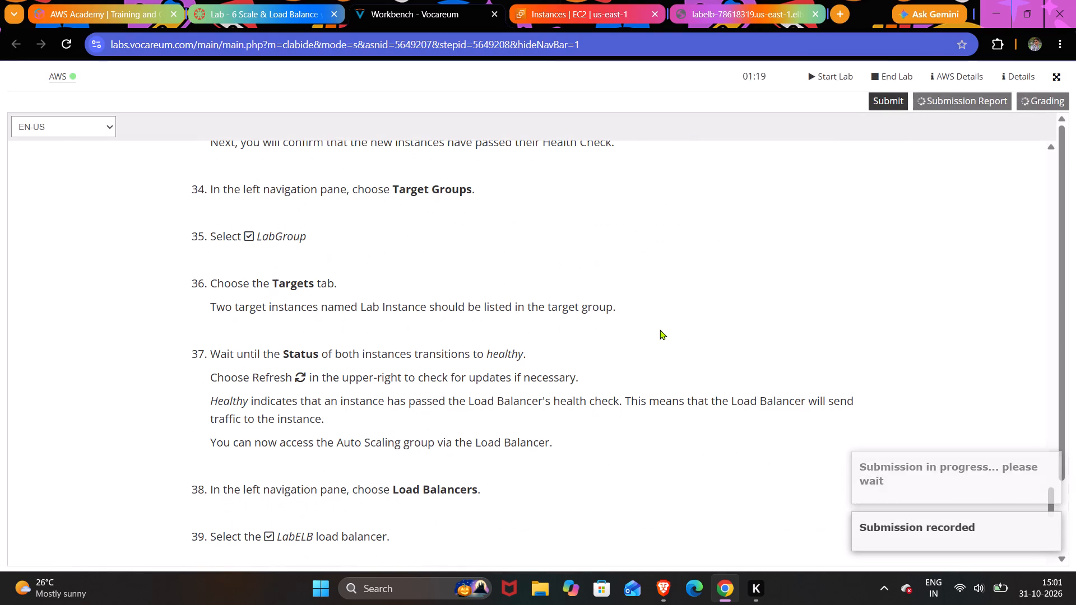
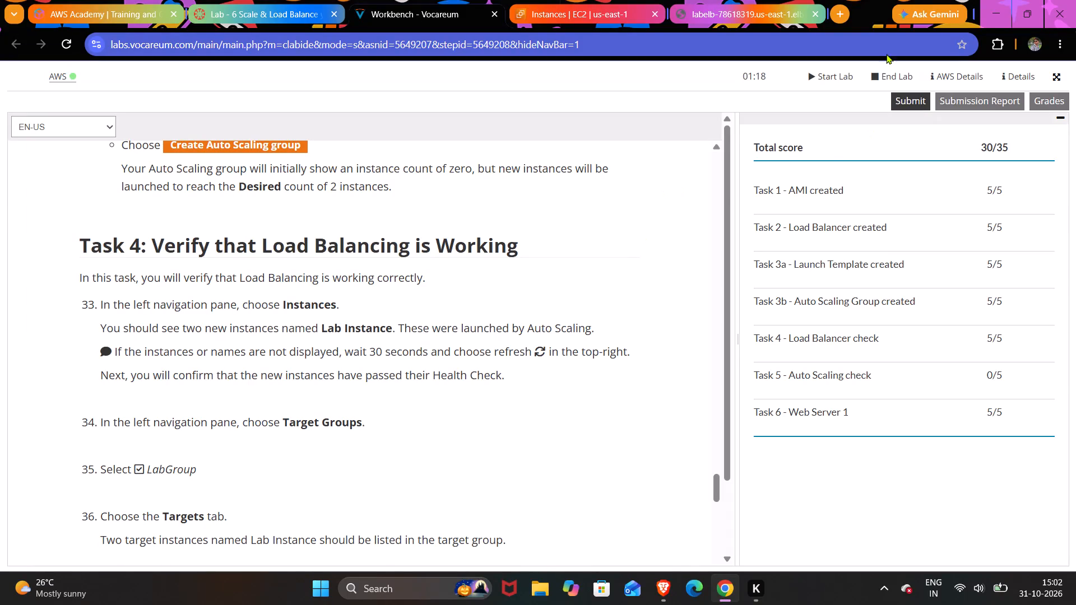
End the AWS lab session in the Vocareum workbench and agree to delete its resources.
click(893, 82)
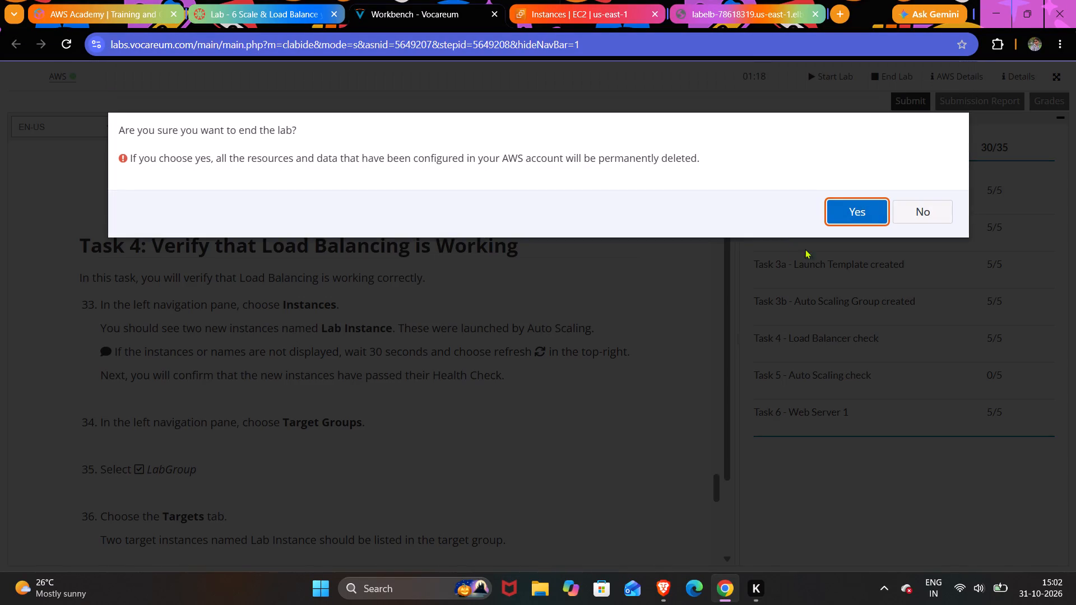
click(866, 213)
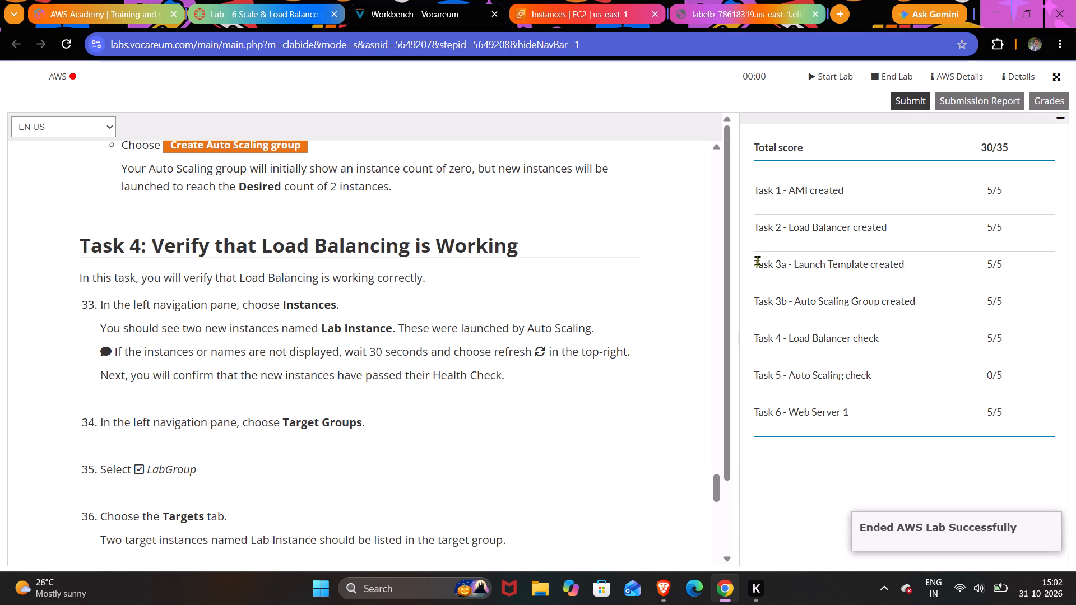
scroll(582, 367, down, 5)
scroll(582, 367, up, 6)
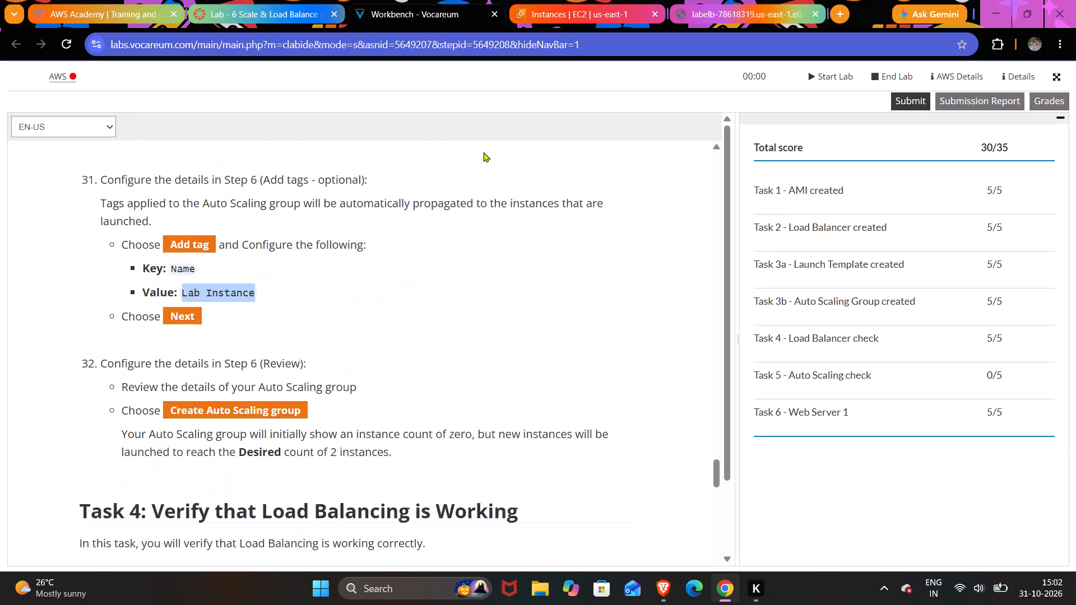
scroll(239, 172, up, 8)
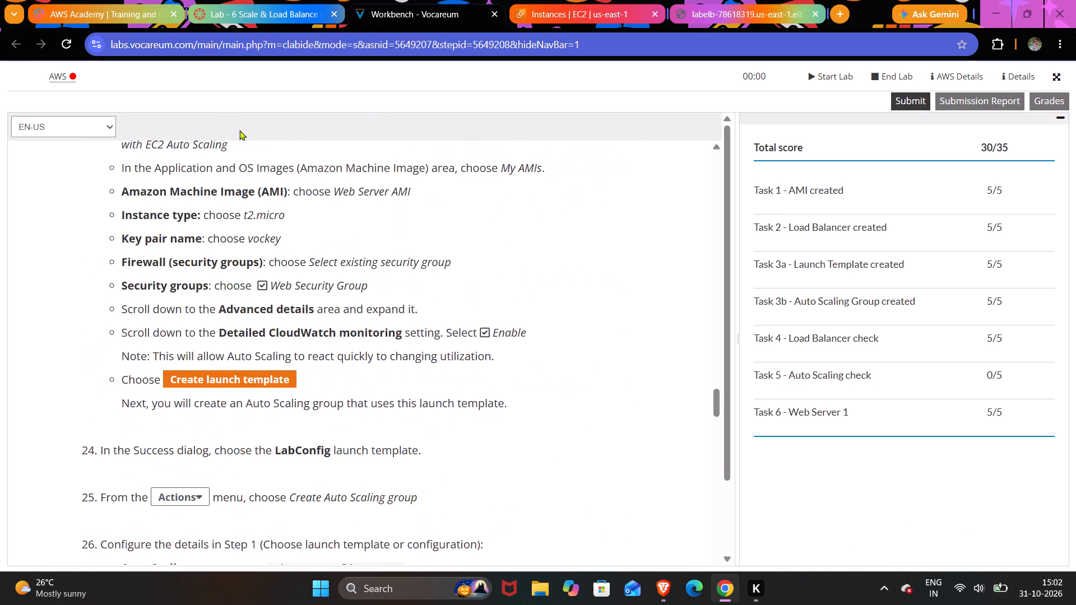
Switch to the Lab 6 Scale & Load Balance assignment page in AWS Academy and reload it to check the submission.
click(97, 10)
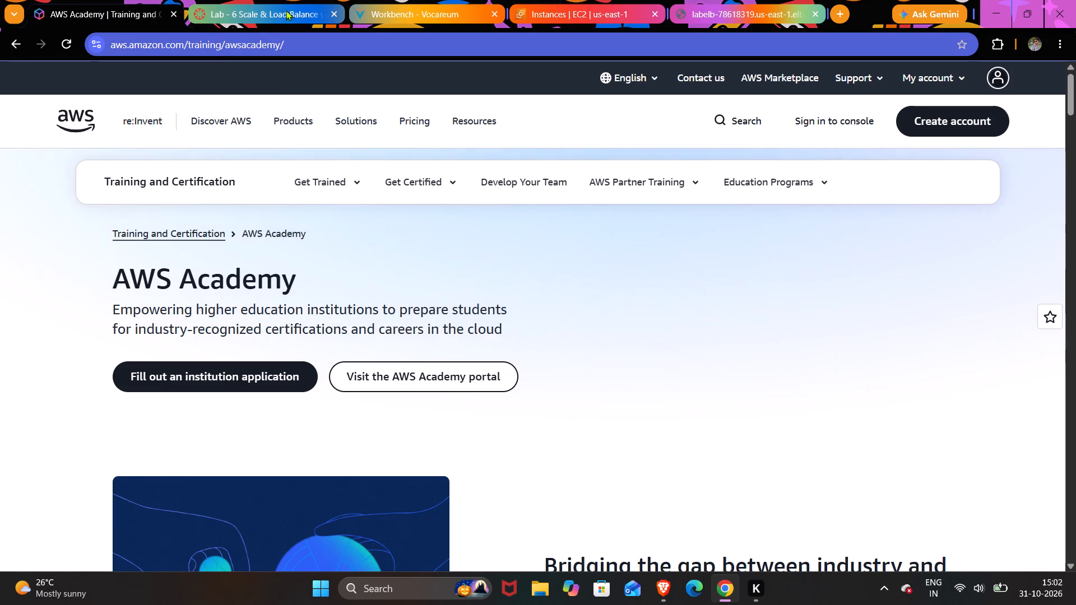
click(286, 11)
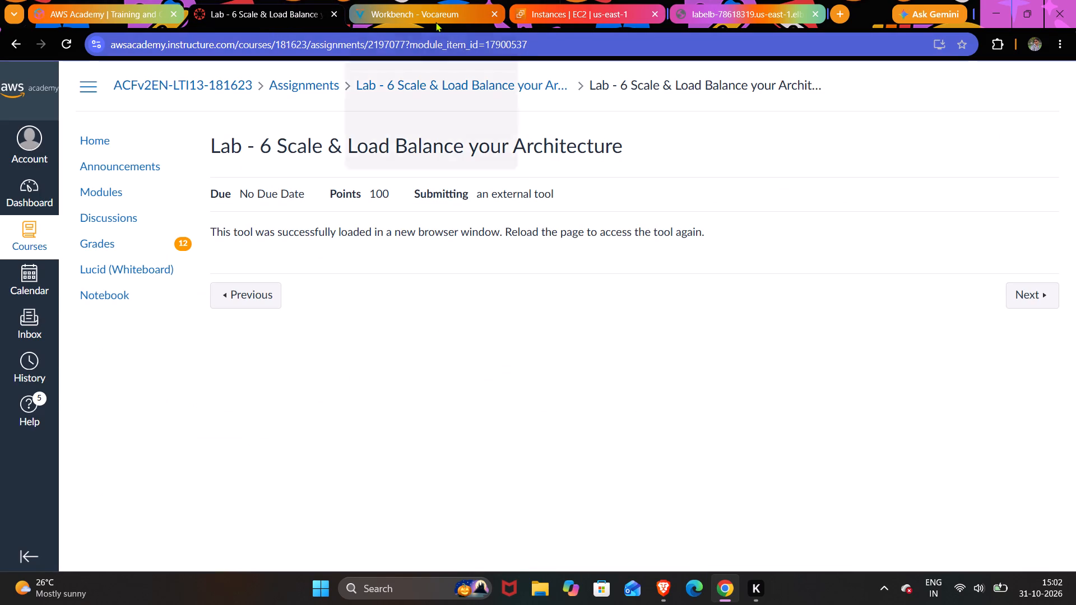
click(67, 44)
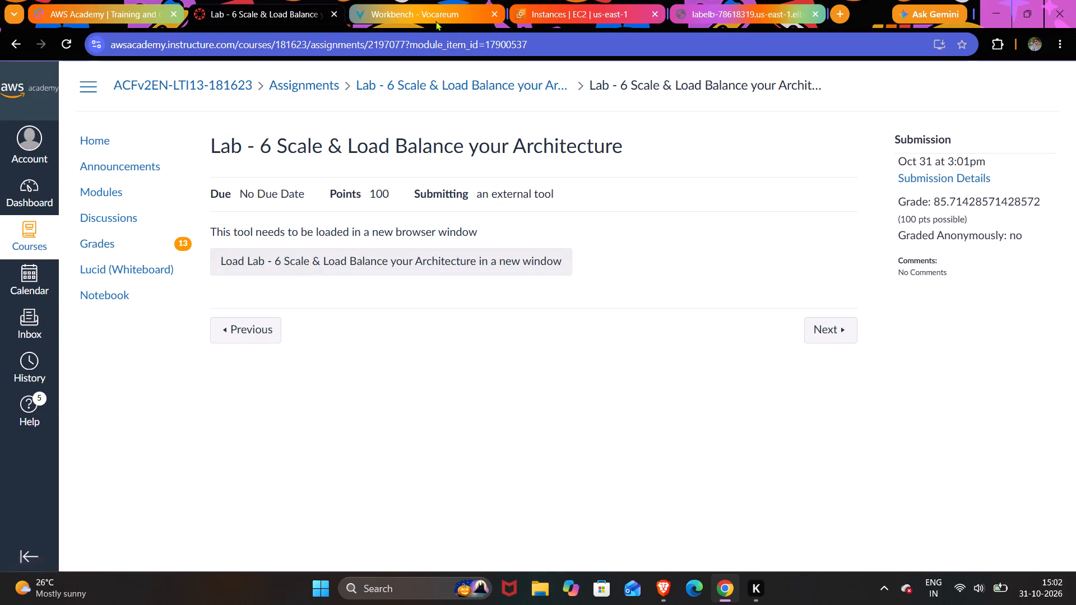
Close the Vocareum workbench, EC2 Instances and load balancer pages.
click(499, 15)
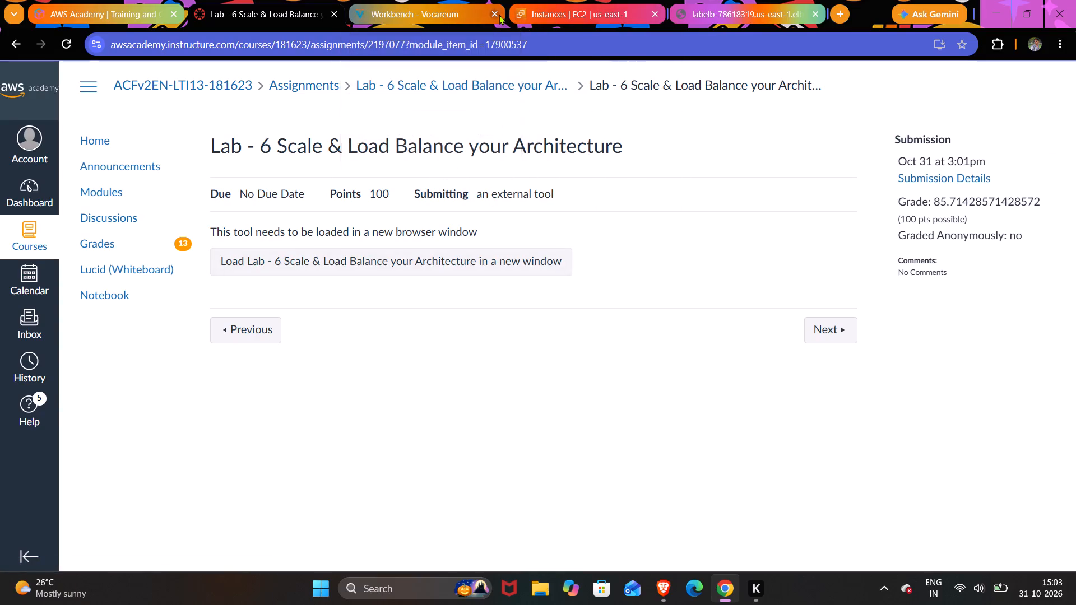
click(499, 15)
click(499, 15)
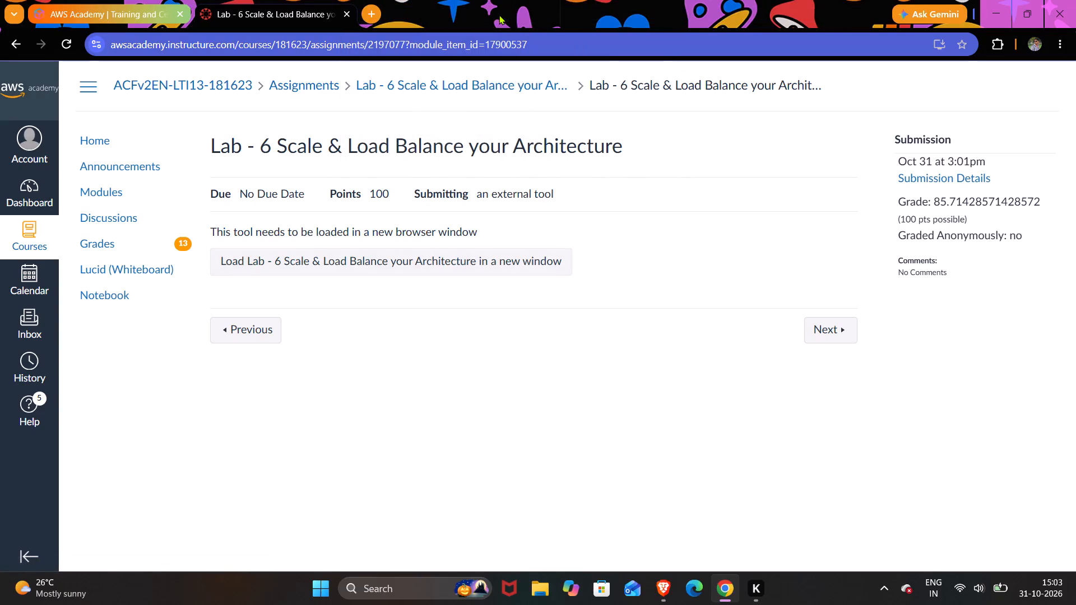
Open the course grades and review the lab and knowledge check scores, including Lab 6 and the overall total.
click(112, 242)
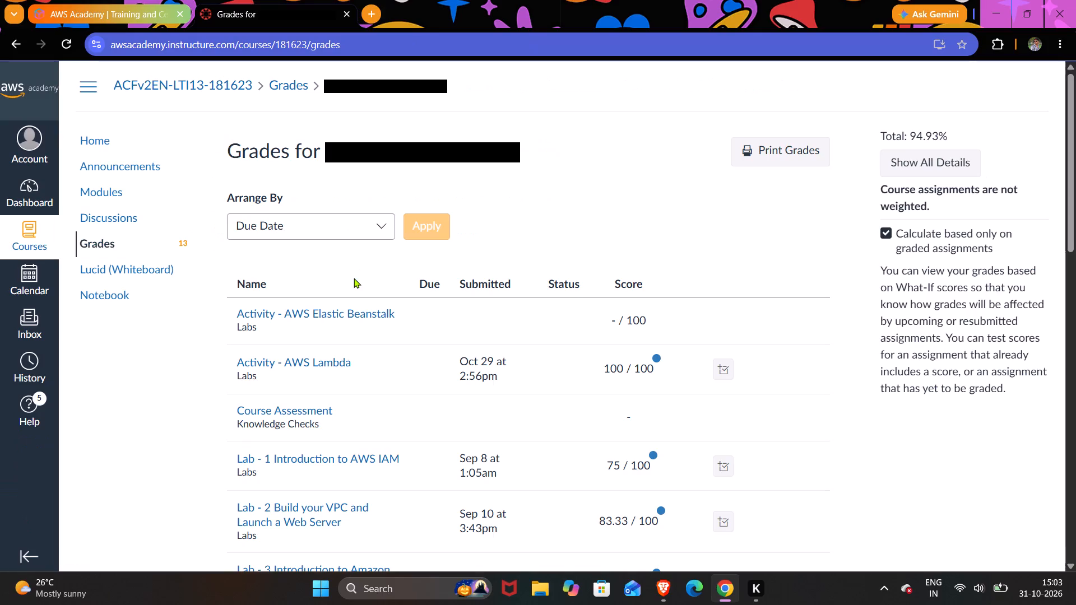
scroll(504, 421, down, 5)
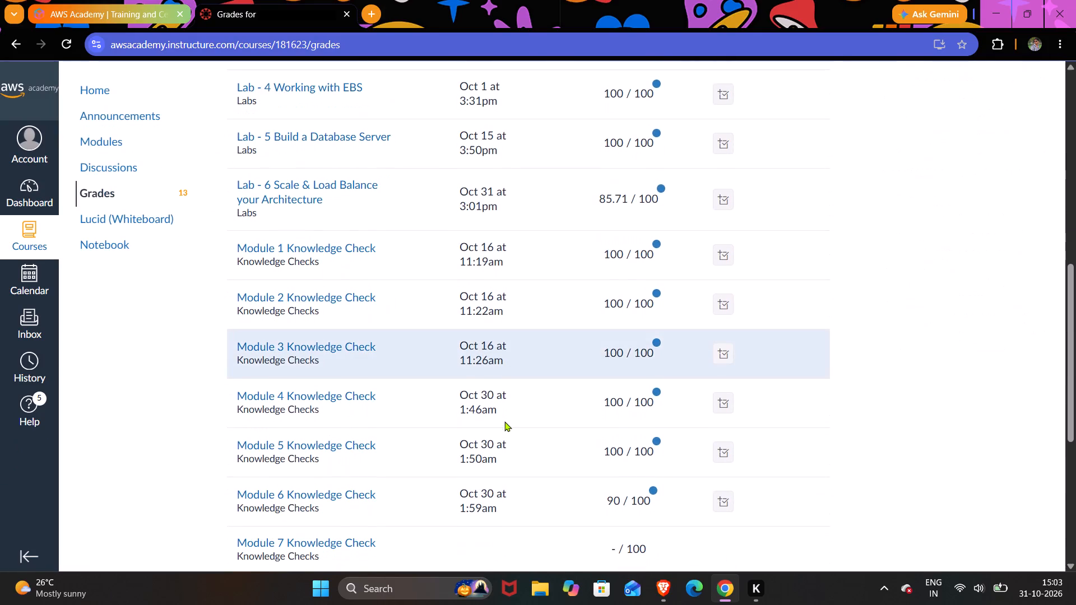
scroll(504, 421, down, 1)
scroll(504, 421, up, 3)
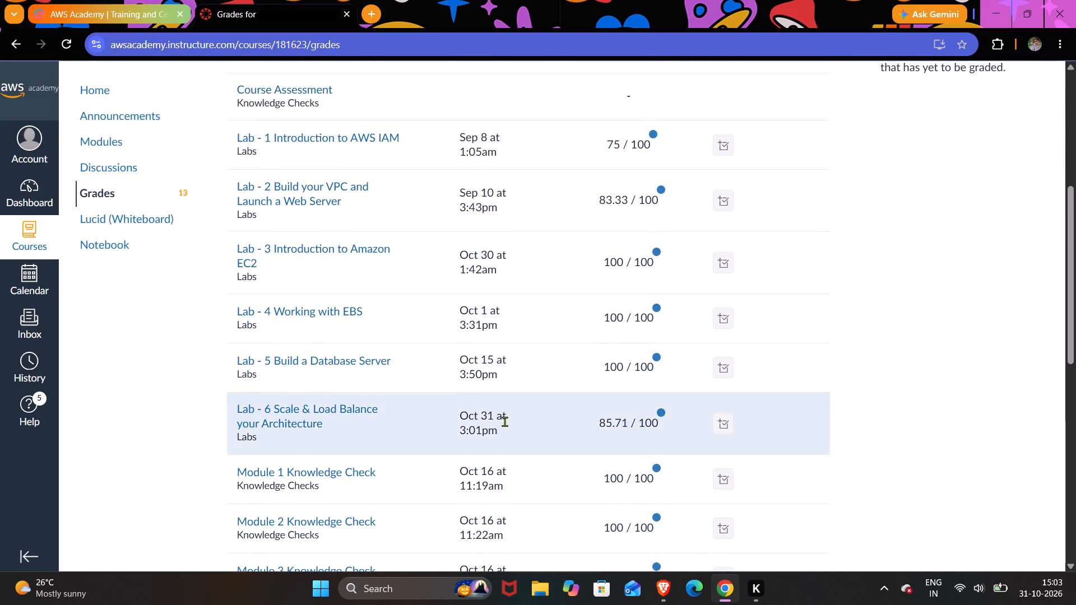
scroll(504, 421, down, 9)
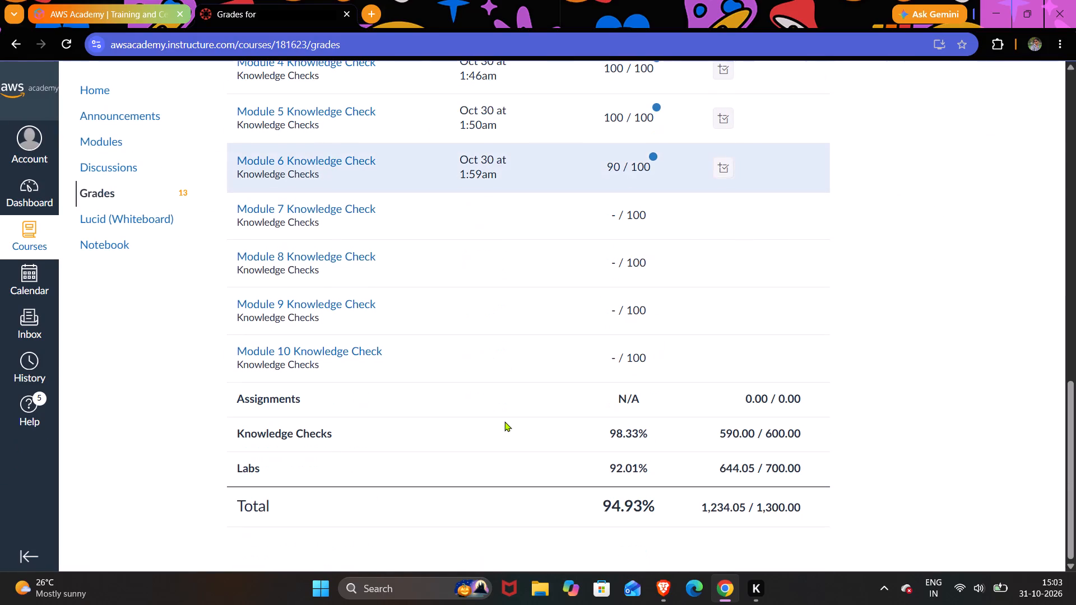
scroll(504, 421, up, 5)
scroll(504, 421, down, 4)
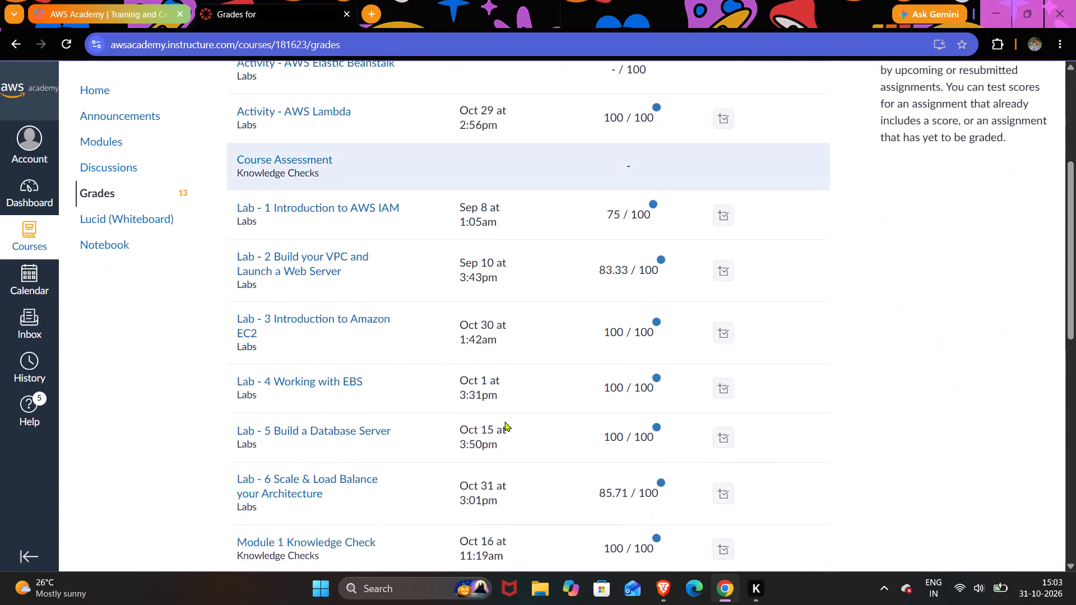
scroll(504, 421, down, 2)
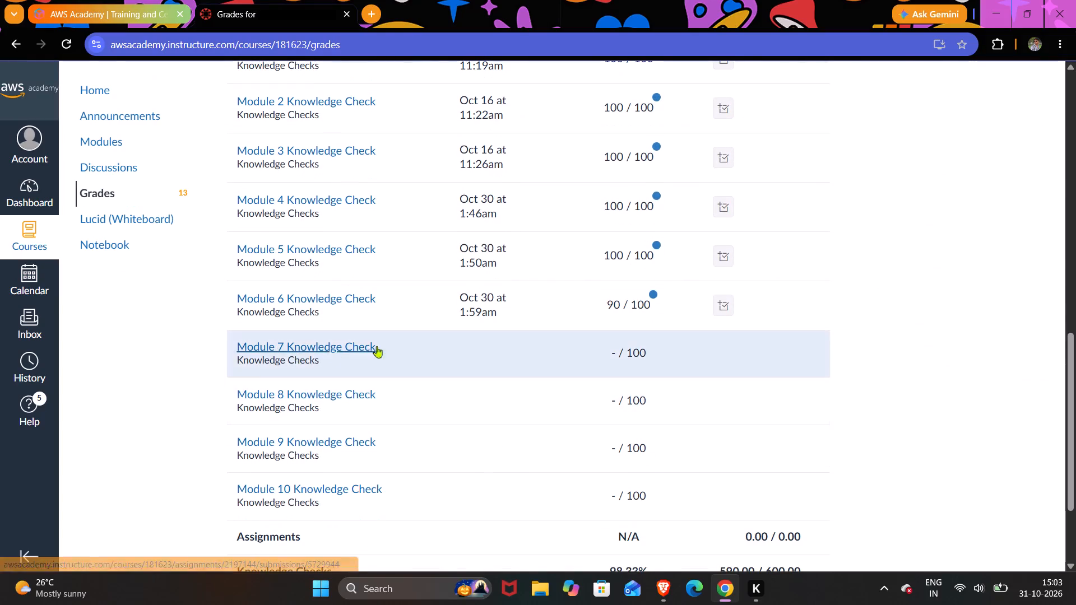
Open the Module 7 Knowledge Check from the grades list and examine its submission details page.
click(296, 349)
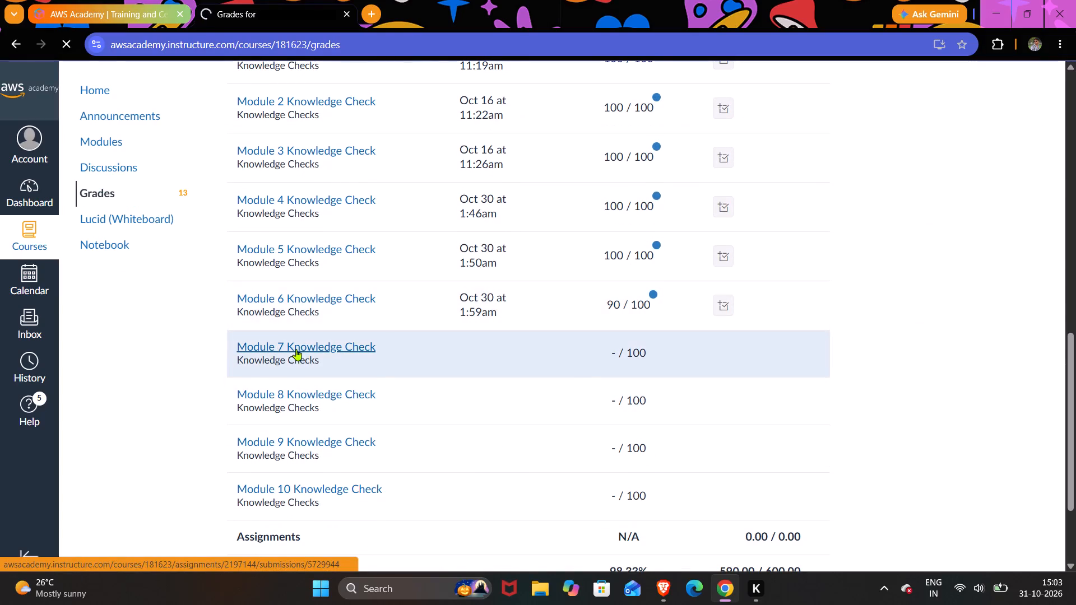
scroll(458, 327, down, 1)
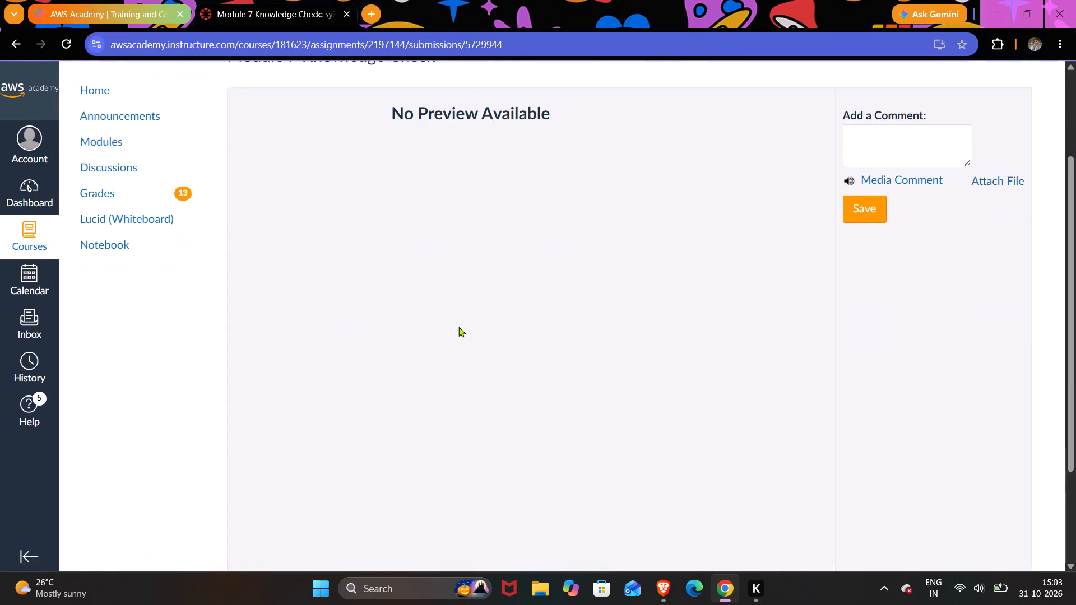
scroll(458, 327, down, 1)
scroll(458, 327, up, 4)
scroll(458, 327, down, 1)
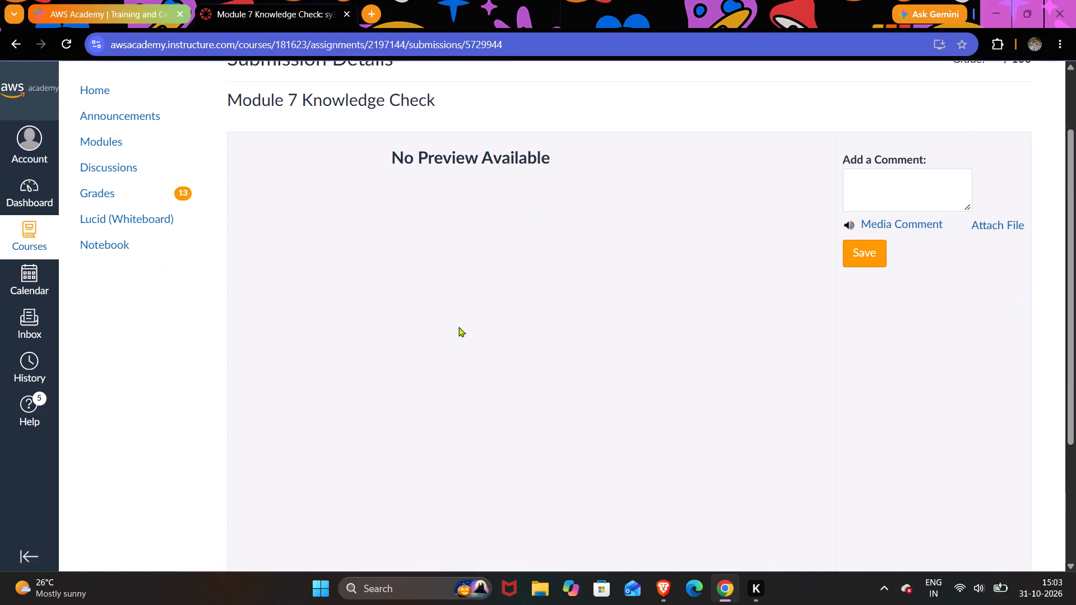
scroll(458, 327, down, 1)
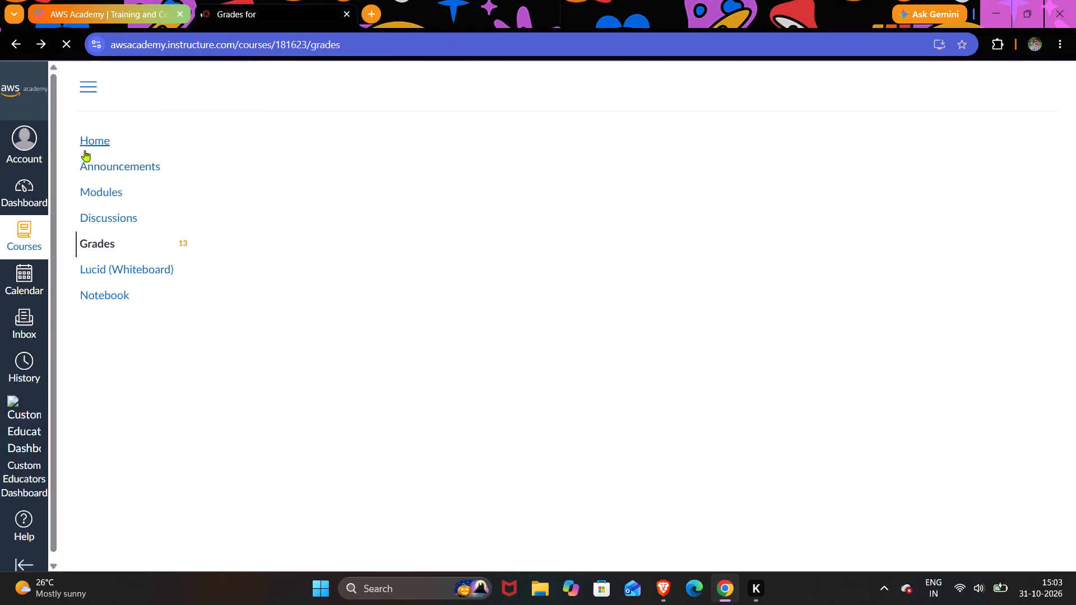
Go back to the course's module list and look through the Introduction and the first modules.
click(119, 139)
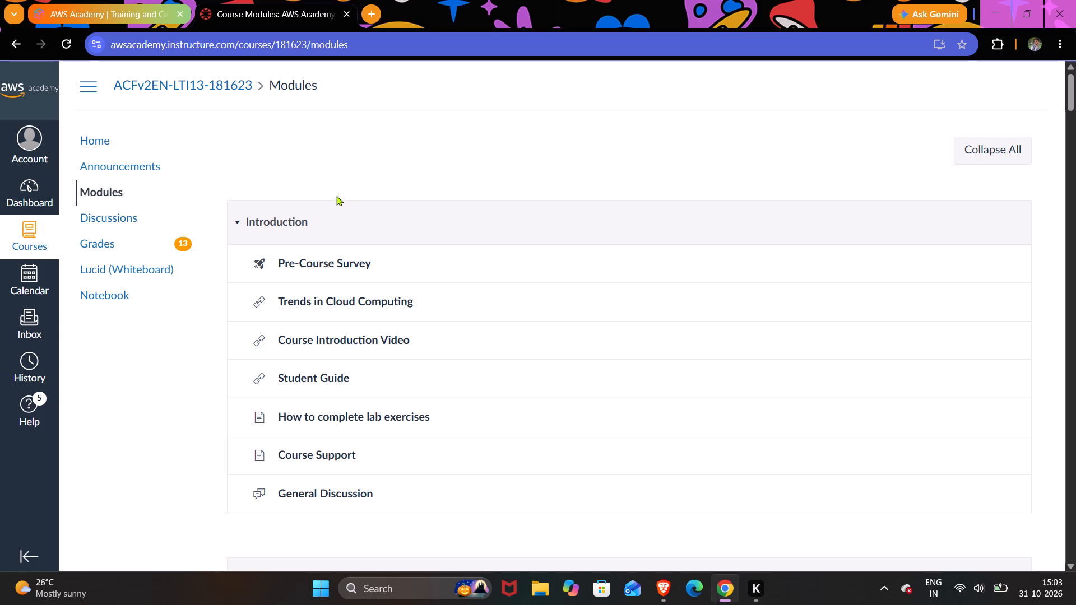
scroll(336, 196, down, 4)
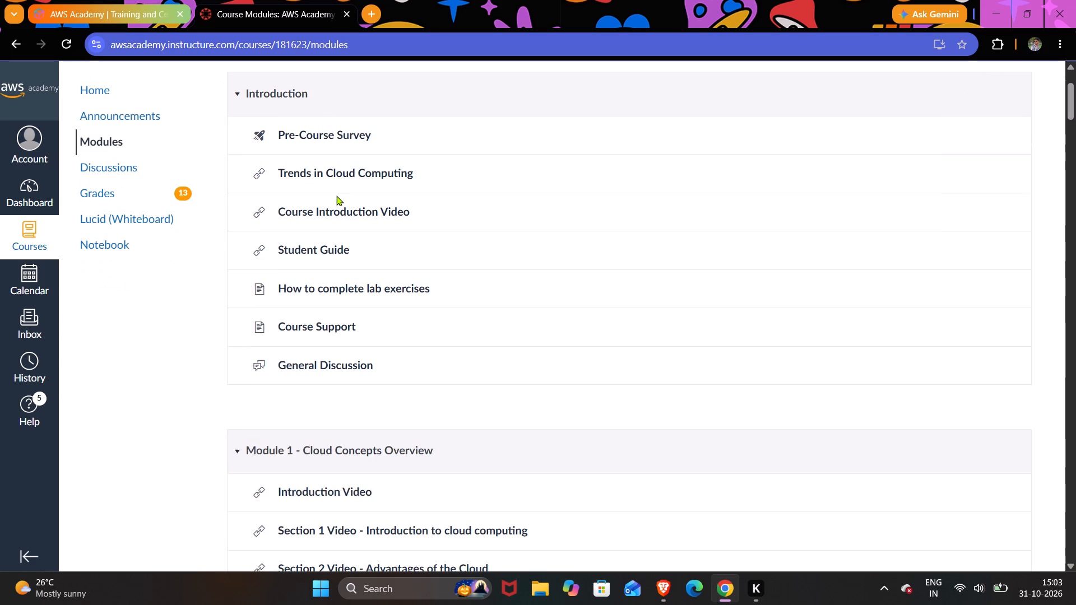
scroll(336, 196, down, 5)
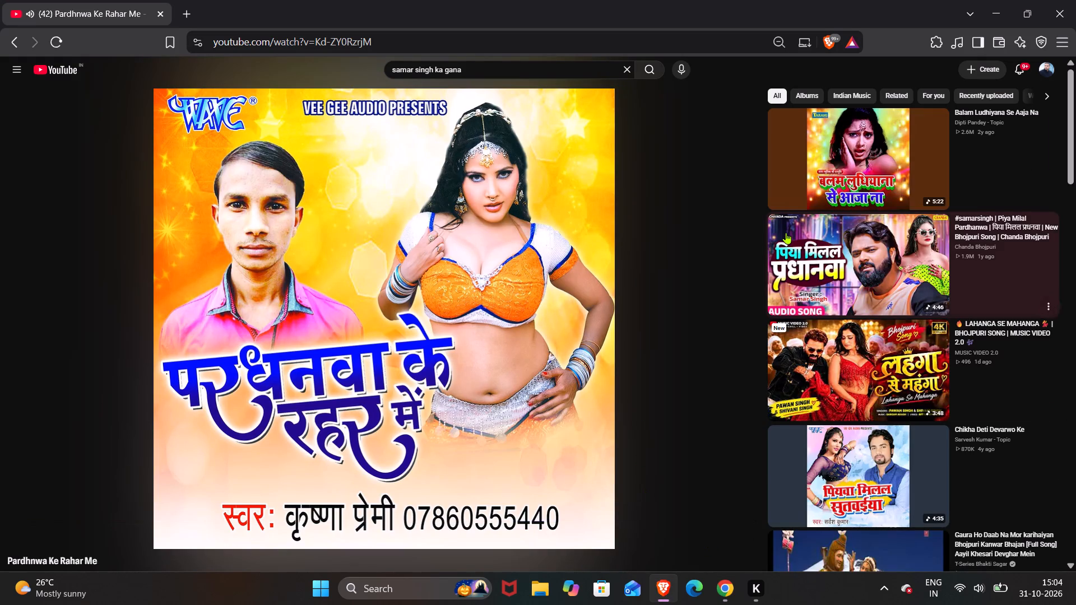
Switch to YouTube in Brave, play "Balam Ludhiyana Se Aaja Na" and skip a few seconds ahead.
click(841, 190)
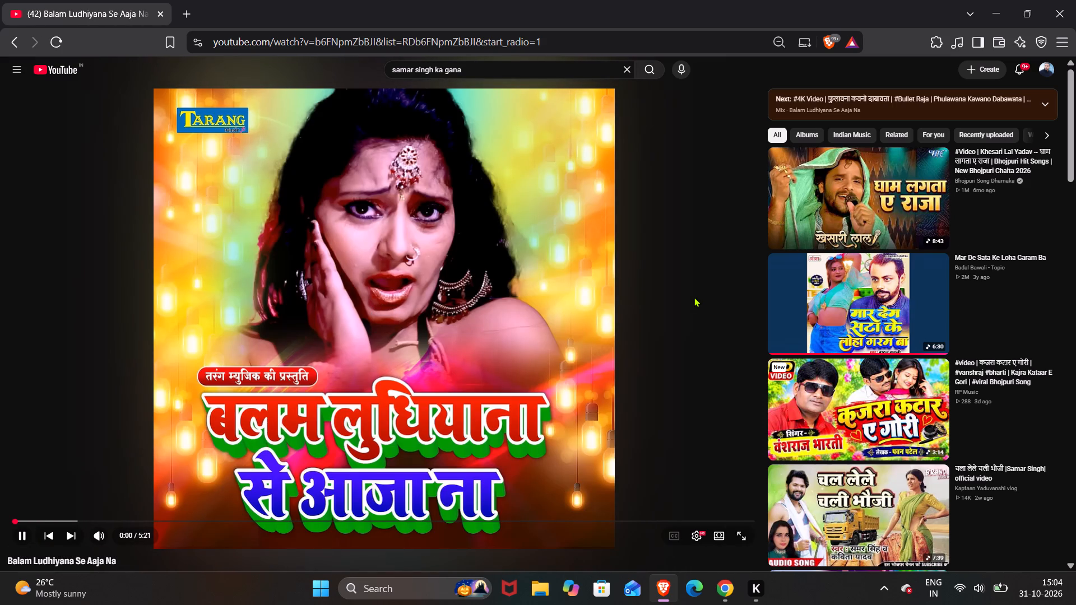
key(Right)
key(Right)
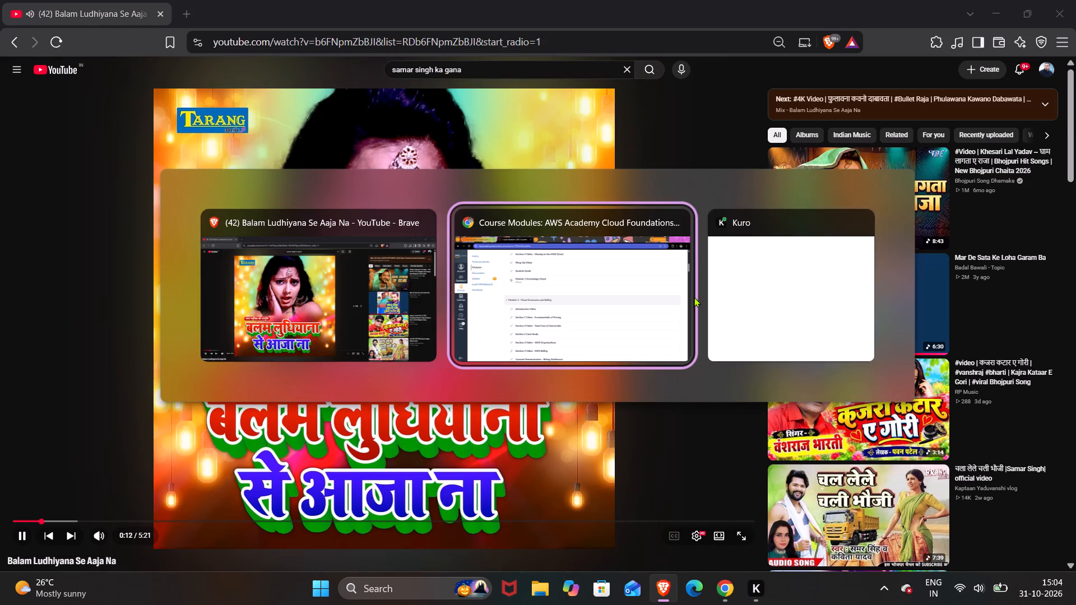
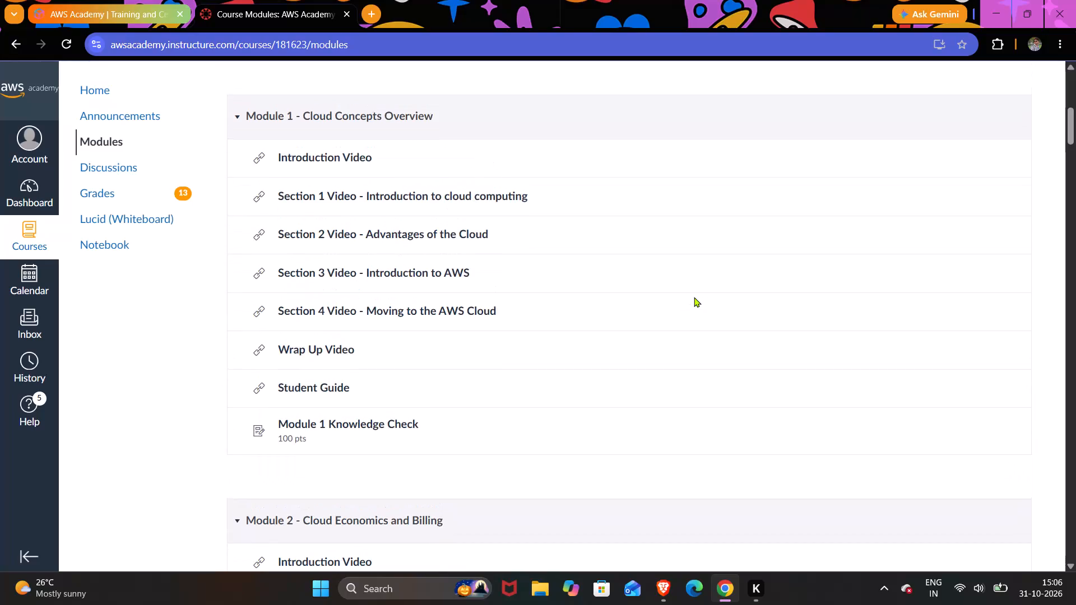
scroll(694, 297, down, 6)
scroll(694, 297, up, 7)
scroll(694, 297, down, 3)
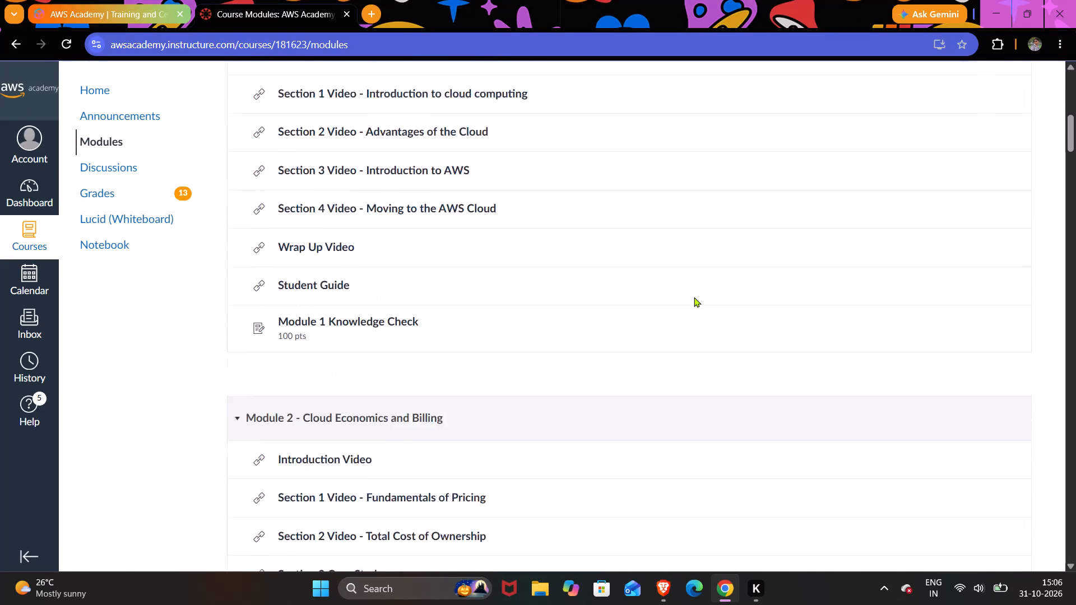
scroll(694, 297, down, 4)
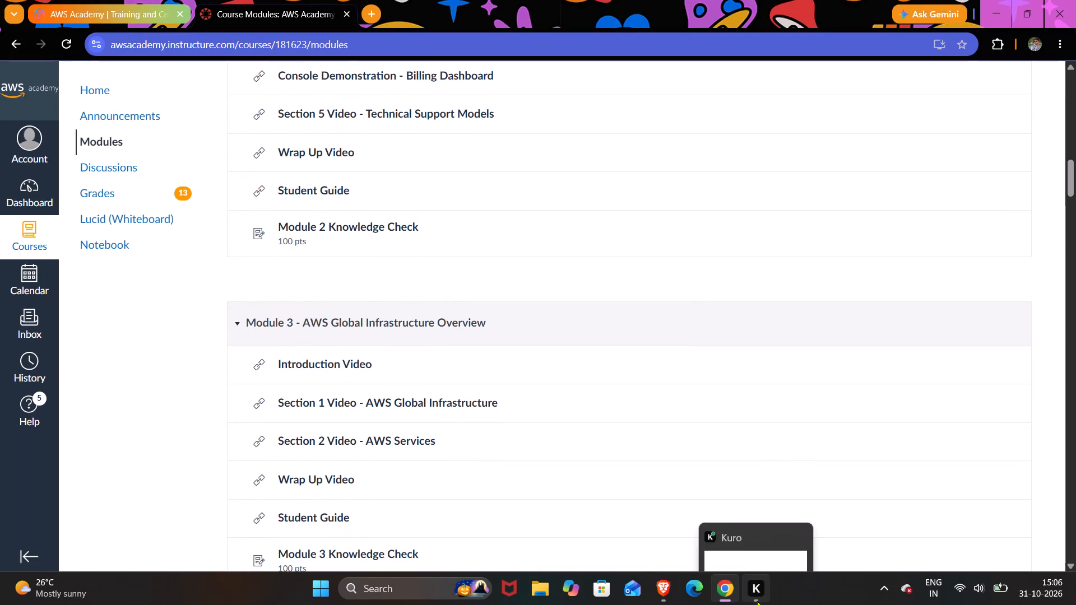
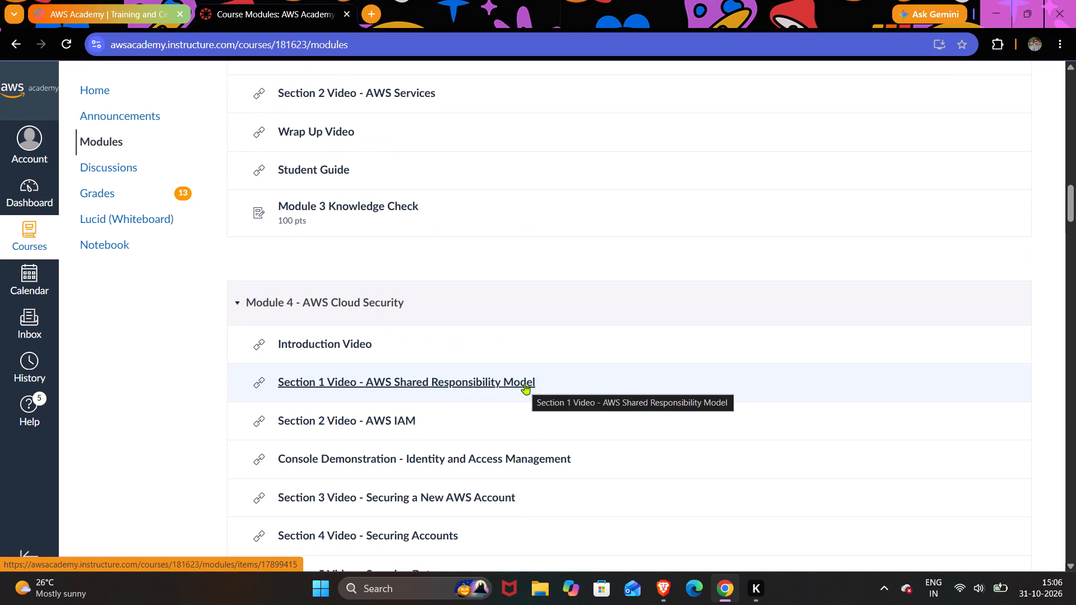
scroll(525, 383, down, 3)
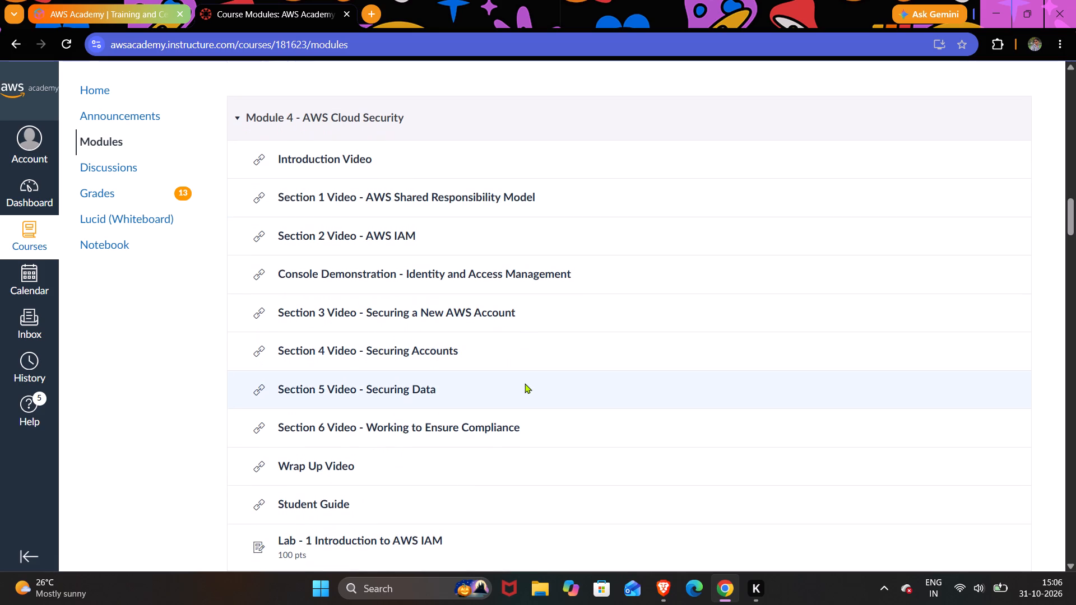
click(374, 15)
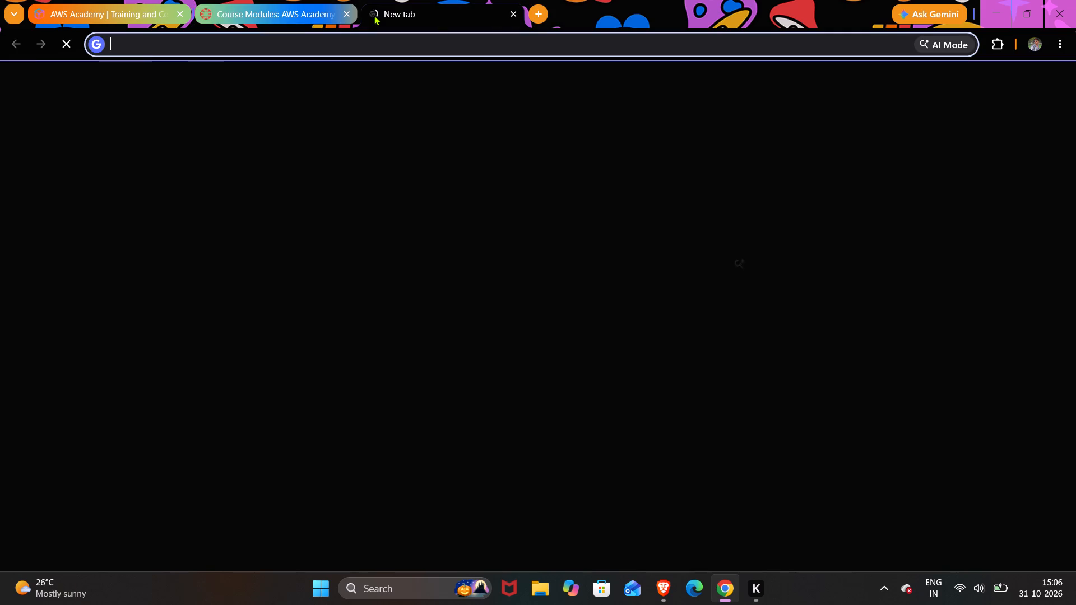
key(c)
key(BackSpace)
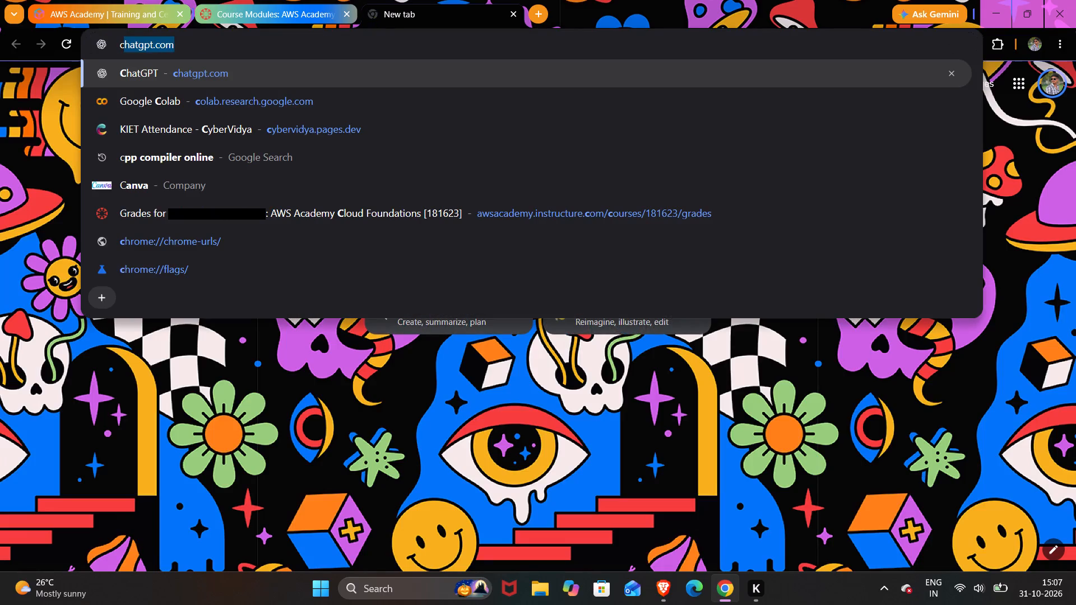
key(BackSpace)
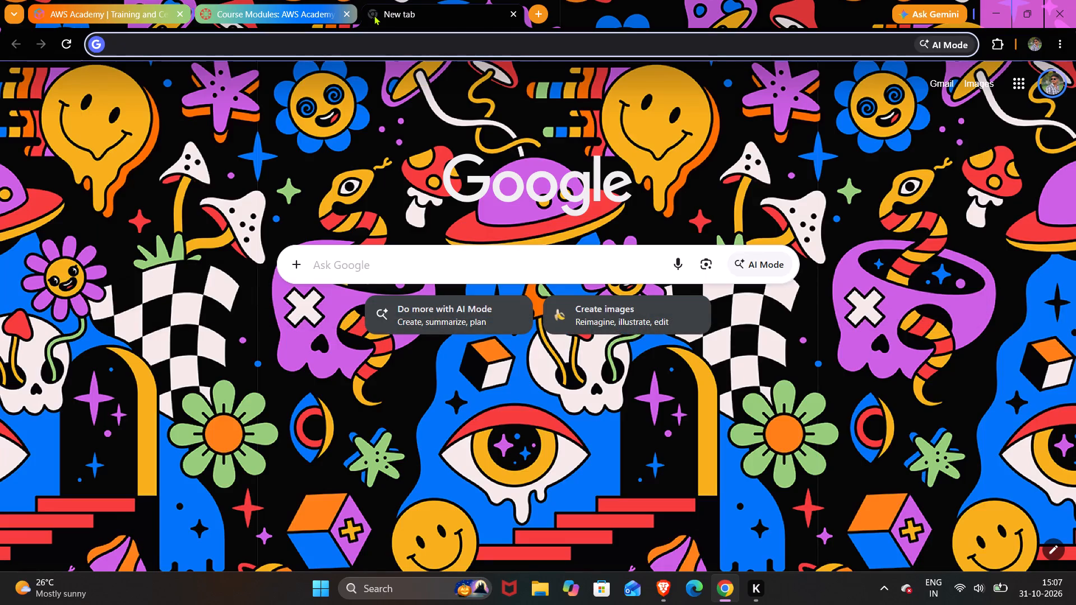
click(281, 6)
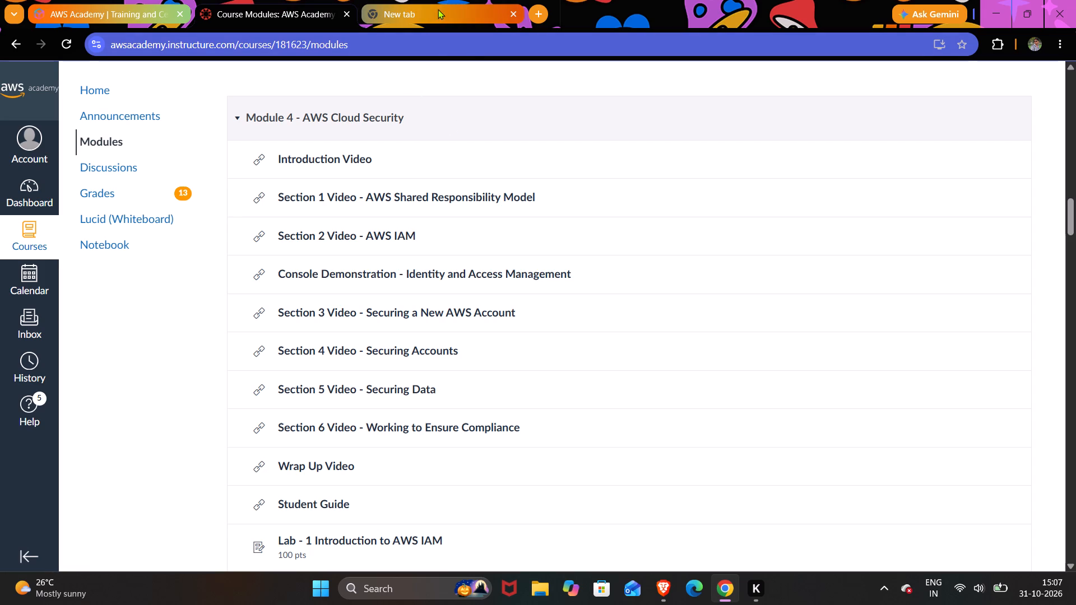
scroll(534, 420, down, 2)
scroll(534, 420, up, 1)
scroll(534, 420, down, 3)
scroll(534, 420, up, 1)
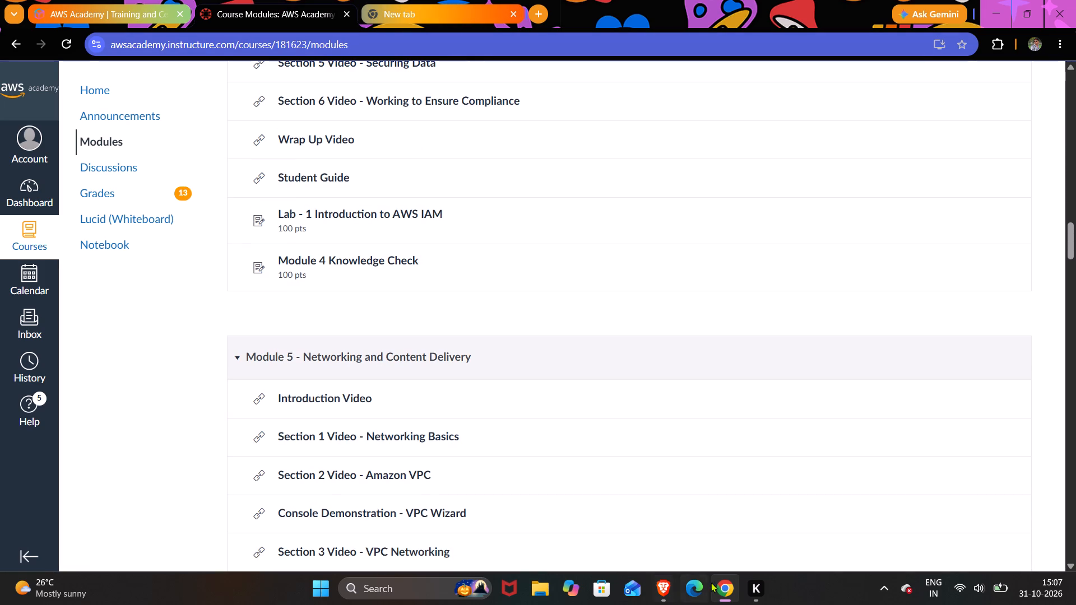